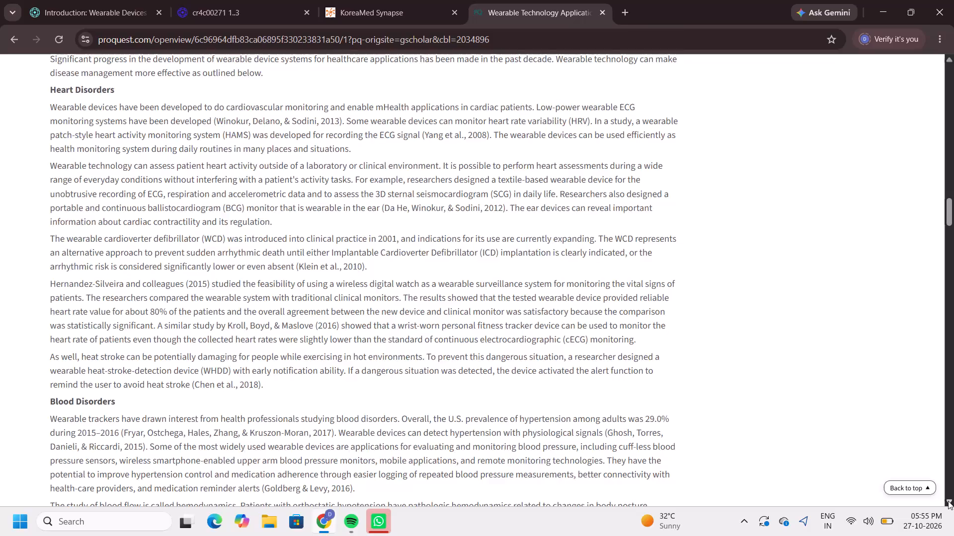
# Read the ProQuest literature review on wearable technology in healthcare from the Heart Disorders section through to its References.
pyautogui.doubleClick(948, 501)
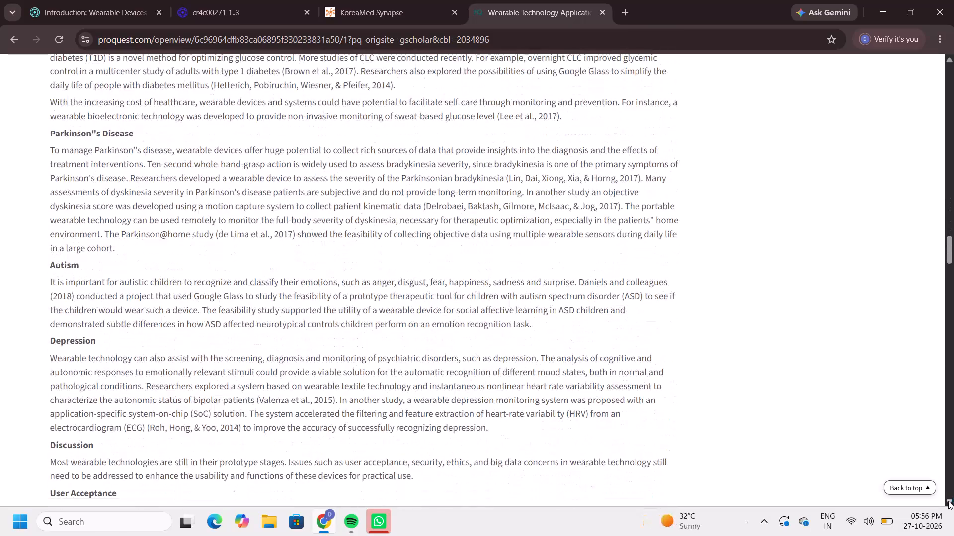
pyautogui.tripleClick(948, 501)
pyautogui.tripleClick(948, 501)
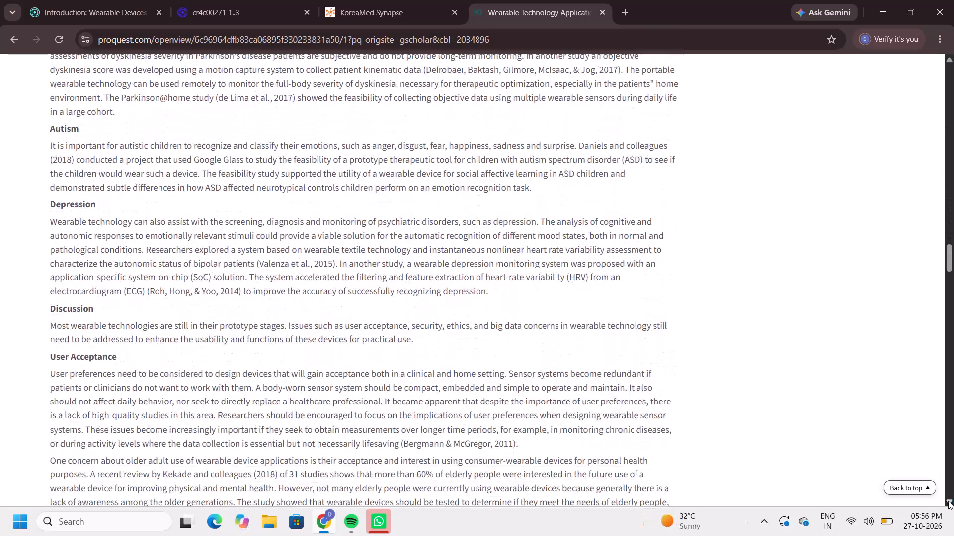
pyautogui.tripleClick(948, 501)
pyautogui.tripleClick(948, 501)
pyautogui.tripleClick(948, 501)
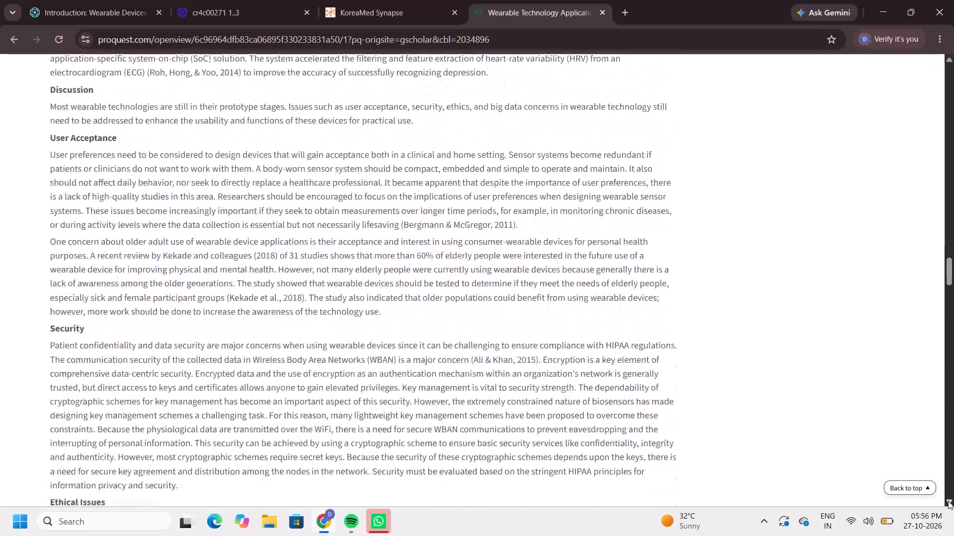
pyautogui.tripleClick(948, 501)
pyautogui.tripleClick(948, 501)
pyautogui.tripleClick(948, 501)
pyautogui.tripleClick(948, 501)
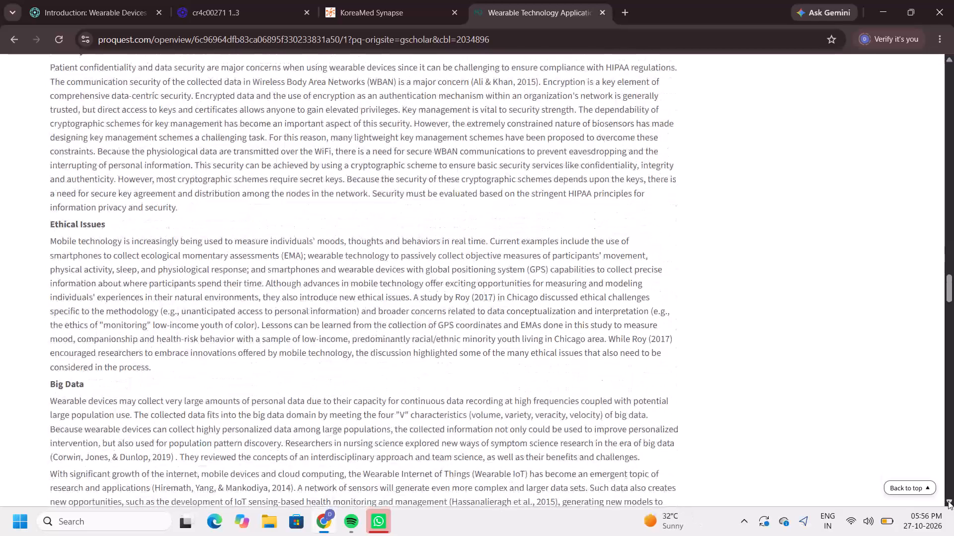
pyautogui.tripleClick(948, 501)
pyautogui.tripleClick(948, 501)
pyautogui.tripleClick(948, 501)
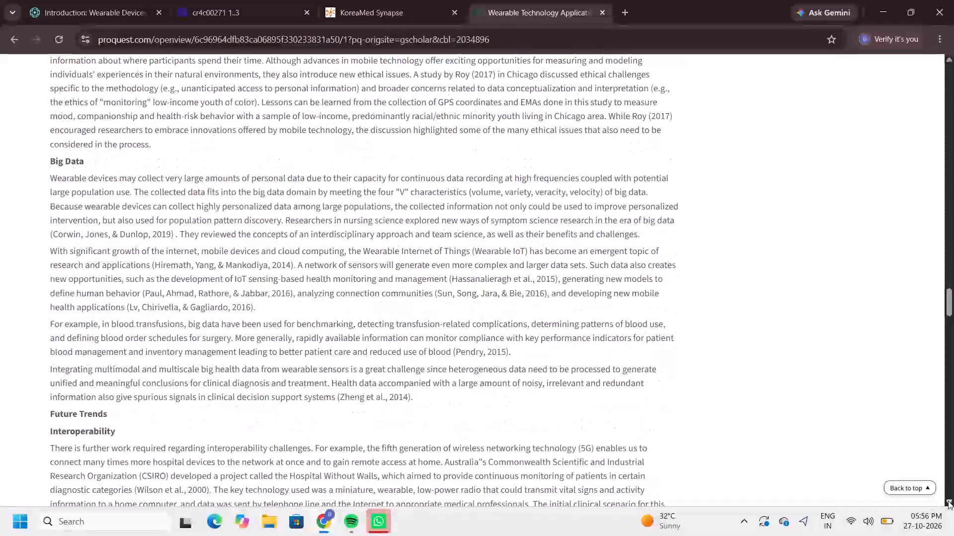
pyautogui.tripleClick(948, 501)
pyautogui.tripleClick(948, 501)
pyautogui.tripleClick(948, 501)
pyautogui.tripleClick(948, 501)
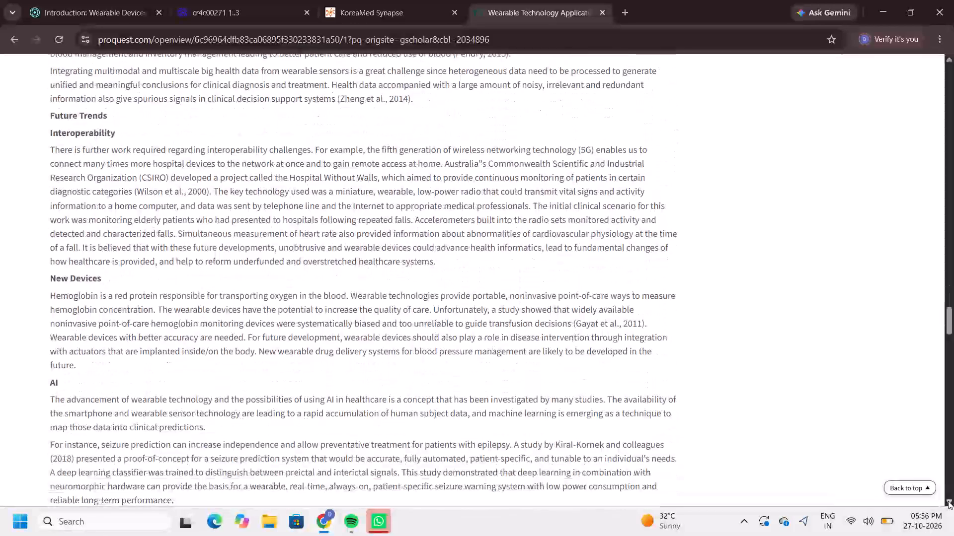
pyautogui.tripleClick(948, 501)
pyautogui.tripleClick(948, 501)
pyautogui.tripleClick(948, 501)
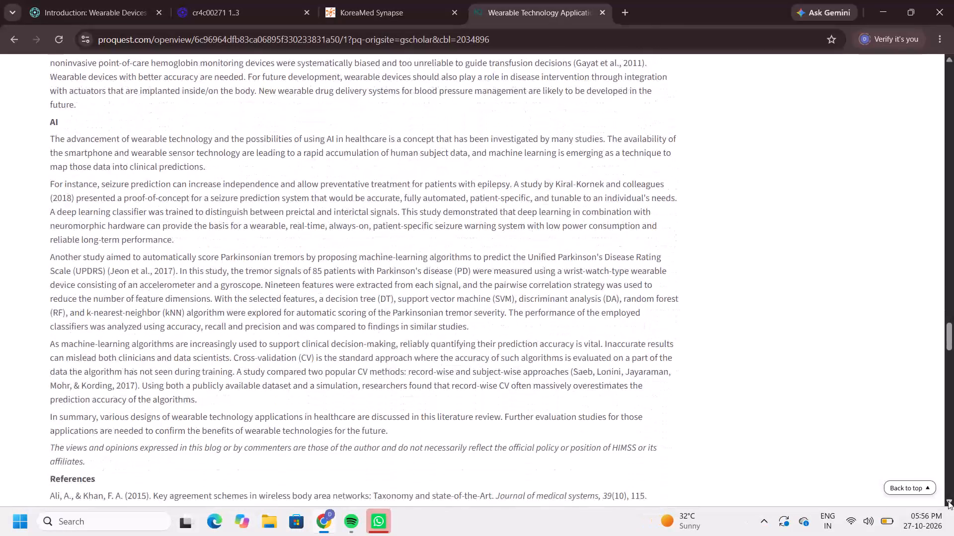
pyautogui.tripleClick(948, 501)
pyautogui.tripleClick(948, 501)
pyautogui.tripleClick(948, 501)
pyautogui.tripleClick(948, 501)
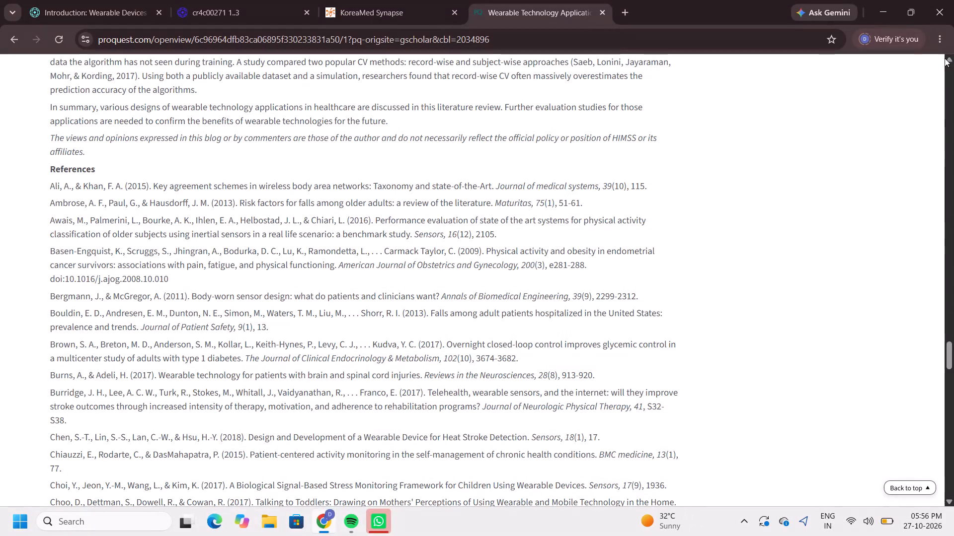
# Go back through the ProQuest article's patient management, disease prevention and results sections up to its title and Introduction.
pyautogui.doubleClick(948, 61)
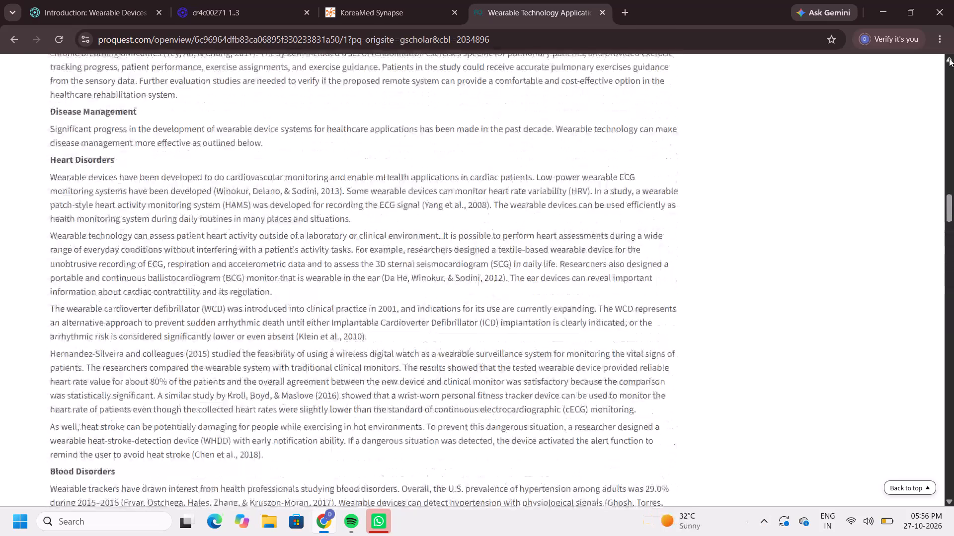
pyautogui.tripleClick(949, 58)
pyautogui.doubleClick(949, 58)
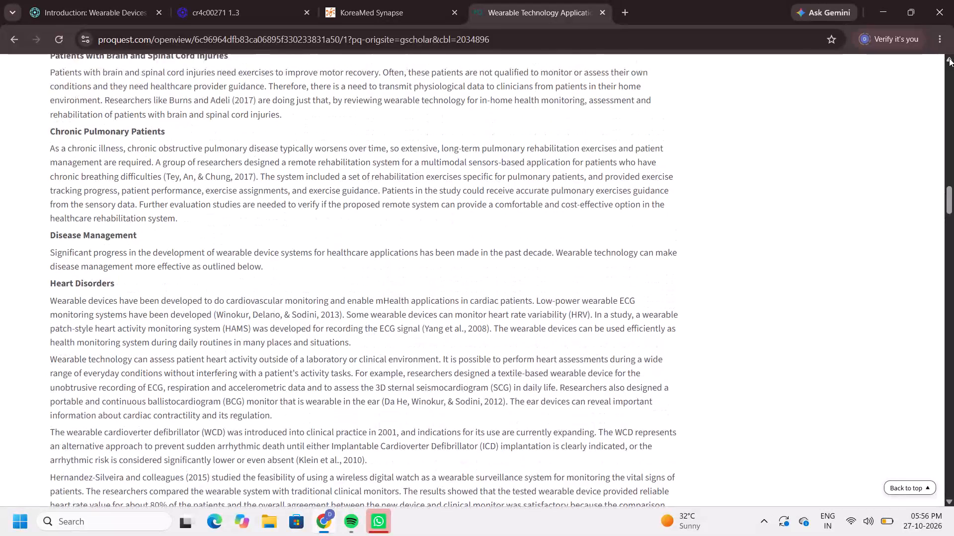
pyautogui.tripleClick(950, 59)
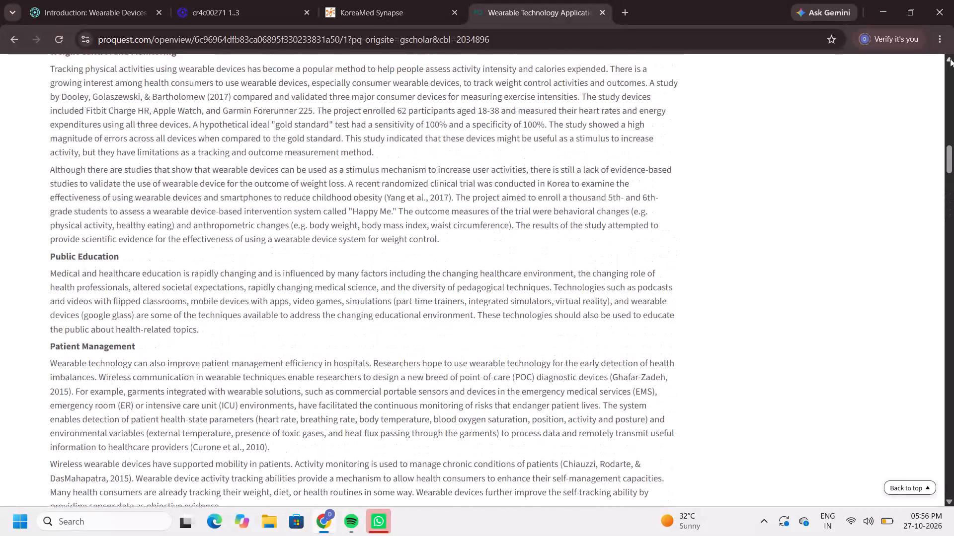
pyautogui.tripleClick(950, 59)
pyautogui.tripleClick(950, 59)
pyautogui.tripleClick(950, 59)
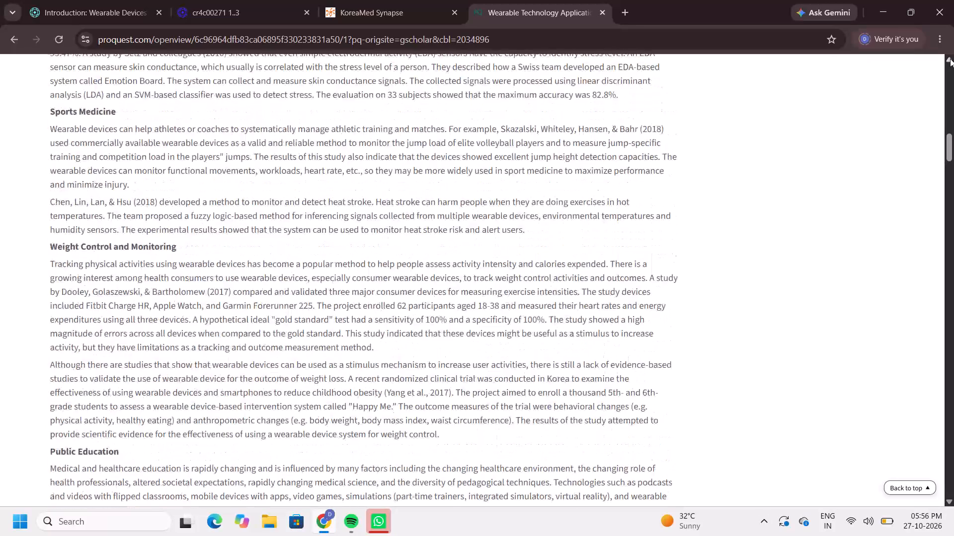
pyautogui.click(950, 59)
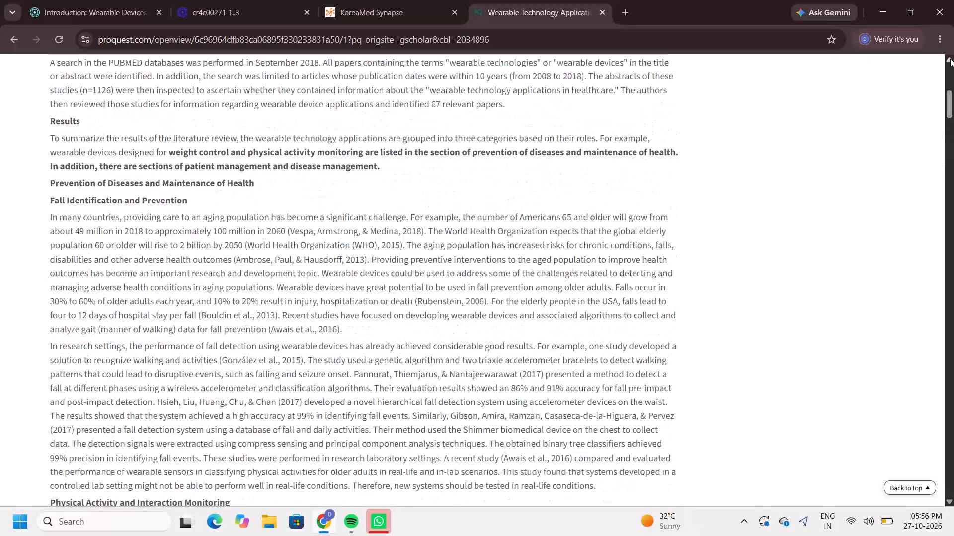
pyautogui.tripleClick(950, 59)
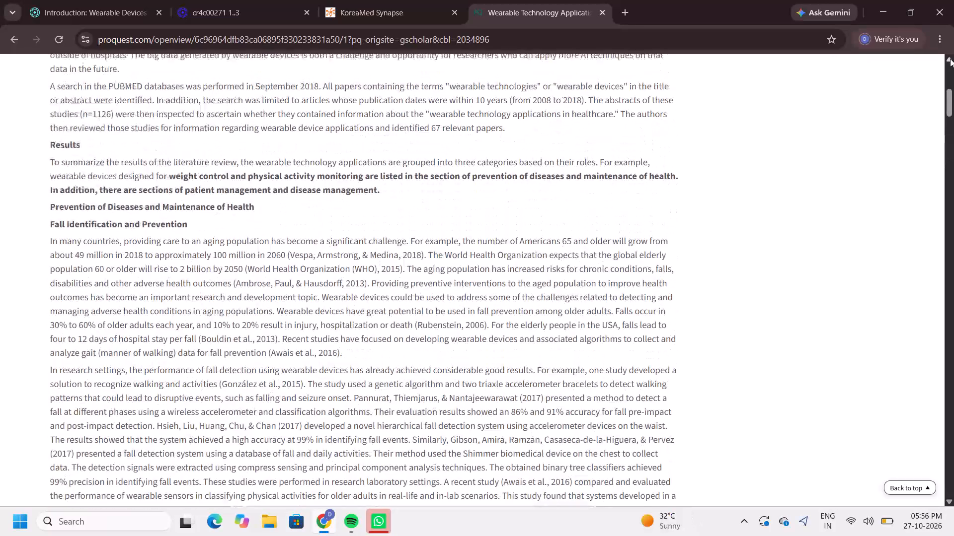
pyautogui.doubleClick(950, 59)
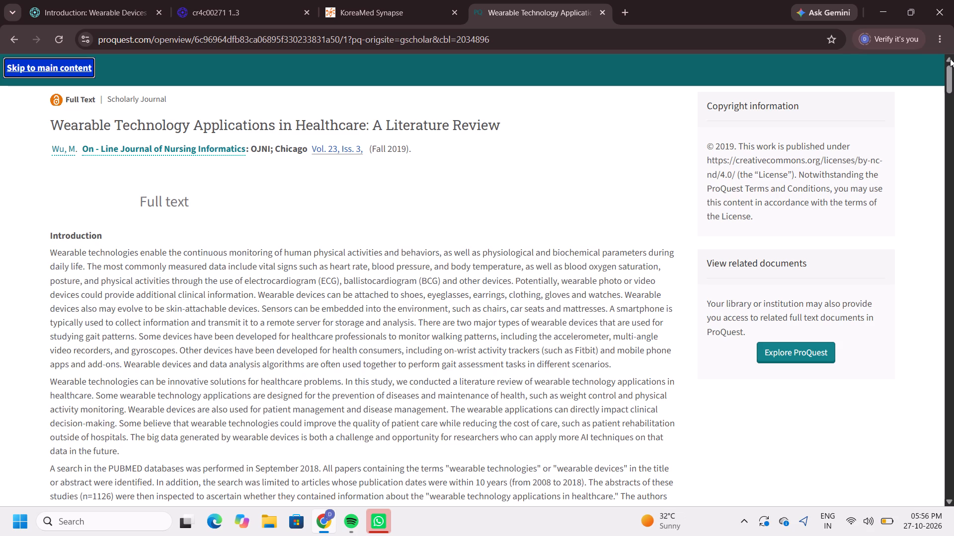
# Switch to the KoreaMed Synapse article on wearable devices in medical Internet of Things and read its abstract and Introduction.
pyautogui.click(377, 9)
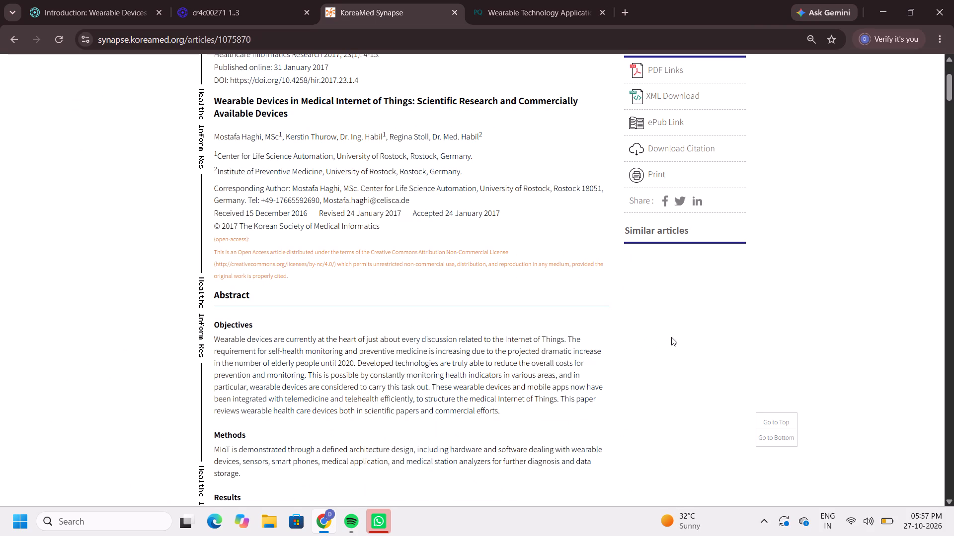
pyautogui.press('Down')
pyautogui.press('Down')
pyautogui.press('Down')
pyautogui.press('Down')
pyautogui.press('Down')
pyautogui.press('Down')
pyautogui.press('Down')
pyautogui.press('Down')
pyautogui.press('Down')
pyautogui.press('Down')
pyautogui.press('Down')
pyautogui.press('Down')
pyautogui.press('Down')
pyautogui.press('Down')
pyautogui.press('Down')
pyautogui.press('Down')
pyautogui.press('Down')
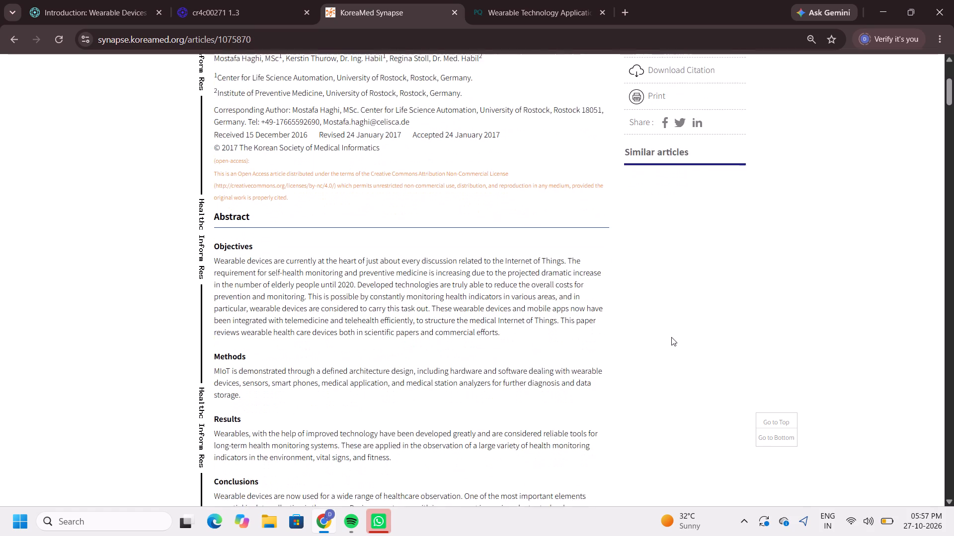
pyautogui.press('Down')
pyautogui.press('Down')
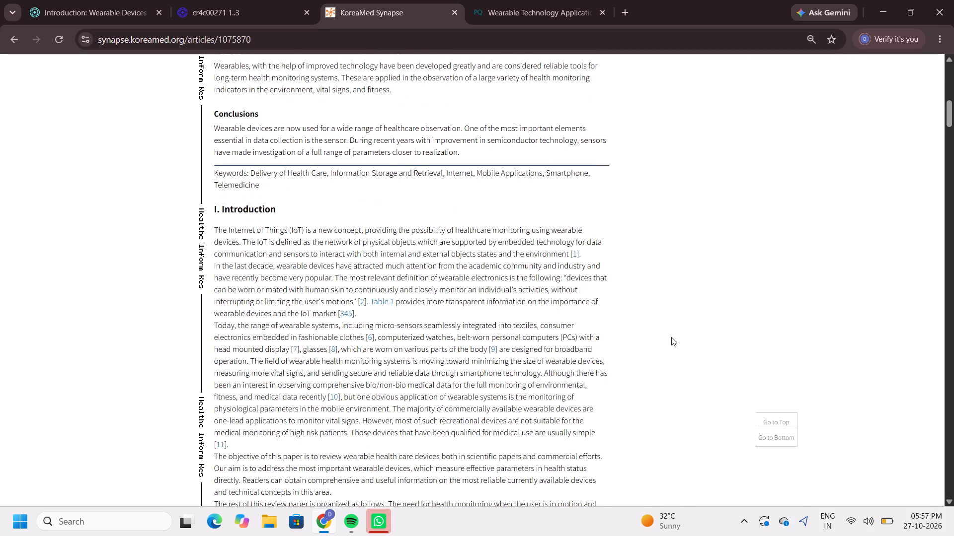
pyautogui.press('Down')
pyautogui.press('Down')
pyautogui.press('Down')
pyautogui.press('Down')
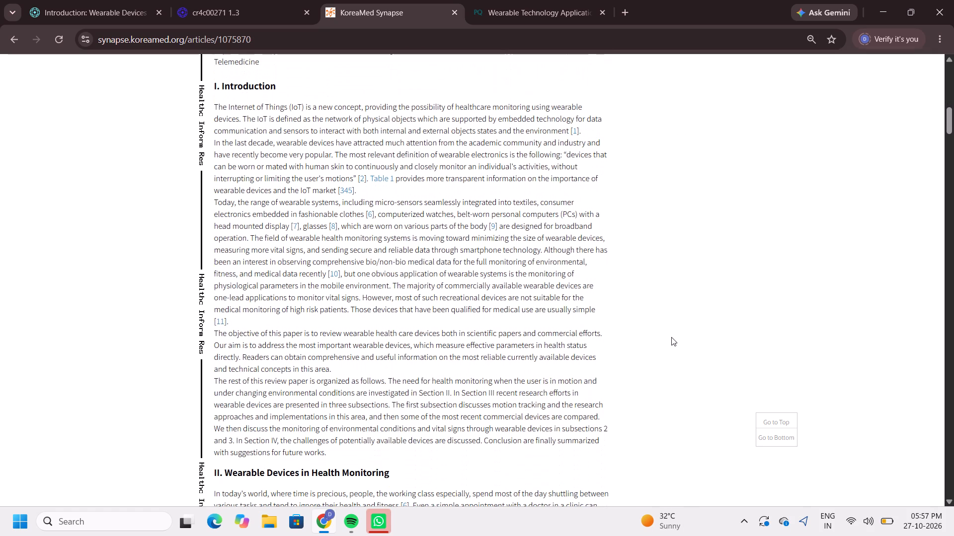
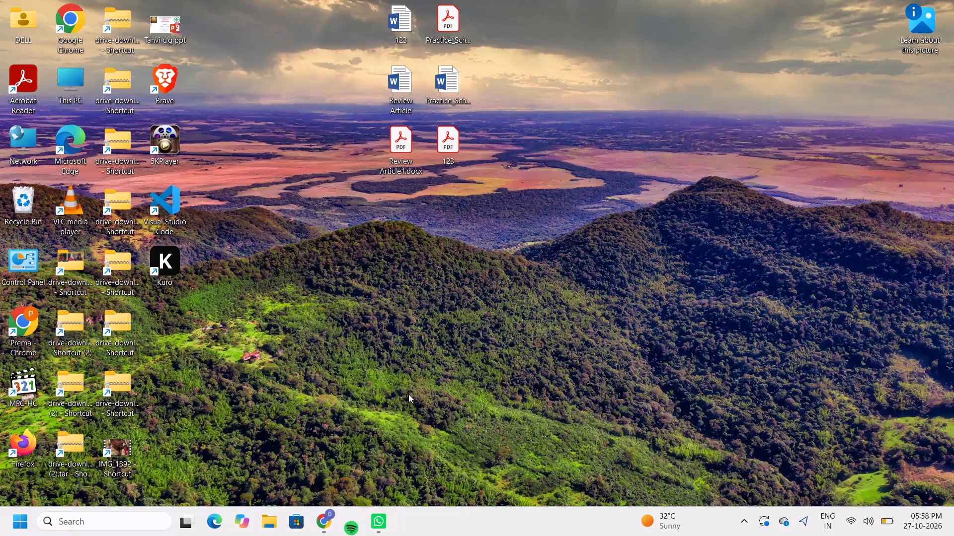
# Open the Review Article1.docx PDF from the desktop in Acrobat Reader.
pyautogui.tripleClick(402, 154)
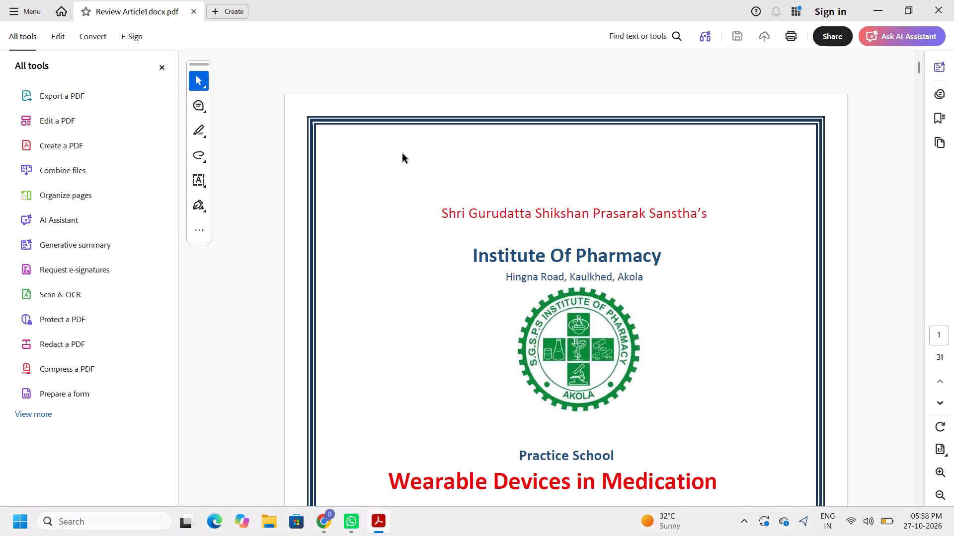
# Close the Review Article1.docx PDF in Acrobat and open it from the desktop in Word 2016 as an editable document.
pyautogui.click(951, 7)
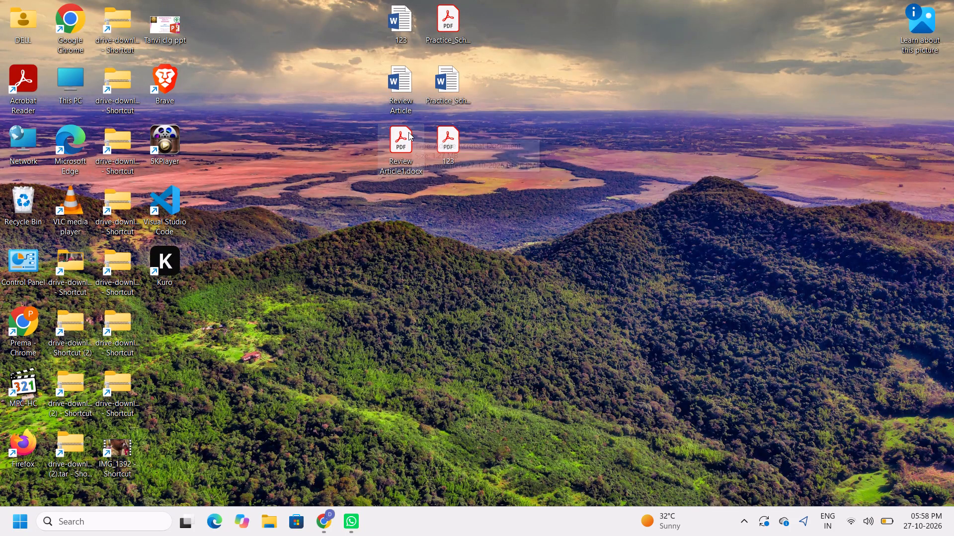
pyautogui.rightClick(397, 143)
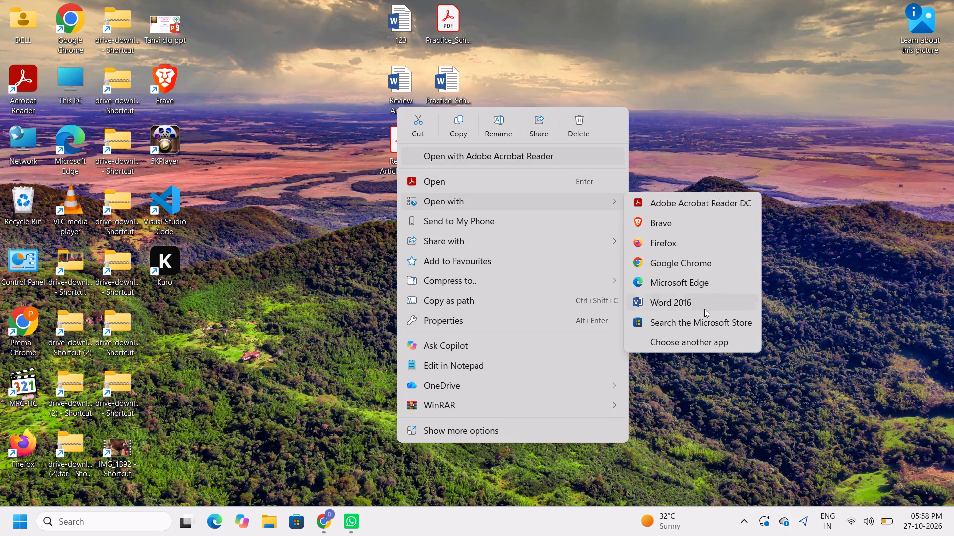
pyautogui.click(701, 306)
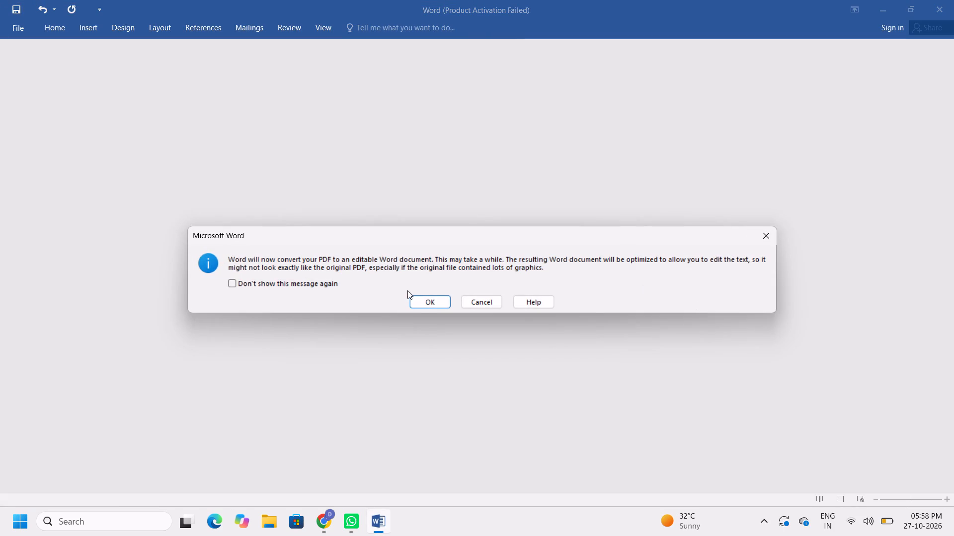
pyautogui.click(420, 304)
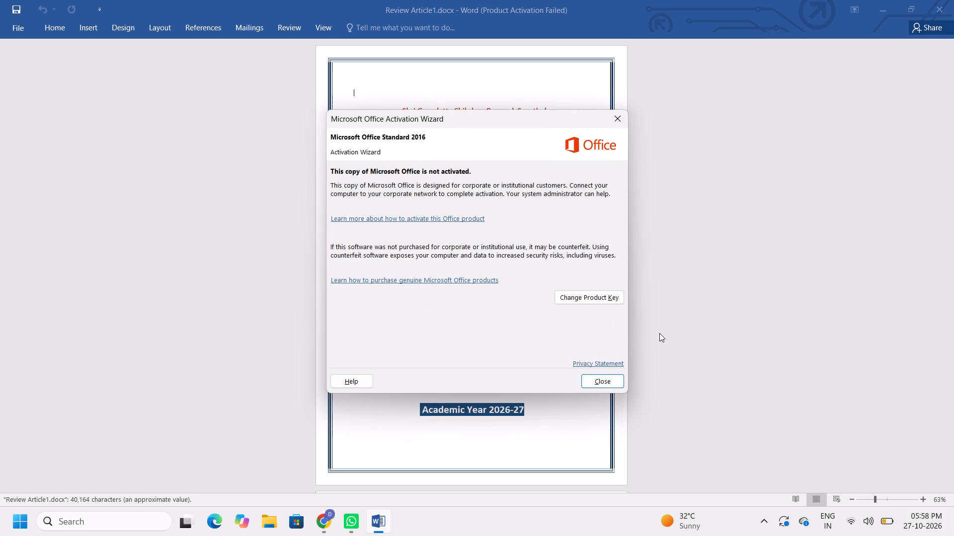
pyautogui.click(592, 382)
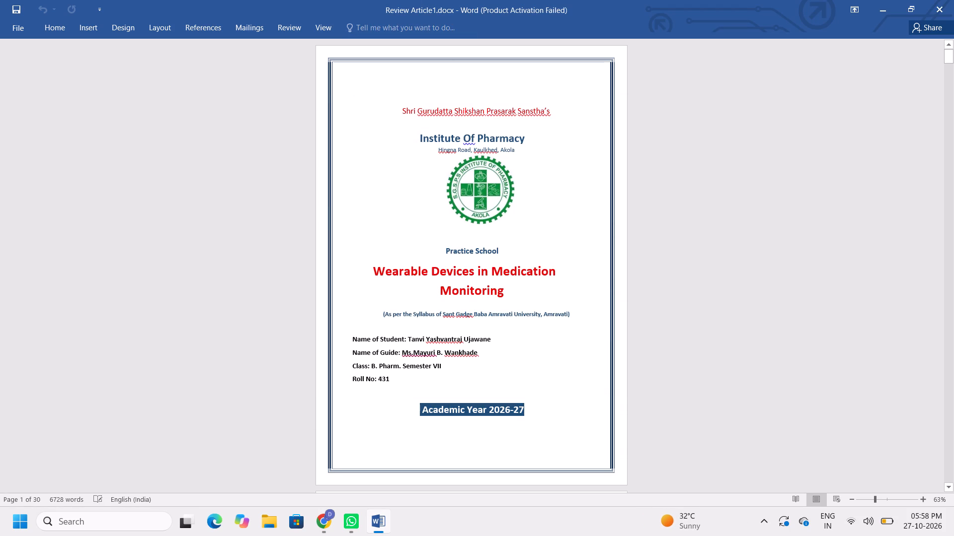
# Paste the copied Internet of Things and wearable devices text at the start of section 1. INTRODUCTION, separated from the "Medicines can improve" paragraph.
pyautogui.press('Down')
pyautogui.press('Down')
pyautogui.press('Down')
pyautogui.press('Down')
pyautogui.press('Down')
pyautogui.press('Down')
pyautogui.press('Down')
pyautogui.press('Down')
pyautogui.press('Down')
pyautogui.press('Down')
pyautogui.press('Down')
pyautogui.press('Down')
pyautogui.press('Down')
pyautogui.press('Down')
pyautogui.press('Down')
pyautogui.press('Down')
pyautogui.press('Down')
pyautogui.press('Down')
pyautogui.press('Down')
pyautogui.press('Down')
pyautogui.press('Down')
pyautogui.press('Down')
pyautogui.press('Down')
pyautogui.press('Down')
pyautogui.press('Down')
pyautogui.press('Down')
pyautogui.press('Down')
pyautogui.press('Down')
pyautogui.press('Down')
pyautogui.press('Down')
pyautogui.press('Down')
pyautogui.press('Down')
pyautogui.press('Down')
pyautogui.press('Down')
pyautogui.press('Down')
pyautogui.press('Down')
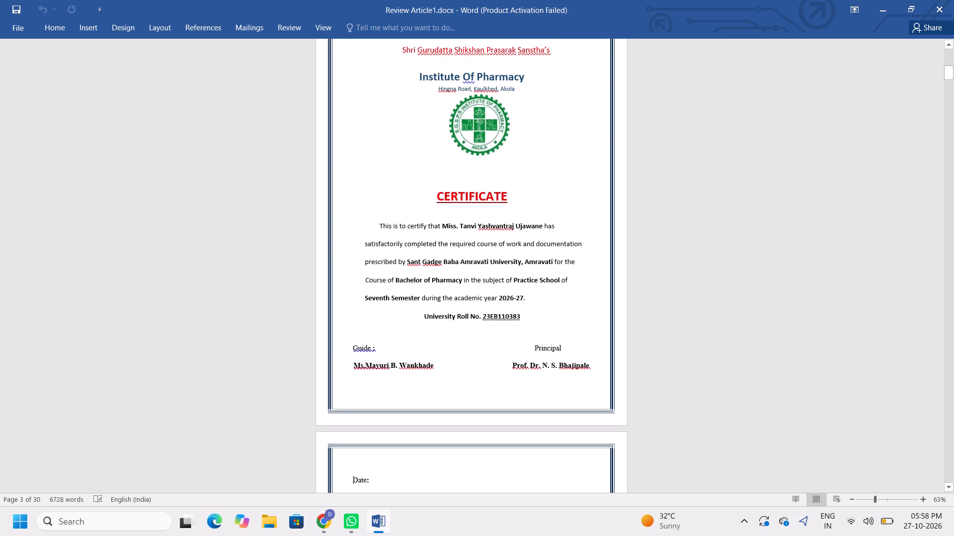
pyautogui.press('Down')
pyautogui.press('Down')
pyautogui.press('Down')
pyautogui.press('Down')
pyautogui.press('Down')
pyautogui.press('Down')
pyautogui.press('Down')
pyautogui.press('Down')
pyautogui.press('Down')
pyautogui.press('Down')
pyautogui.press('Down')
pyautogui.press('Down')
pyautogui.press('Down')
pyautogui.press('Down')
pyautogui.press('Down')
pyautogui.press('Down')
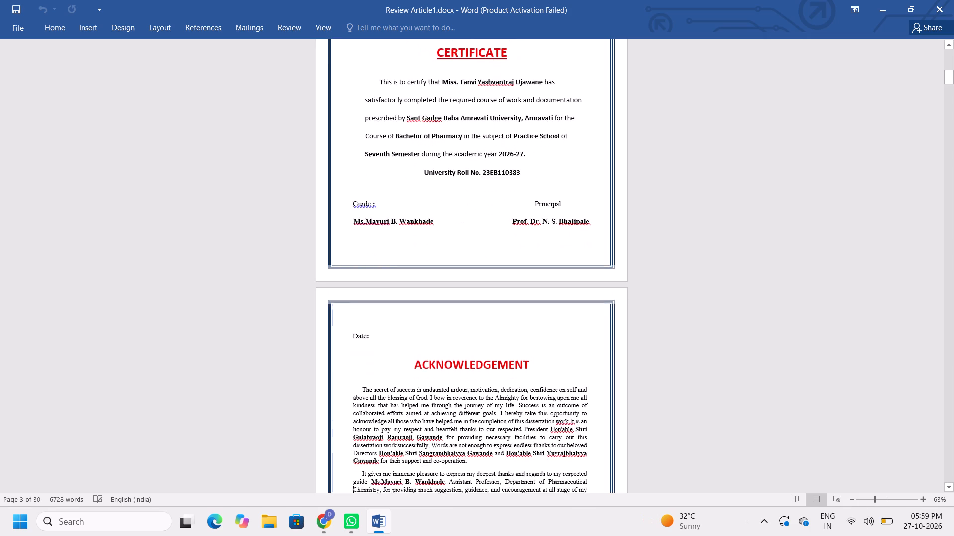
pyautogui.press('Down')
pyautogui.press('Down')
pyautogui.press('Down')
pyautogui.press('Down')
pyautogui.press('Down')
pyautogui.press('Down')
pyautogui.press('Down')
pyautogui.press('Down')
pyautogui.press('Down')
pyautogui.press('Down')
pyautogui.press('Down')
pyautogui.press('Down')
pyautogui.press('Down')
pyautogui.press('Down')
pyautogui.press('Down')
pyautogui.press('Down')
pyautogui.press('Down')
pyautogui.press('Down')
pyautogui.press('Down')
pyautogui.press('Down')
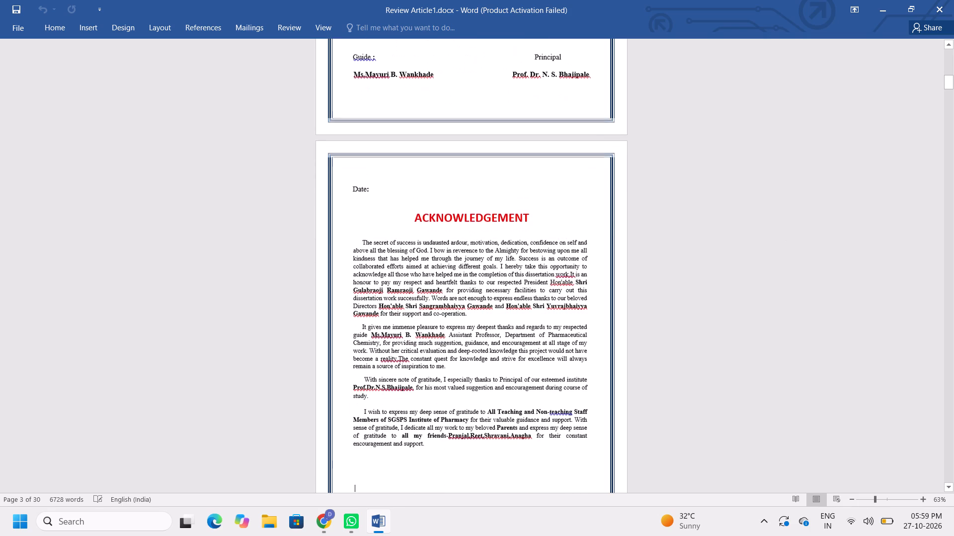
pyautogui.press('Down')
pyautogui.press('Down')
pyautogui.press('Down')
pyautogui.press('Down')
pyautogui.press('Down')
pyautogui.press('Down')
pyautogui.press('Down')
pyautogui.press('Down')
pyautogui.press('Down')
pyautogui.press('Down')
pyautogui.press('Down')
pyautogui.press('Down')
pyautogui.press('Down')
pyautogui.press('Down')
pyautogui.press('Down')
pyautogui.press('Down')
pyautogui.press('Down')
pyautogui.press('Down')
pyautogui.press('Down')
pyautogui.press('Down')
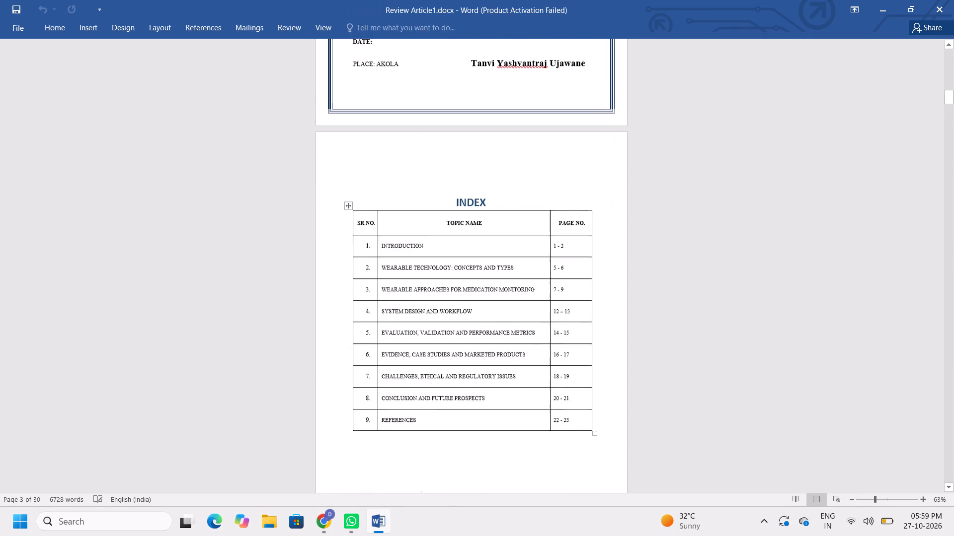
pyautogui.press('Down')
pyautogui.press('Down')
pyautogui.press('Down')
pyautogui.press('Down')
pyautogui.press('Down')
pyautogui.press('Down')
pyautogui.press('Down')
pyautogui.press('Down')
pyautogui.press('Down')
pyautogui.press('Down')
pyautogui.press('Down')
pyautogui.press('Down')
pyautogui.press('Down')
pyautogui.press('Down')
pyautogui.press('Down')
pyautogui.press('Down')
pyautogui.press('Down')
pyautogui.press('Down')
pyautogui.press('Down')
pyautogui.press('Down')
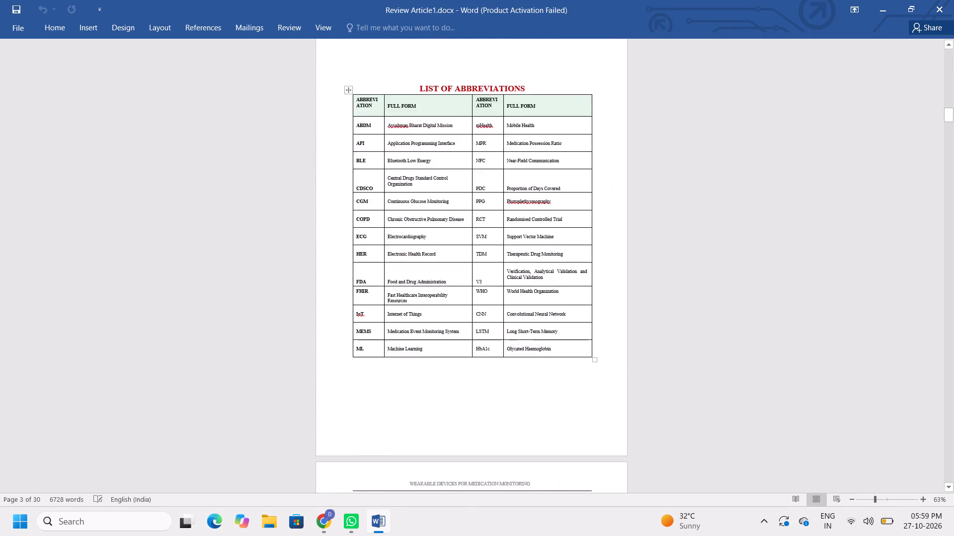
pyautogui.press('Down')
pyautogui.press('Down')
pyautogui.press('Down')
pyautogui.press('Down')
pyautogui.press('Down')
pyautogui.press('Down')
pyautogui.press('Down')
pyautogui.press('Down')
pyautogui.press('Down')
pyautogui.press('Down')
pyautogui.press('Down')
pyautogui.press('Down')
pyautogui.press('Down')
pyautogui.press('Down')
pyautogui.press('Down')
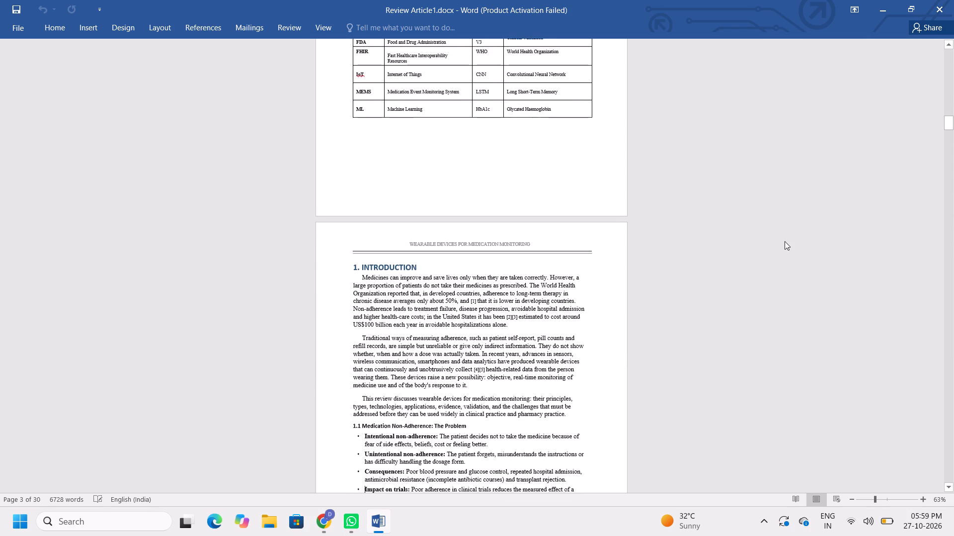
pyautogui.press('Down')
pyautogui.press('Down')
pyautogui.press('Down')
pyautogui.press('Down')
pyautogui.press('Down')
pyautogui.press('Down')
pyautogui.press('Down')
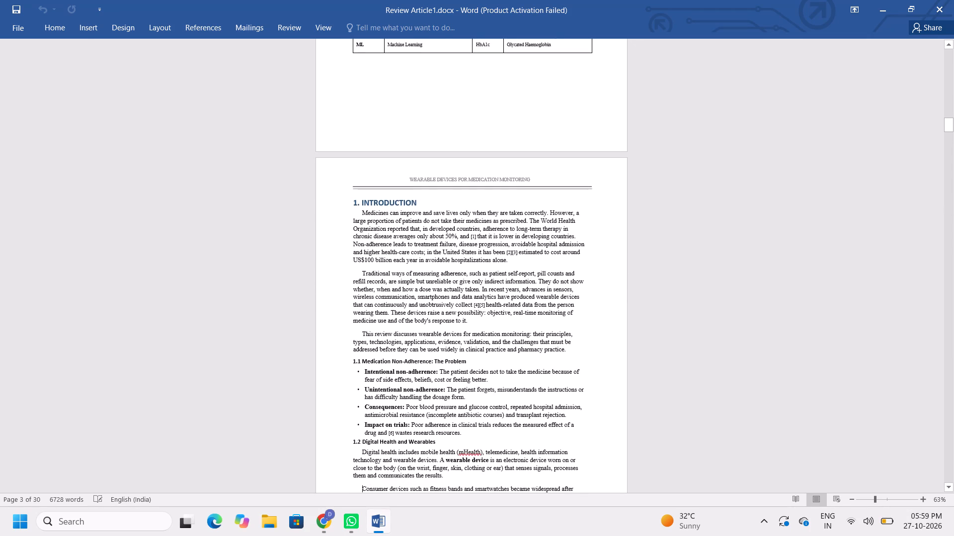
pyautogui.click(359, 213)
pyautogui.rightClick(359, 213)
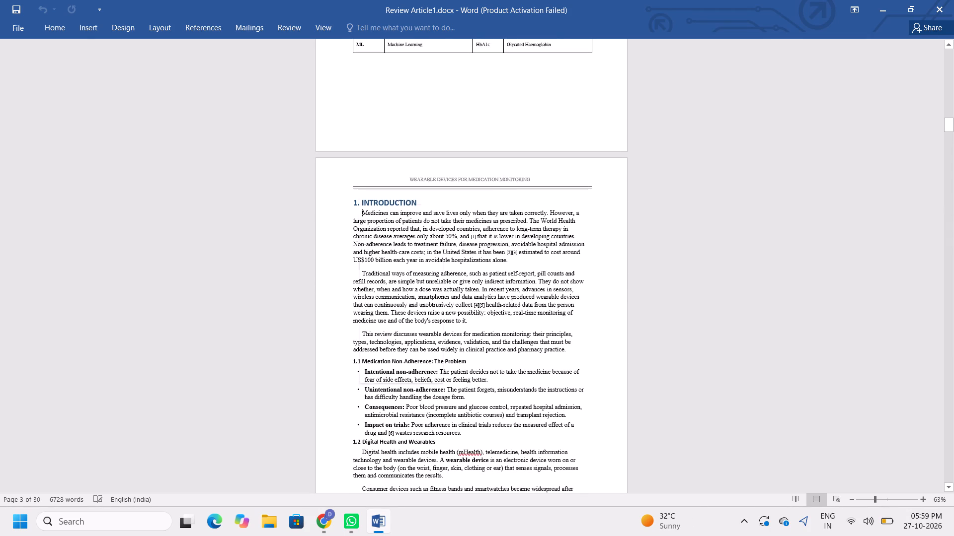
pyautogui.click(419, 269)
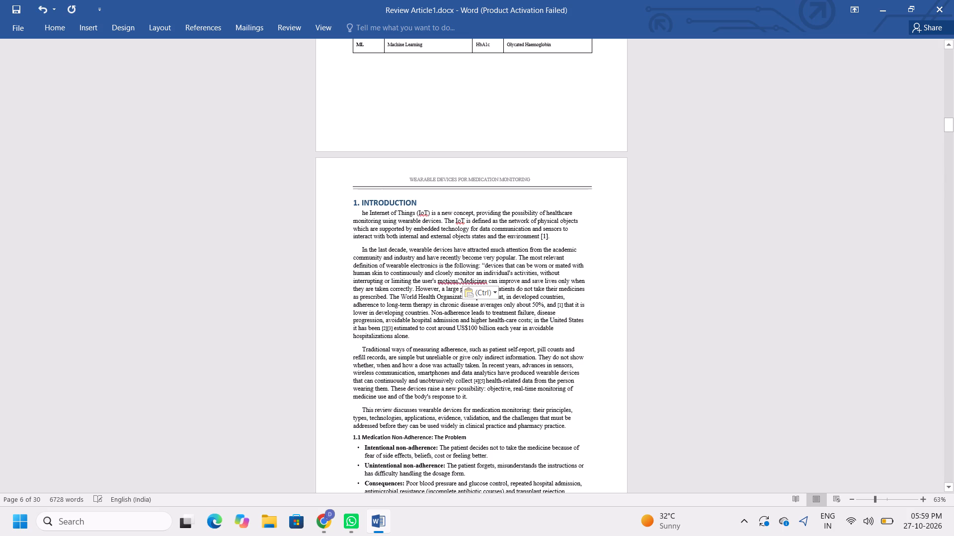
pyautogui.press('Return')
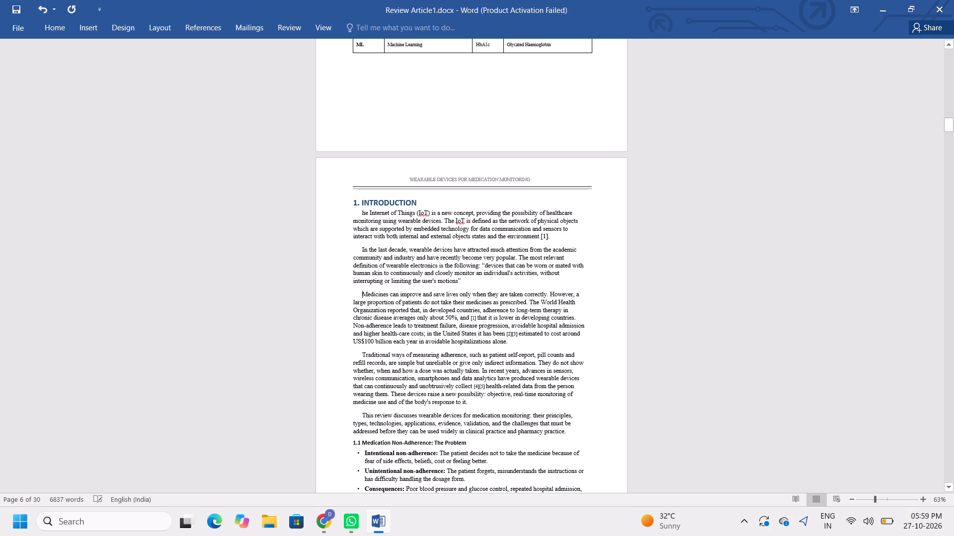
# Remove the first-line indent from the "In the last decade" paragraph in section 1. INTRODUCTION.
pyautogui.click(359, 255)
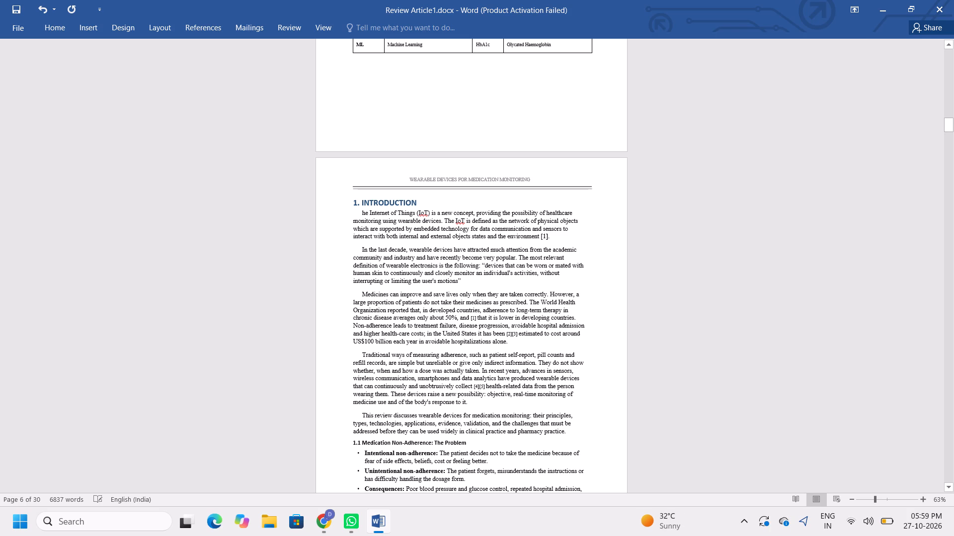
pyautogui.click(359, 250)
pyautogui.press('BackSpace')
pyautogui.press('BackSpace')
pyautogui.press('BackSpace')
pyautogui.press('BackSpace')
pyautogui.press('BackSpace')
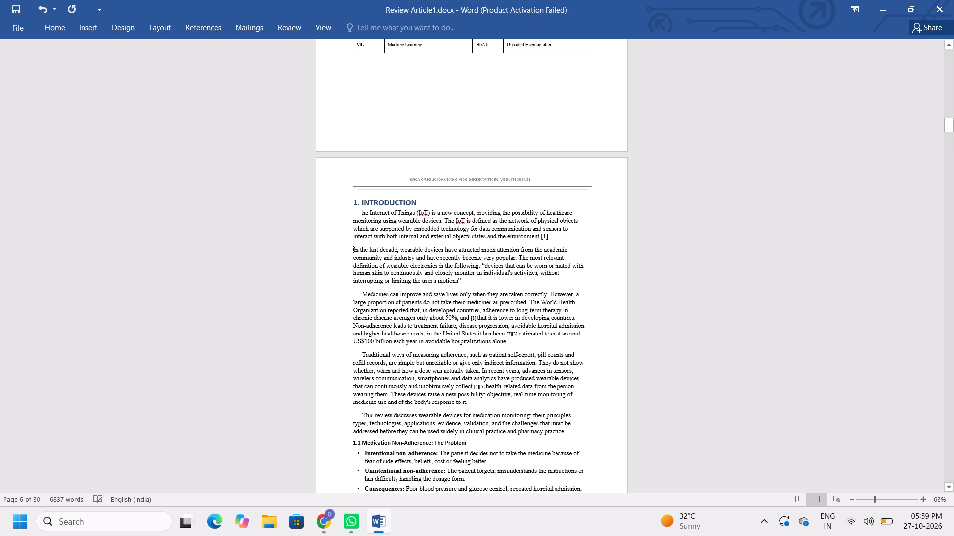
pyautogui.press('BackSpace')
pyautogui.press('BackSpace')
pyautogui.press('BackSpace')
pyautogui.press('BackSpace')
pyautogui.press('BackSpace')
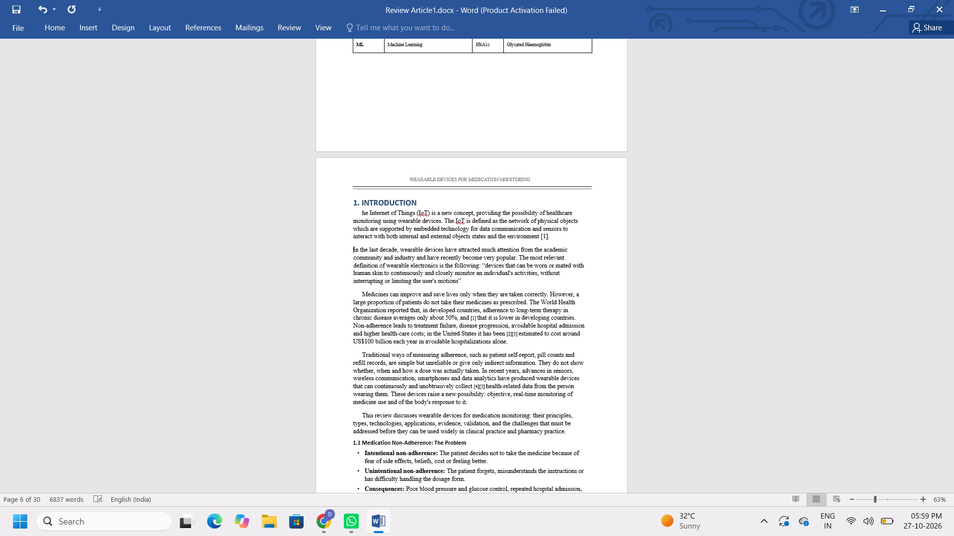
pyautogui.press('BackSpace')
pyautogui.press('BackSpace')
pyautogui.press('BackSpace')
pyautogui.press('BackSpace')
pyautogui.press('BackSpace')
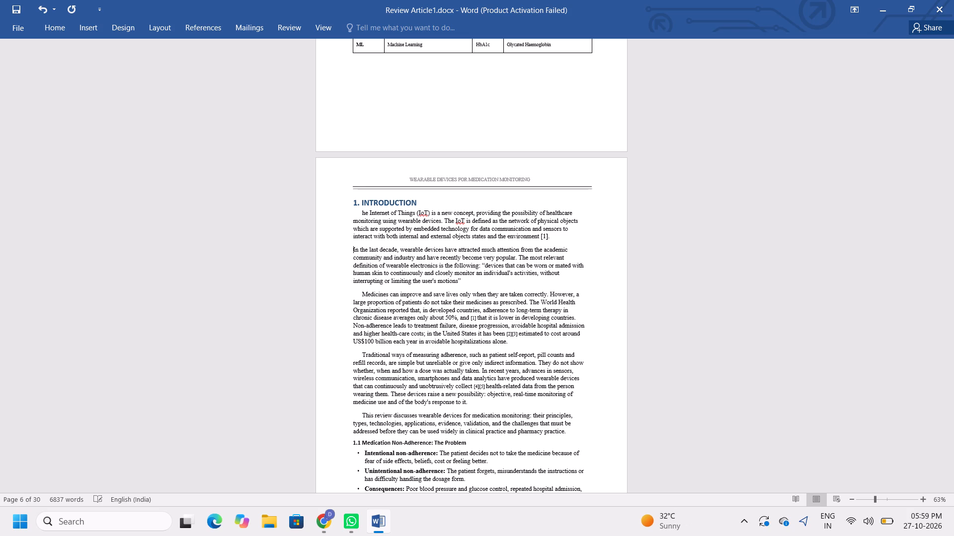
pyautogui.press('BackSpace')
pyautogui.press('BackSpace')
pyautogui.press('BackSpace')
pyautogui.press('BackSpace')
pyautogui.press('BackSpace')
pyautogui.press('BackSpace')
pyautogui.press('BackSpace')
pyautogui.press('BackSpace')
pyautogui.press('BackSpace')
pyautogui.press('BackSpace')
pyautogui.press('BackSpace')
pyautogui.press('BackSpace')
pyautogui.press('BackSpace')
pyautogui.press('BackSpace')
pyautogui.press('BackSpace')
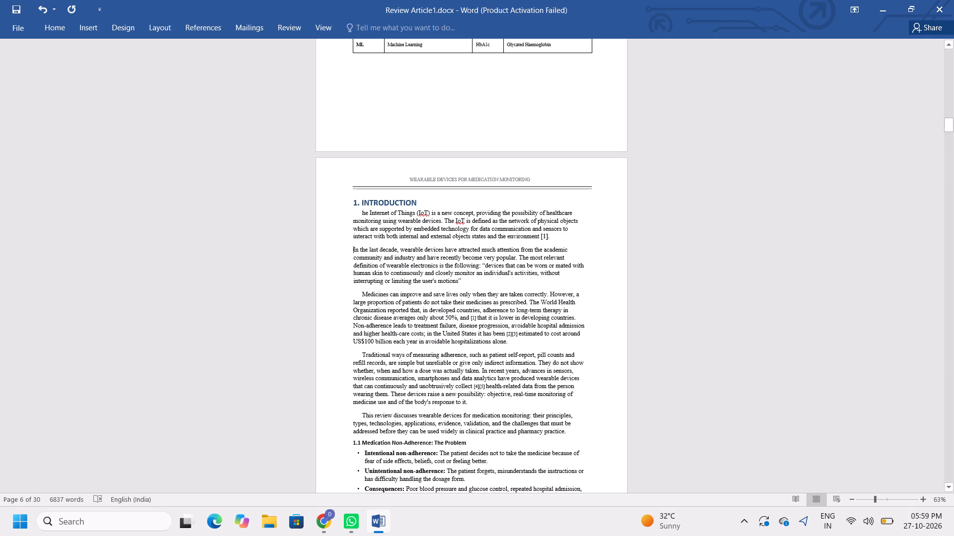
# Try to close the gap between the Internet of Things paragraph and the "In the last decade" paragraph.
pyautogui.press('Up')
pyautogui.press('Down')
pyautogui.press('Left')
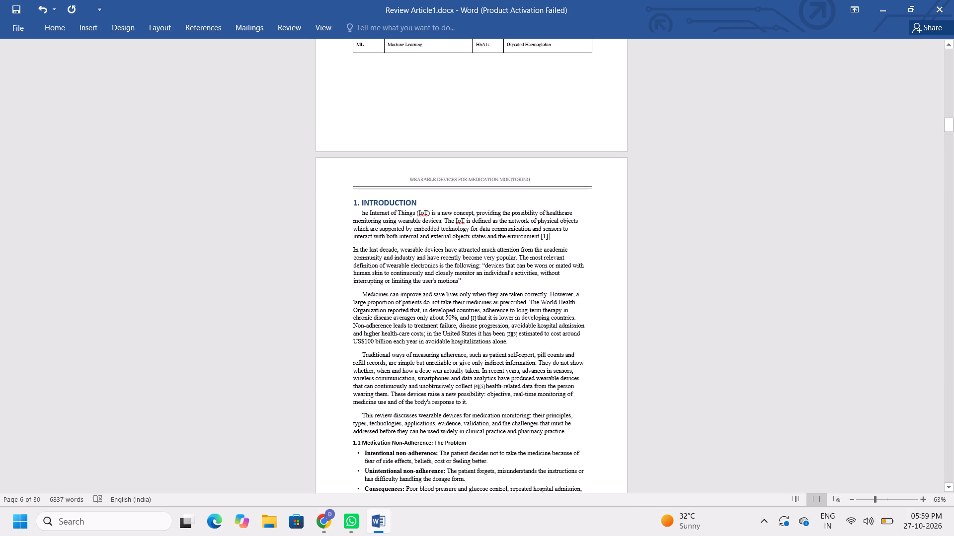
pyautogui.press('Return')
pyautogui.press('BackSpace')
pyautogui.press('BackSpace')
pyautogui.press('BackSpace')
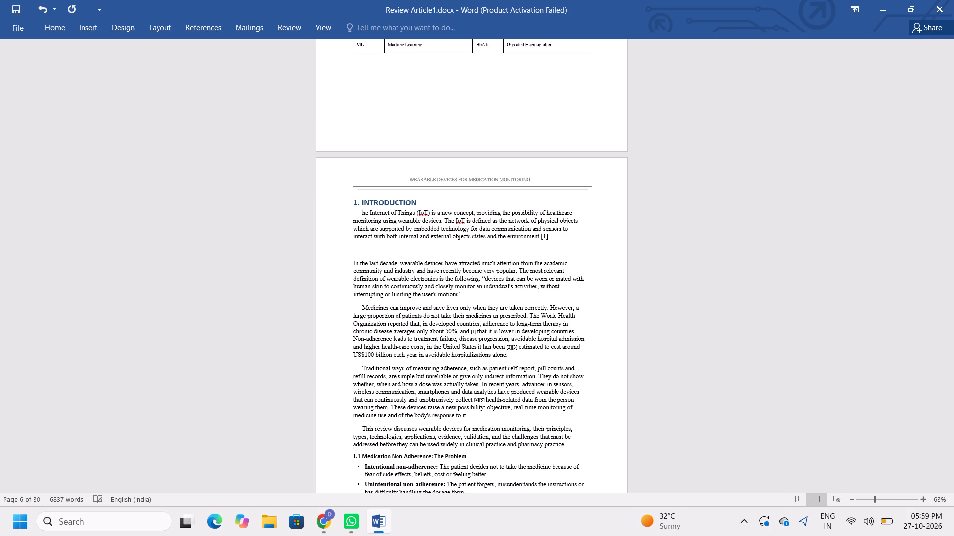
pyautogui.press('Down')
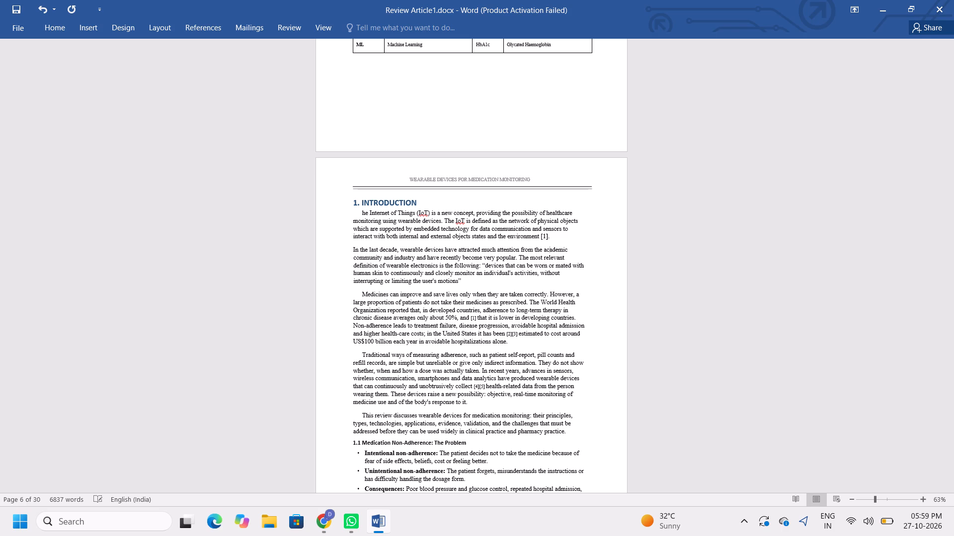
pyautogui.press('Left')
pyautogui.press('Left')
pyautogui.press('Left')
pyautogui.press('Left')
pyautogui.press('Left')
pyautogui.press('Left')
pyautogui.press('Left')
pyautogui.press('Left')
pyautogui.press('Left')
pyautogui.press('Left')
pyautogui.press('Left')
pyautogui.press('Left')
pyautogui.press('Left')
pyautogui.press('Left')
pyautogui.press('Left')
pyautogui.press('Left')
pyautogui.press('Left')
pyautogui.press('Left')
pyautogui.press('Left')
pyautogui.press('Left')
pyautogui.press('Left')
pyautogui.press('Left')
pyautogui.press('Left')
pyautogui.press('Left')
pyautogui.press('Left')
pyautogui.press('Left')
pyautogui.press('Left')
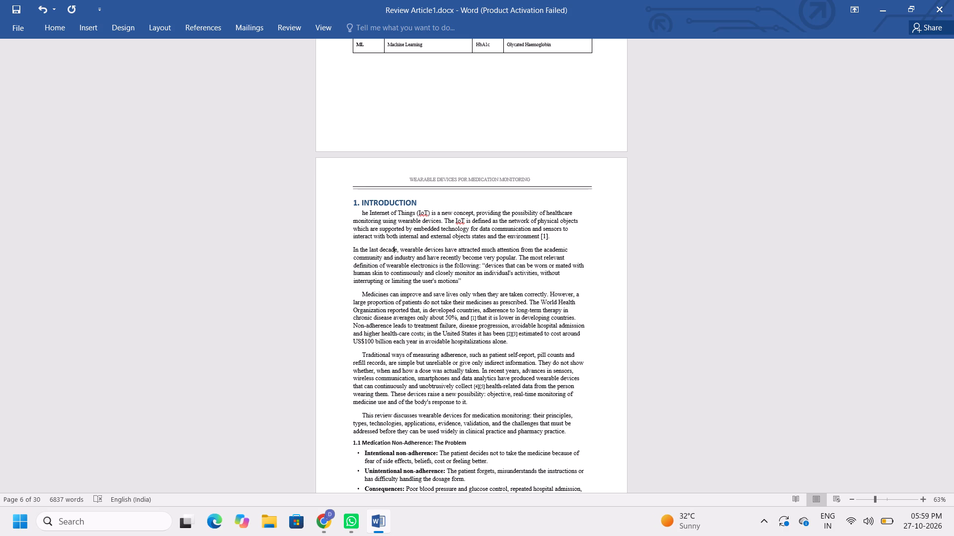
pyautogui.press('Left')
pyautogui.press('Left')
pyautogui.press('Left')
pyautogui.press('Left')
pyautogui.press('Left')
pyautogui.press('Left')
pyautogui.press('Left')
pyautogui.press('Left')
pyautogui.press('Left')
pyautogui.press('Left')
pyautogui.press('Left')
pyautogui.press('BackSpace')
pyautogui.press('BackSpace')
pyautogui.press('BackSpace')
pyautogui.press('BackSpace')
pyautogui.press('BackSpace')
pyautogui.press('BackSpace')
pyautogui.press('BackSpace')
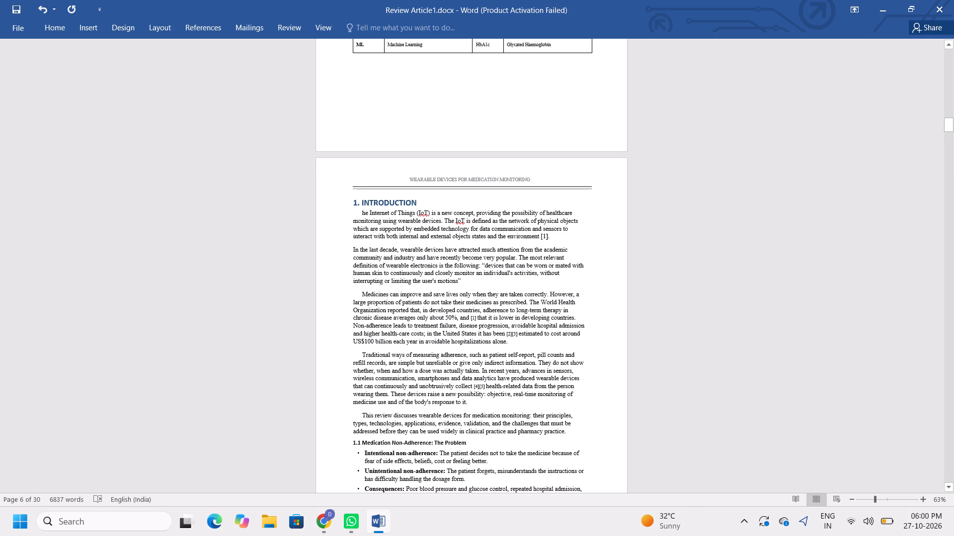
# Switch to the KoreaMed Synapse article in Chrome and look back over its title, abstract and Introduction.
pyautogui.click(326, 522)
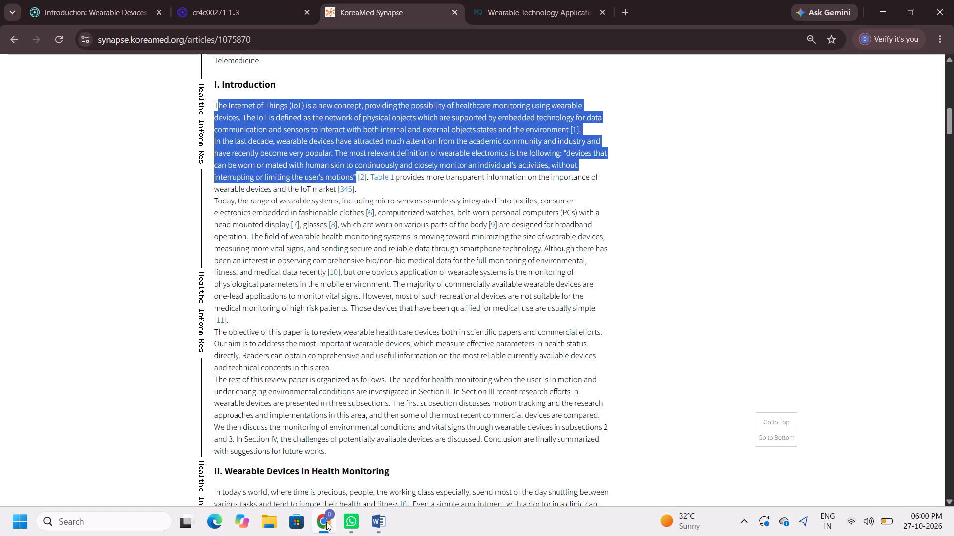
pyautogui.click(777, 254)
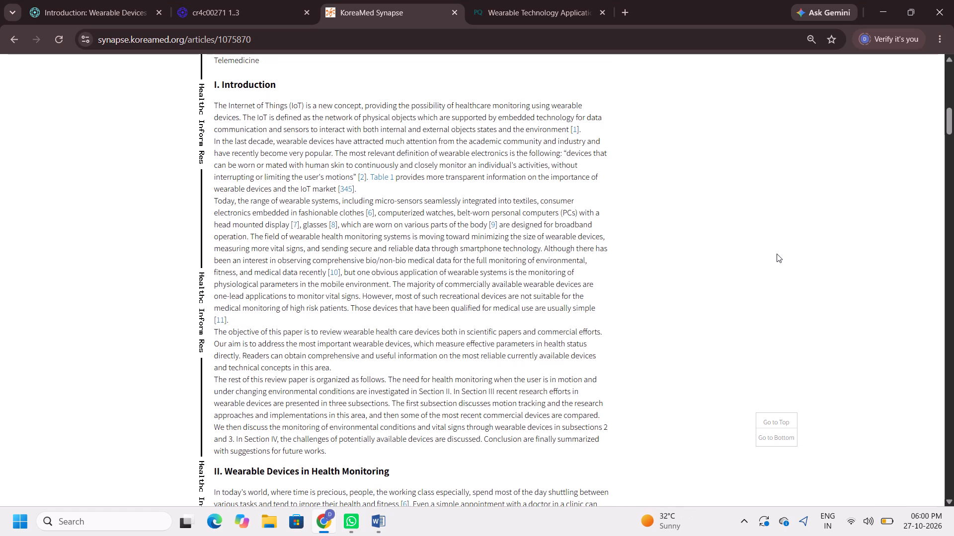
pyautogui.press('Up')
pyautogui.press('Up')
pyautogui.press('Up')
pyautogui.press('Up')
pyautogui.press('Up')
pyautogui.press('Up')
pyautogui.press('Up')
pyautogui.press('Up')
pyautogui.press('Up')
pyautogui.press('Up')
pyautogui.press('Up')
pyautogui.press('Up')
pyautogui.press('Up')
pyautogui.press('Up')
pyautogui.press('Up')
pyautogui.press('Up')
pyautogui.press('Up')
pyautogui.press('Up')
pyautogui.press('Up')
pyautogui.press('Up')
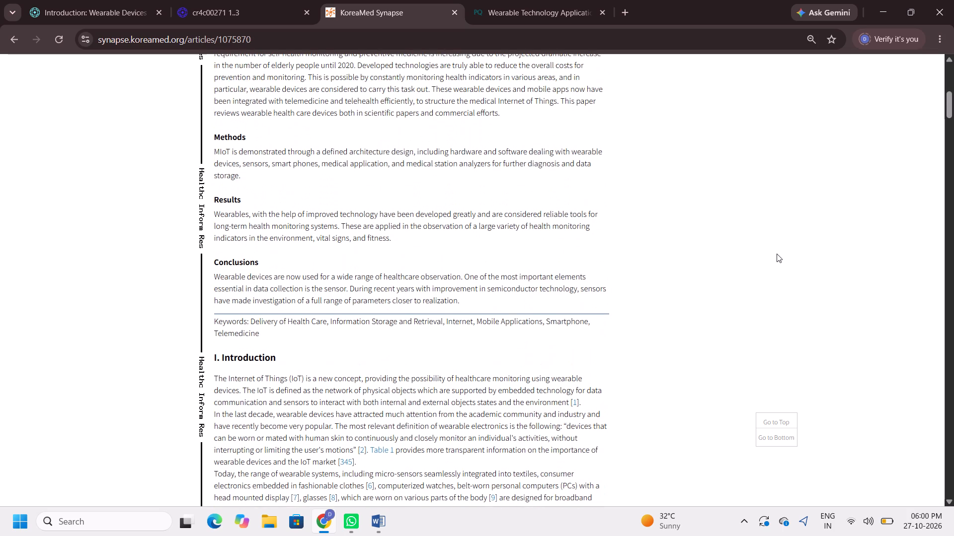
pyautogui.press('Up')
pyautogui.press('Up')
pyautogui.press('Up')
pyautogui.press('Up')
pyautogui.press('Up')
pyautogui.press('Up')
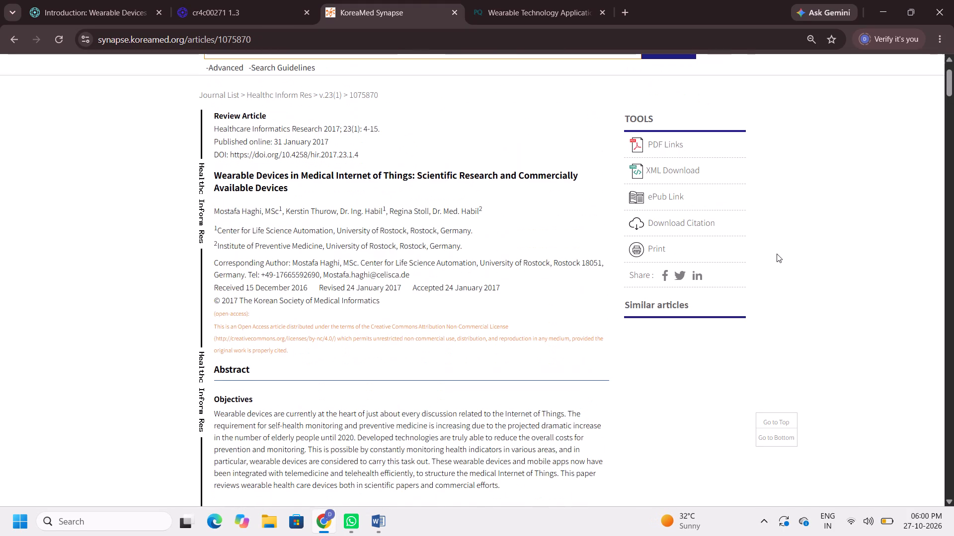
pyautogui.press('Down')
pyautogui.press('Down')
pyautogui.press('Down')
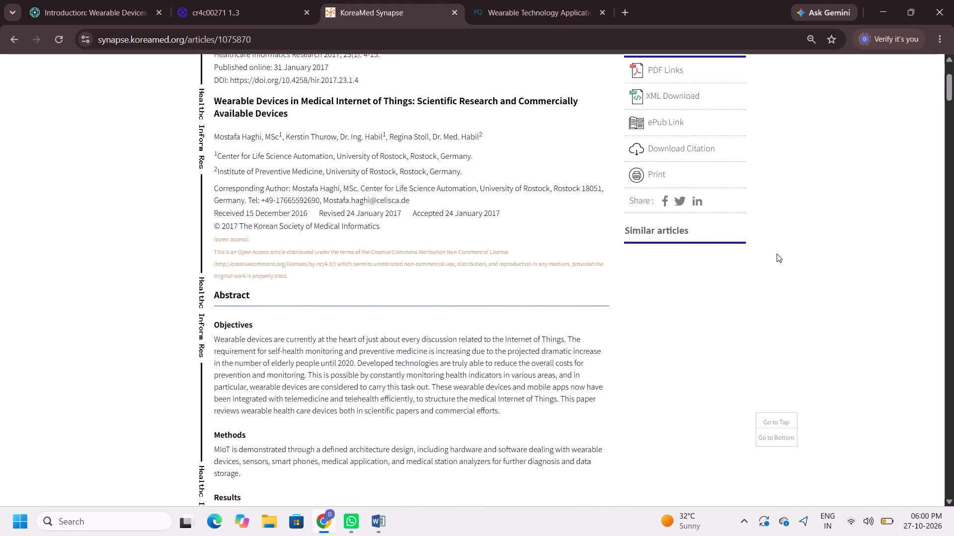
pyautogui.press('Down')
pyautogui.press('Down')
pyautogui.press('Down')
pyautogui.press('Down')
pyautogui.press('Down')
pyautogui.press('Down')
pyautogui.press('Down')
pyautogui.press('Down')
pyautogui.press('Down')
pyautogui.press('Down')
pyautogui.press('Down')
pyautogui.press('Down')
pyautogui.press('Down')
pyautogui.press('Down')
pyautogui.press('Down')
pyautogui.press('Down')
pyautogui.press('Down')
pyautogui.press('Down')
pyautogui.press('Down')
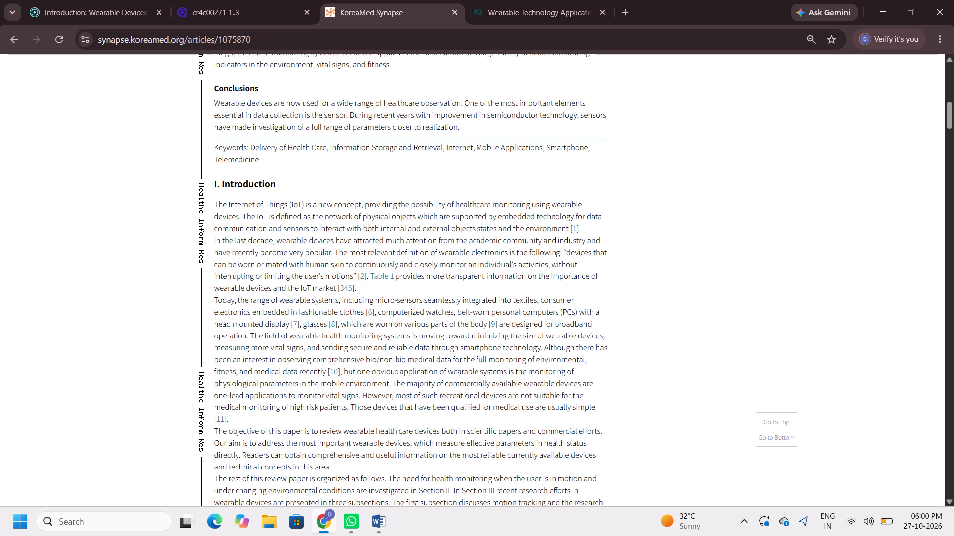
# Copy the Introduction passage from "Today, the range of wearable systems" through "data through smartphone technology".
pyautogui.moveTo(541, 350); pyautogui.dragTo(216, 308)
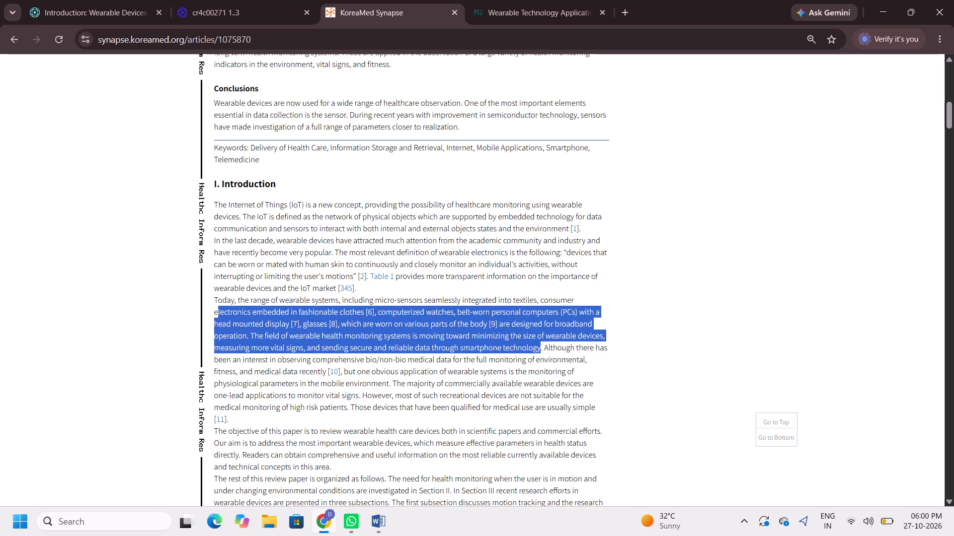
pyautogui.moveTo(216, 308); pyautogui.dragTo(213, 299)
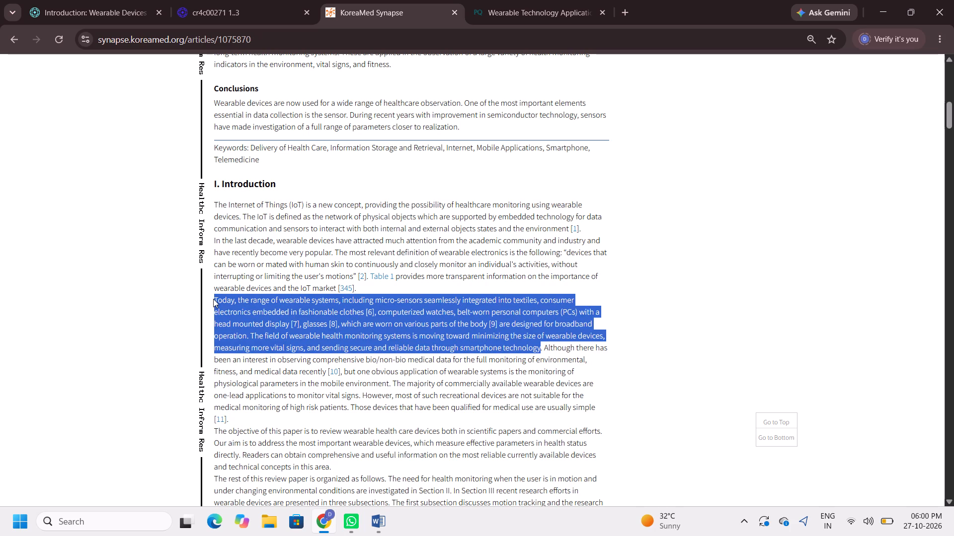
pyautogui.rightClick(213, 299)
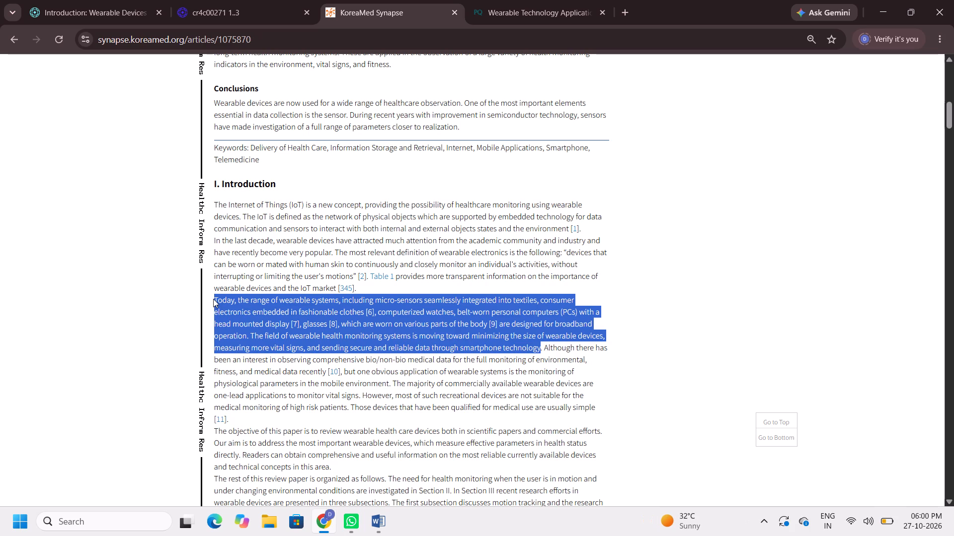
pyautogui.click(238, 312)
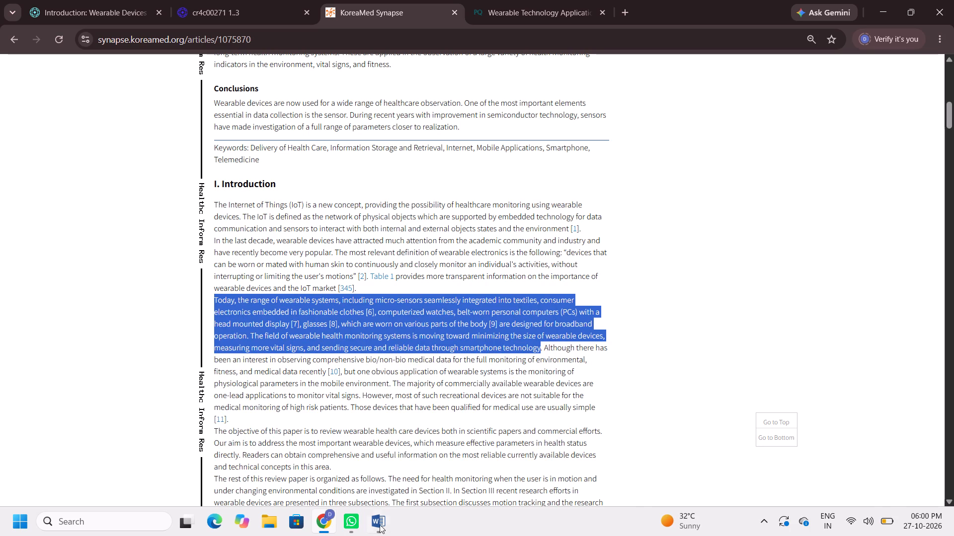
# Paste the copied passage into the Word document as text only after "limiting the user's motions", and start a new paragraph below it.
pyautogui.click(378, 525)
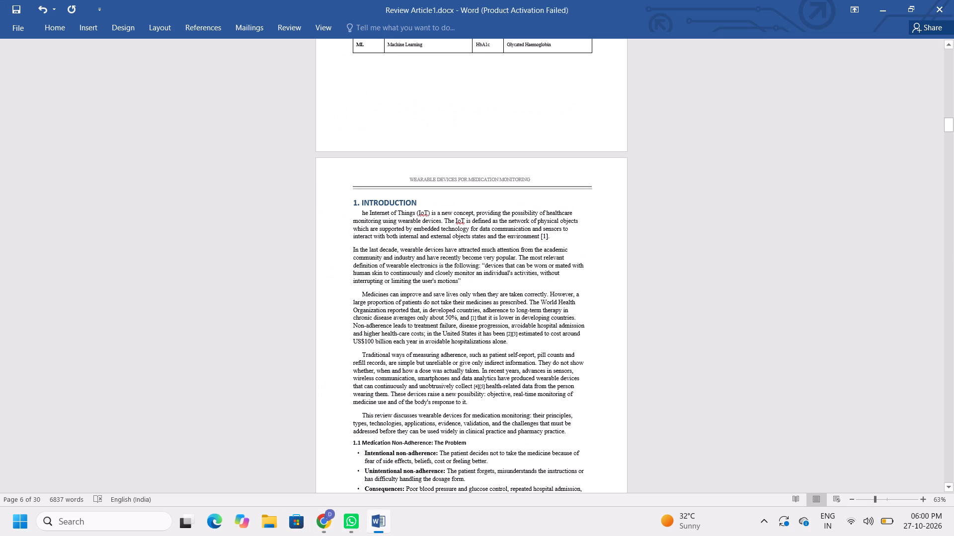
pyautogui.click(478, 282)
pyautogui.rightClick(478, 282)
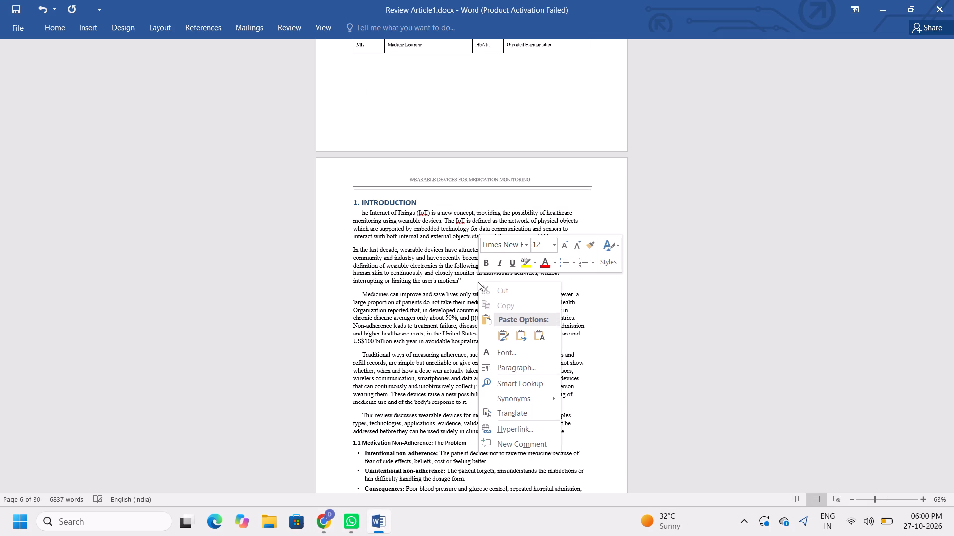
pyautogui.click(539, 332)
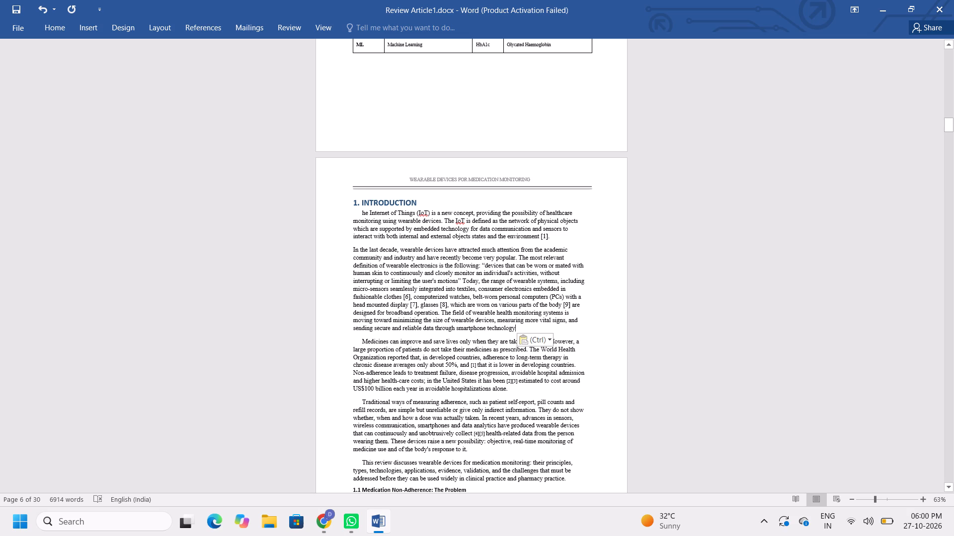
pyautogui.press('Return')
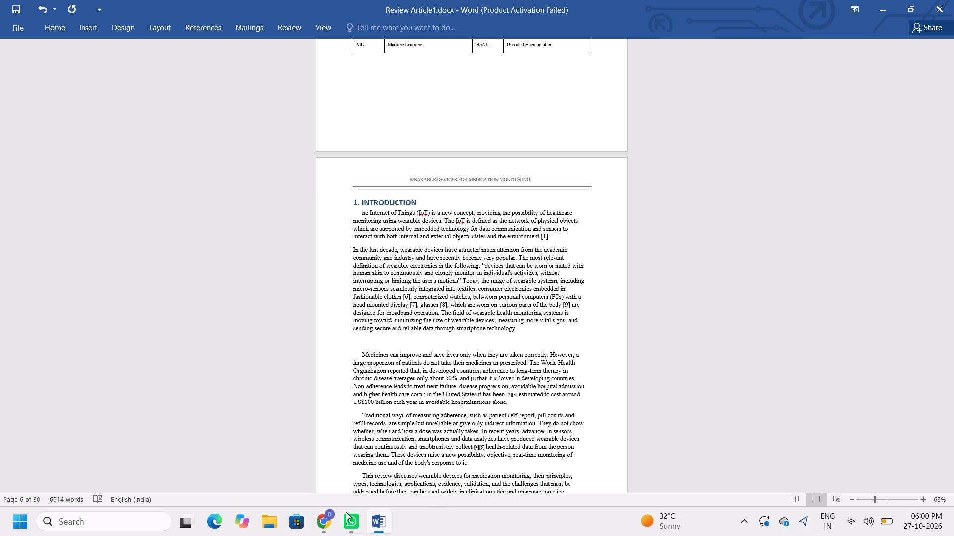
# Switch to the KoreaMed Synapse article in Chrome and copy its citation details from "Review Article" through the title ending "Commercially Available Devices".
pyautogui.click(325, 516)
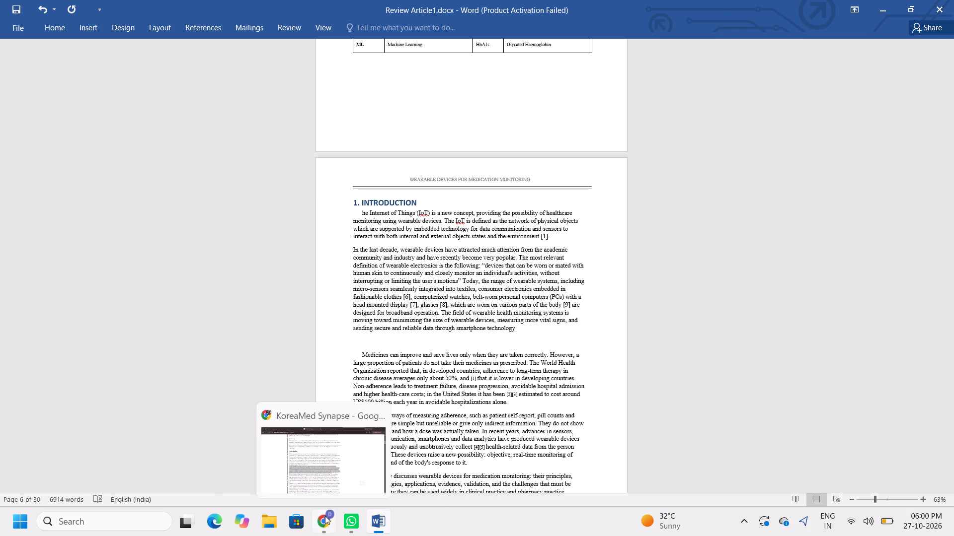
pyautogui.press('Up')
pyautogui.press('Up')
pyautogui.press('Up')
pyautogui.press('Up')
pyautogui.press('Up')
pyautogui.press('Up')
pyautogui.press('Up')
pyautogui.press('Up')
pyautogui.press('Up')
pyautogui.press('Up')
pyautogui.press('Up')
pyautogui.press('Up')
pyautogui.press('Up')
pyautogui.press('Up')
pyautogui.press('Up')
pyautogui.press('Up')
pyautogui.press('Up')
pyautogui.press('Up')
pyautogui.press('Up')
pyautogui.press('Up')
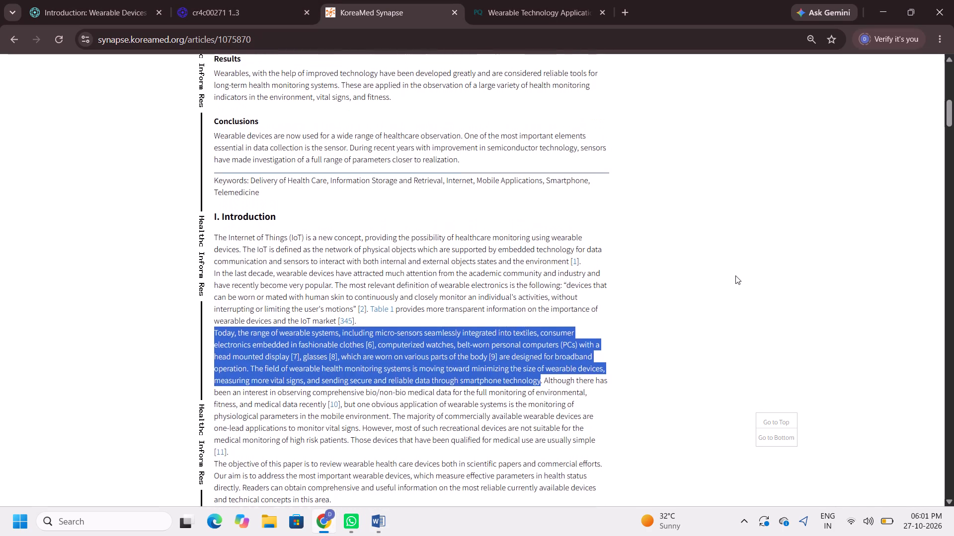
pyautogui.press('Up')
pyautogui.press('Up')
pyautogui.press('Up')
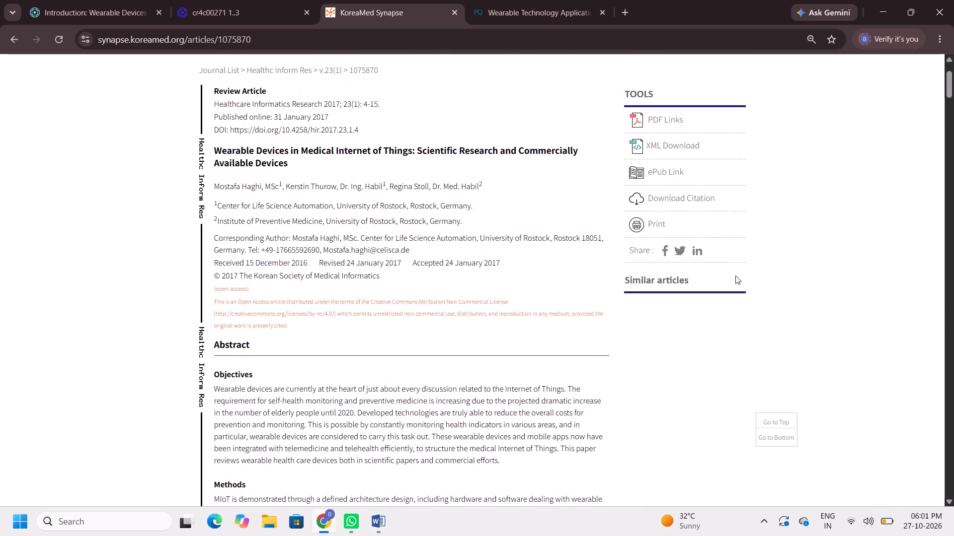
pyautogui.click(807, 233)
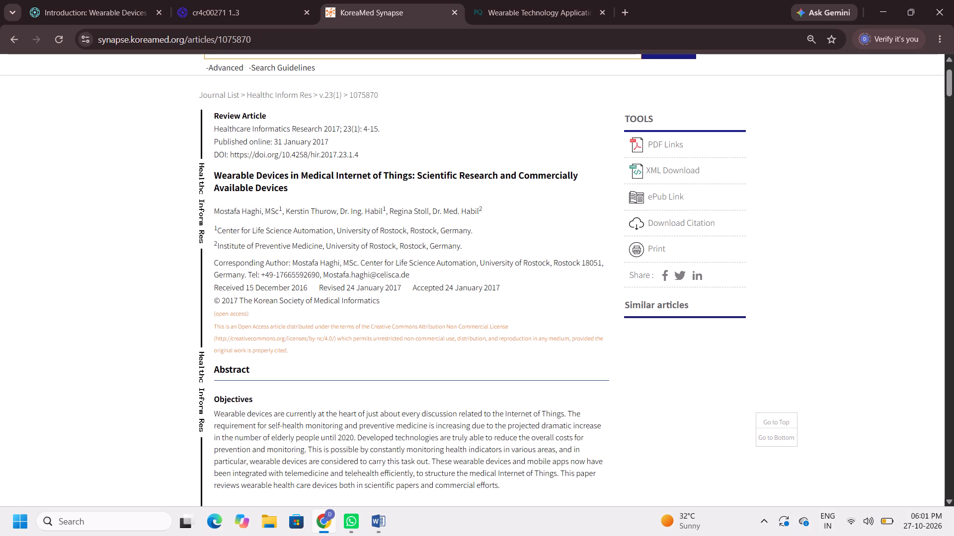
pyautogui.moveTo(217, 112); pyautogui.dragTo(303, 182)
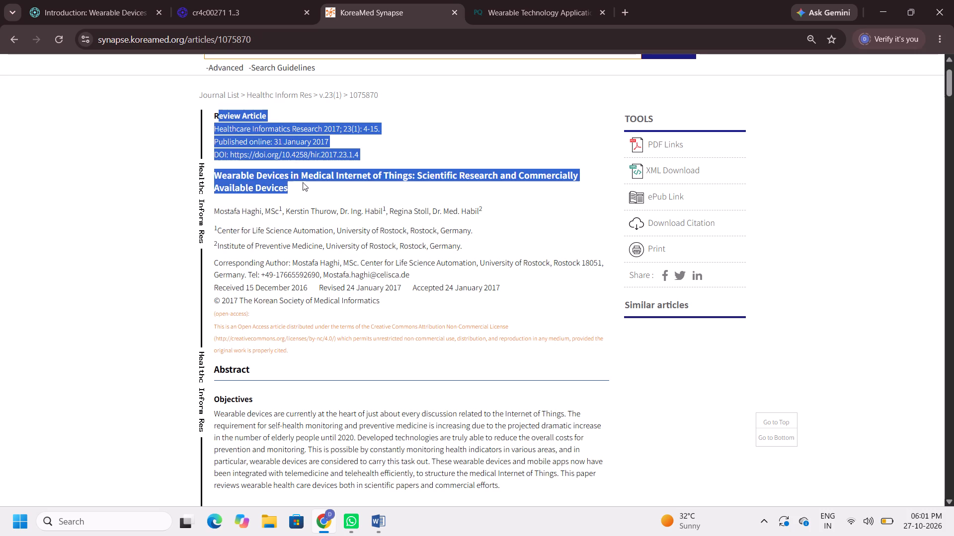
pyautogui.moveTo(303, 182); pyautogui.dragTo(303, 187)
pyautogui.moveTo(218, 115); pyautogui.dragTo(208, 113)
pyautogui.doubleClick(156, 129)
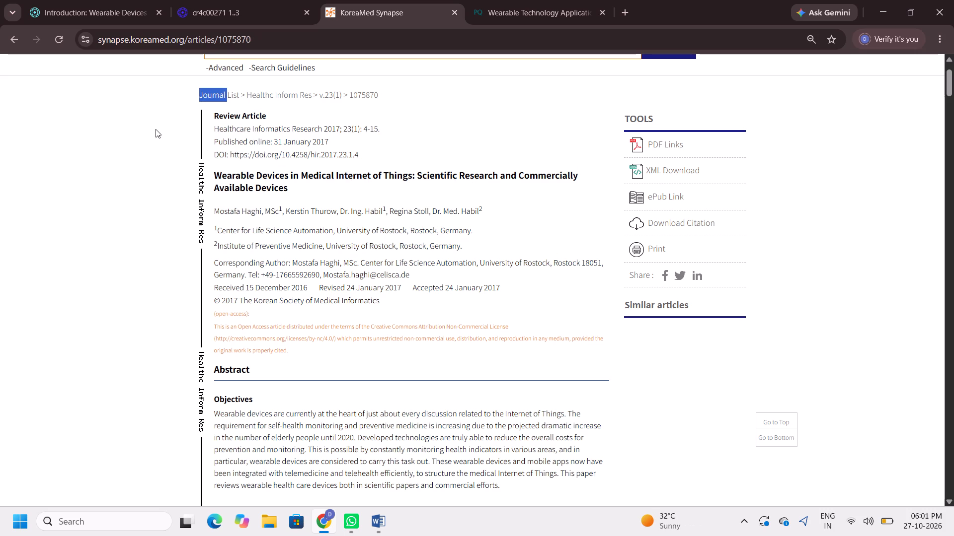
pyautogui.click(156, 129)
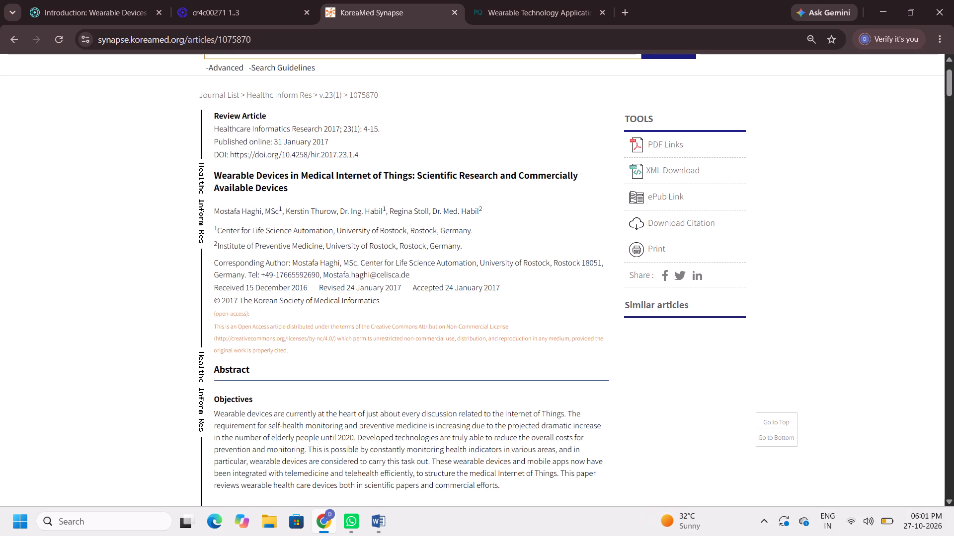
pyautogui.moveTo(215, 114); pyautogui.dragTo(275, 164)
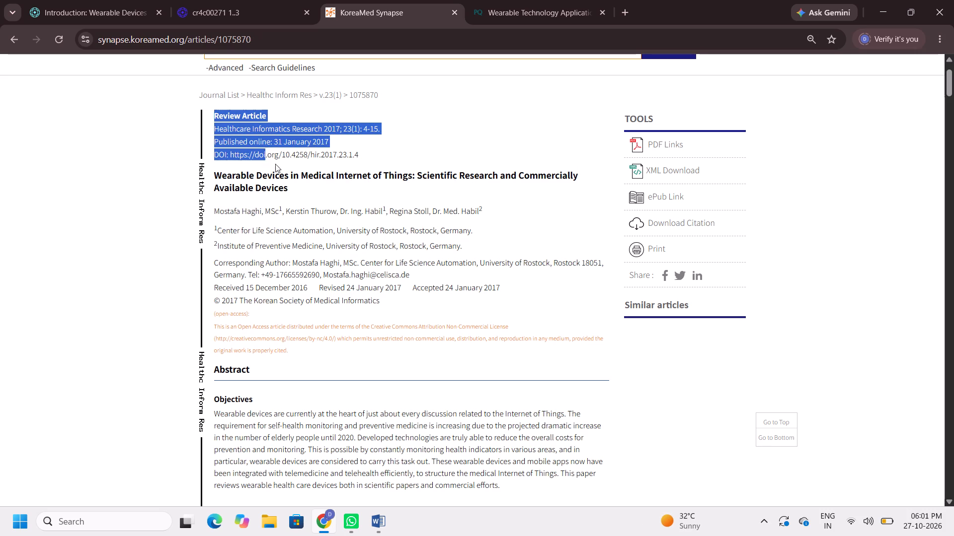
pyautogui.moveTo(275, 164); pyautogui.dragTo(294, 185)
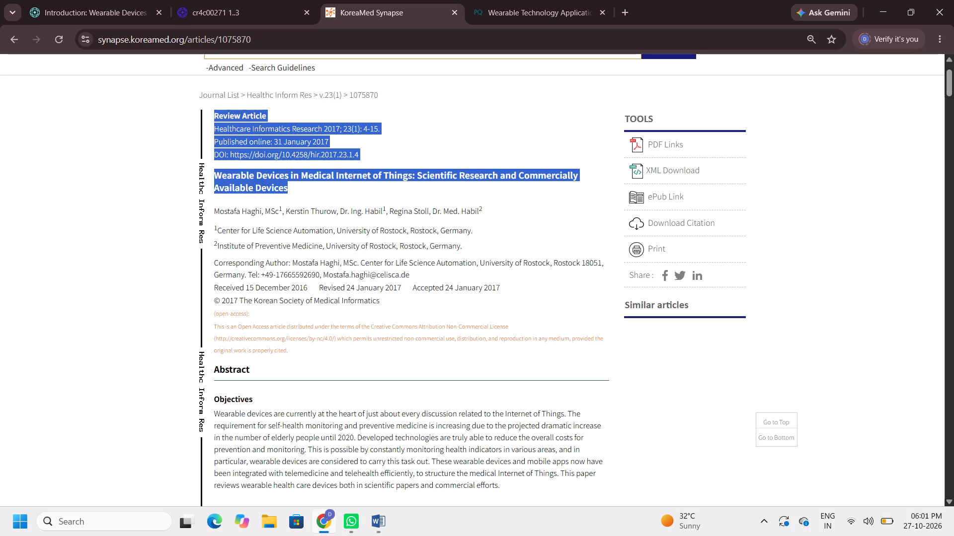
pyautogui.rightClick(268, 184)
pyautogui.click(279, 195)
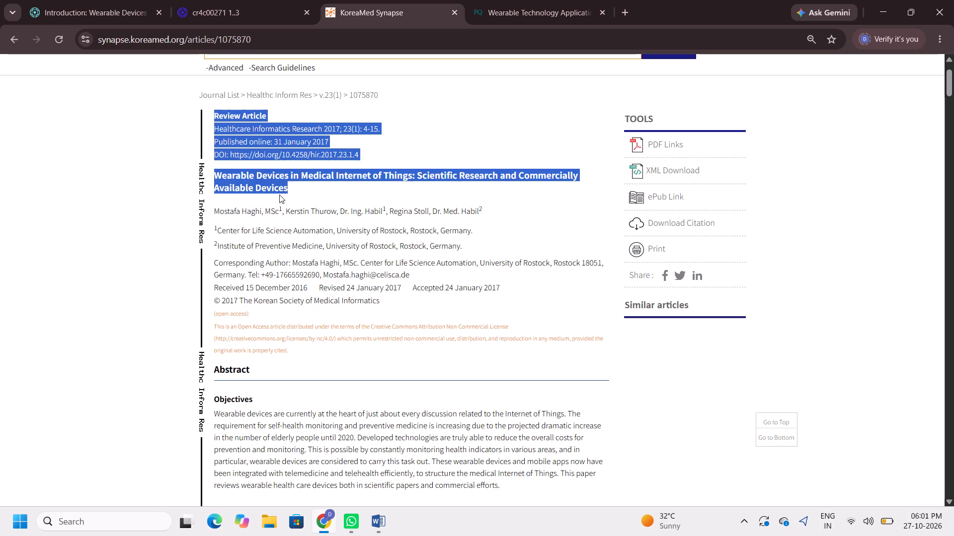
# Switch to the Word document and paste the citation details as text only on the empty line below "smartphone technology".
pyautogui.click(377, 516)
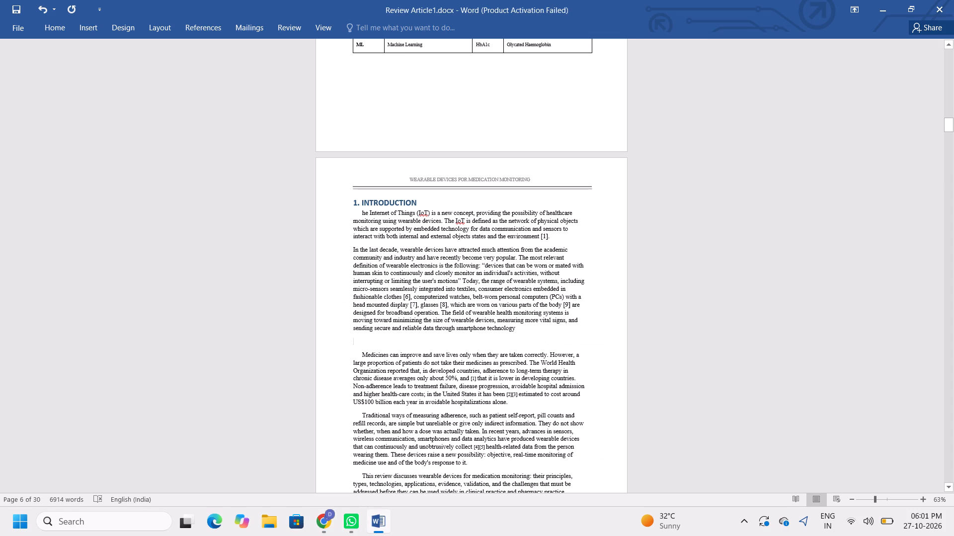
pyautogui.rightClick(362, 343)
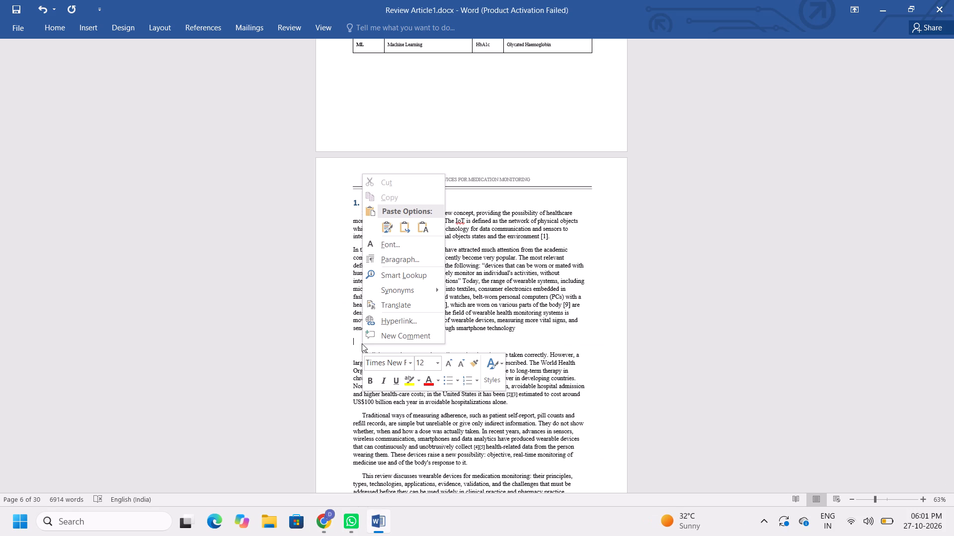
pyautogui.click(419, 225)
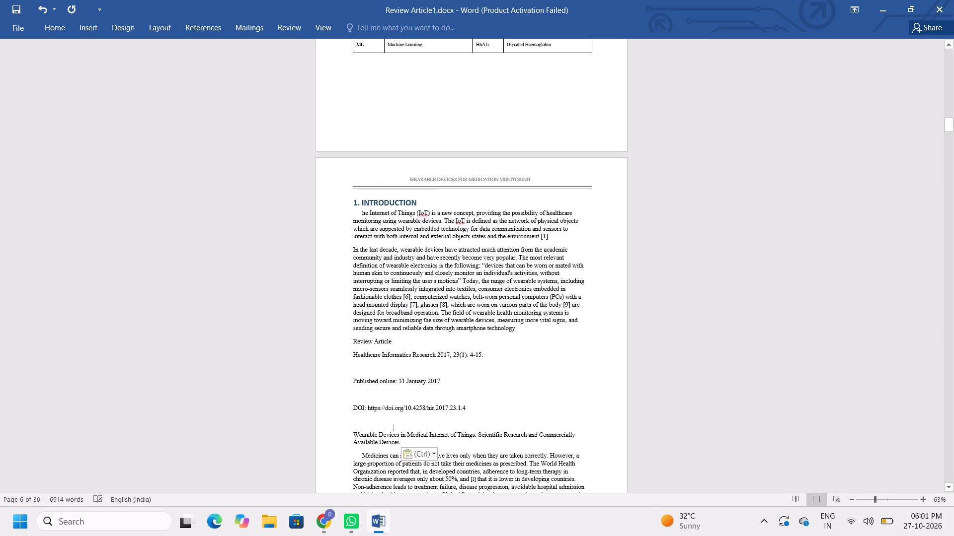
# Remove the empty lines between the pasted journal, publication date, DOI and article title lines.
pyautogui.click(352, 434)
pyautogui.press('BackSpace')
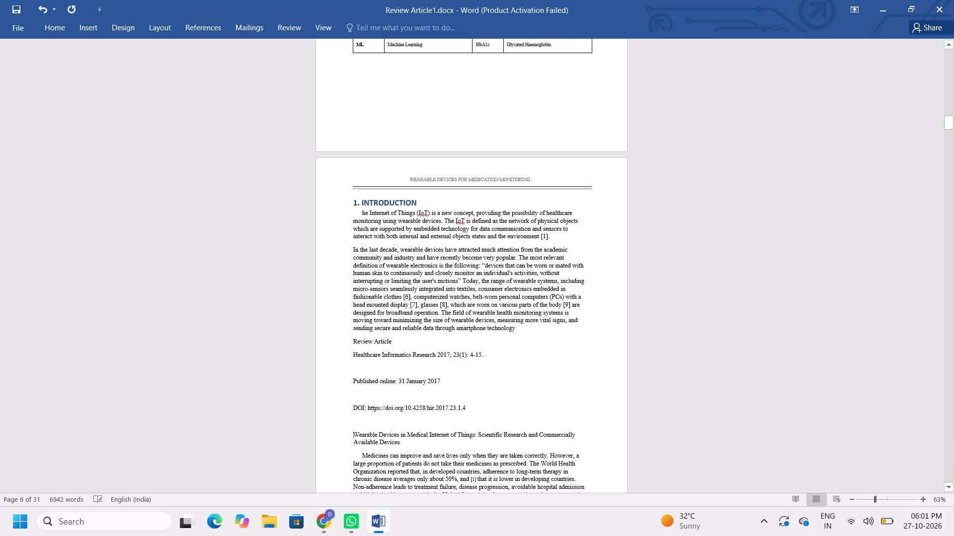
pyautogui.press('BackSpace')
pyautogui.press('BackSpace')
pyautogui.press('BackSpace')
pyautogui.press('BackSpace')
pyautogui.press('Up')
pyautogui.press('BackSpace')
pyautogui.press('BackSpace')
pyautogui.press('BackSpace')
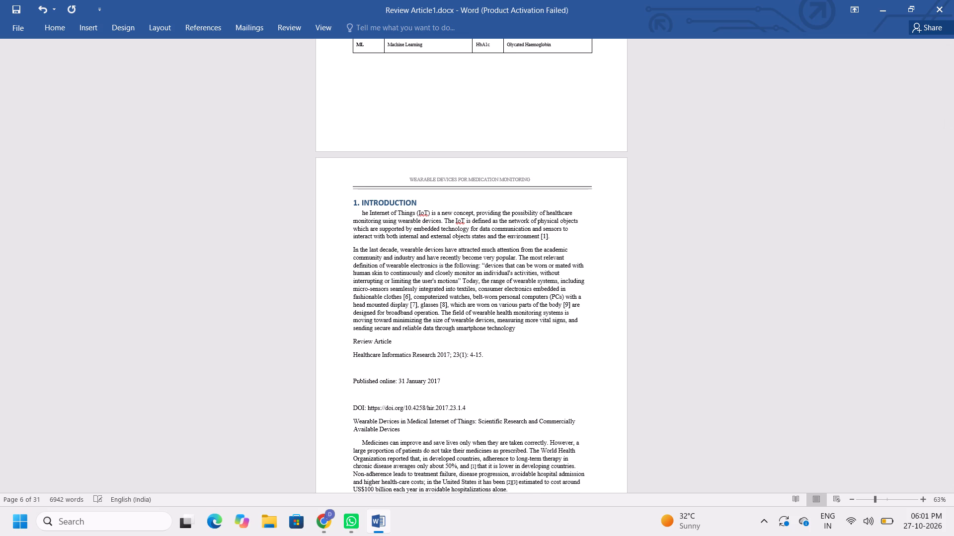
pyautogui.press('Up')
pyautogui.press('BackSpace')
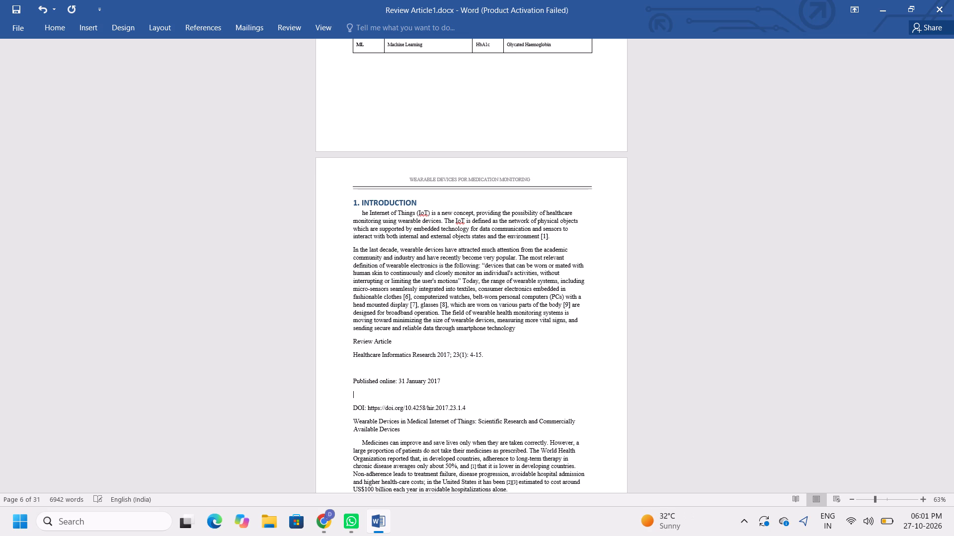
pyautogui.press('BackSpace')
pyautogui.press('BackSpace')
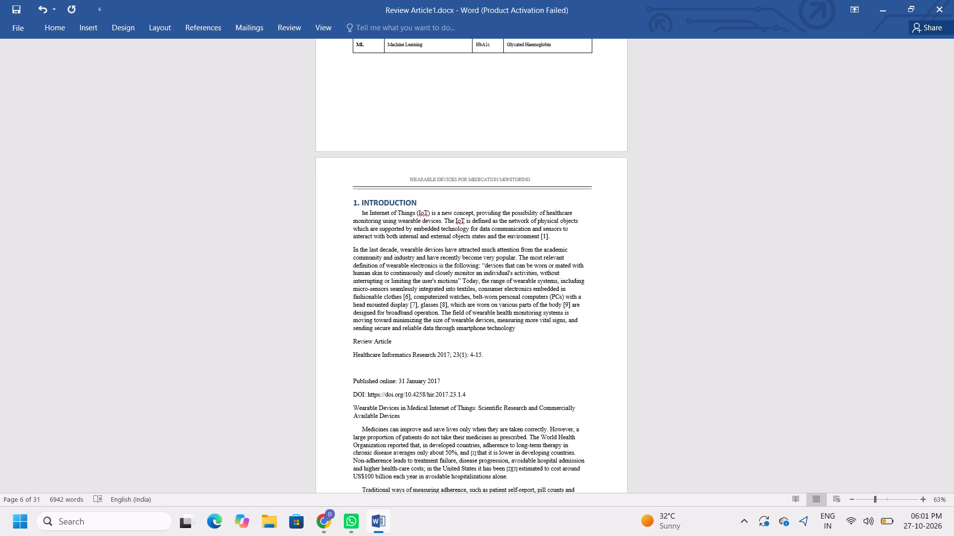
pyautogui.press('Up')
pyautogui.press('BackSpace')
pyautogui.press('BackSpace')
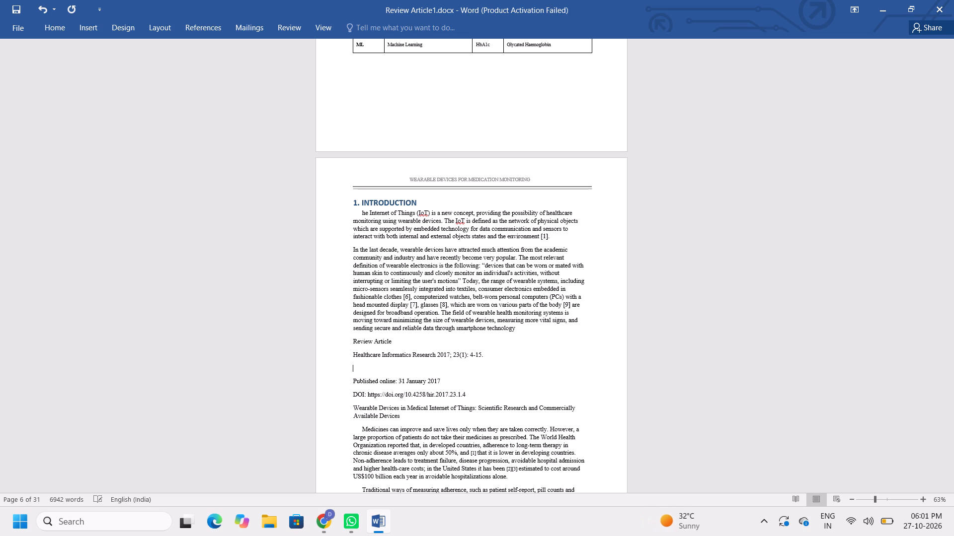
pyautogui.press('BackSpace')
# Add an opening parenthesis before "Review Article" and a comma after it in the pasted citation.
pyautogui.press('Up')
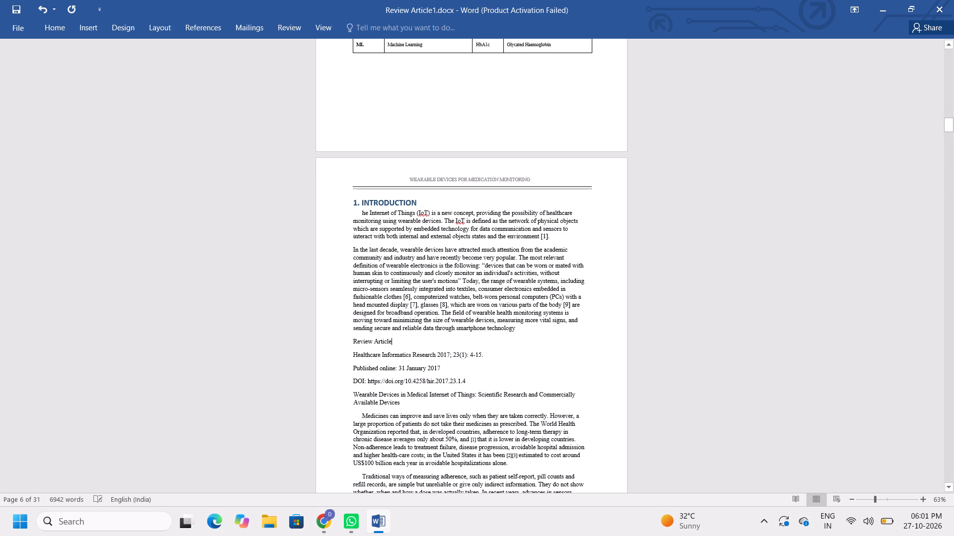
pyautogui.press('Left')
pyautogui.press('Left')
pyautogui.press('Left')
pyautogui.press('Left')
pyautogui.press('Left')
pyautogui.press('Left')
pyautogui.press('Left')
pyautogui.press('Left')
pyautogui.press('Left')
pyautogui.press('Left')
pyautogui.press('Left')
pyautogui.press('Left')
pyautogui.press('Left')
pyautogui.press('Left')
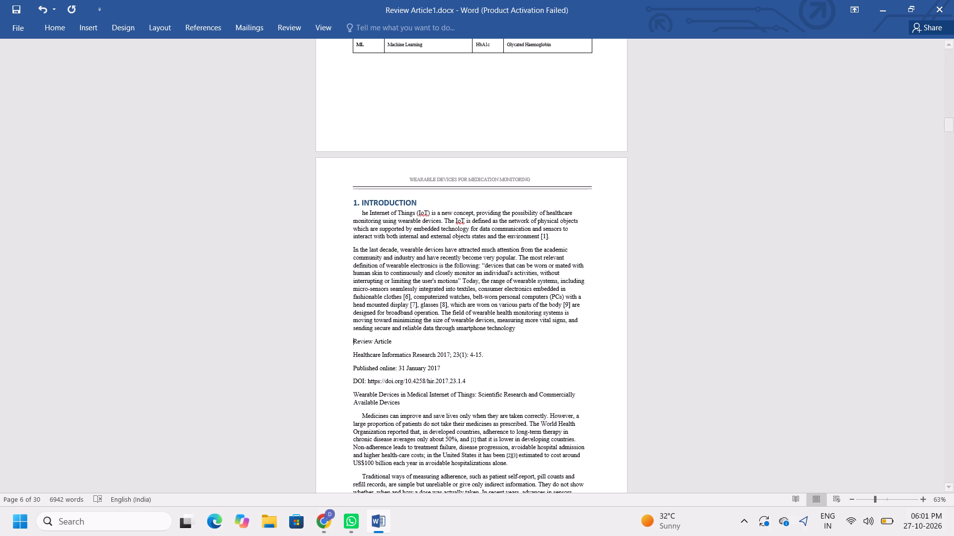
pyautogui.hotkey('shift', '(')
pyautogui.press('Right')
pyautogui.press('Right')
pyautogui.press('Right')
pyautogui.press('Right')
pyautogui.press('Right')
pyautogui.press('Right')
pyautogui.press('Right')
pyautogui.press('Right')
pyautogui.press('Right')
pyautogui.press('Right')
pyautogui.press('Right')
pyautogui.press('Right')
pyautogui.press('Right')
pyautogui.press('Right')
pyautogui.press('Right')
pyautogui.press('Left')
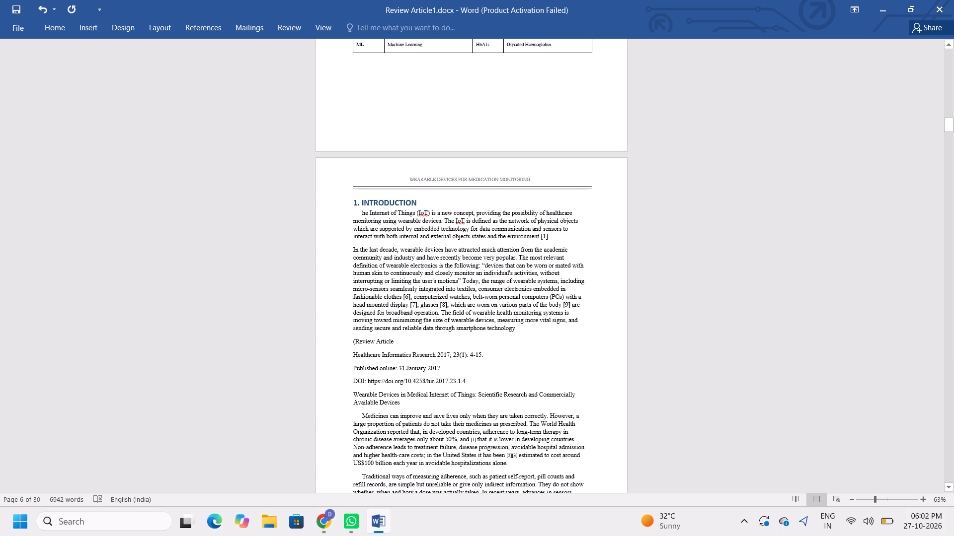
pyautogui.press(',')
# Join the "Healthcare Informatics Research 2017; 23(1): 4-15." line onto the end of the "(Review Article," line.
pyautogui.press('Down')
pyautogui.press('Left')
pyautogui.press('Left')
pyautogui.press('Left')
pyautogui.press('Left')
pyautogui.press('Left')
pyautogui.press('Left')
pyautogui.press('Left')
pyautogui.press('Left')
pyautogui.press('Left')
pyautogui.press('Left')
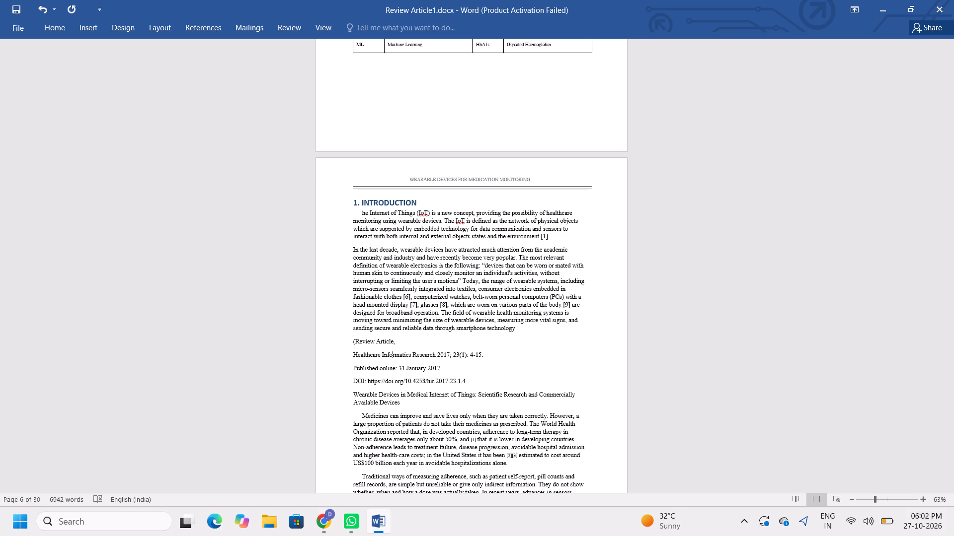
pyautogui.press('Left')
pyautogui.press('Left')
pyautogui.press('Left')
pyautogui.press('Left')
pyautogui.press('Left')
pyautogui.press('Left')
pyautogui.press('BackSpace')
pyautogui.press('BackSpace')
pyautogui.press('BackSpace')
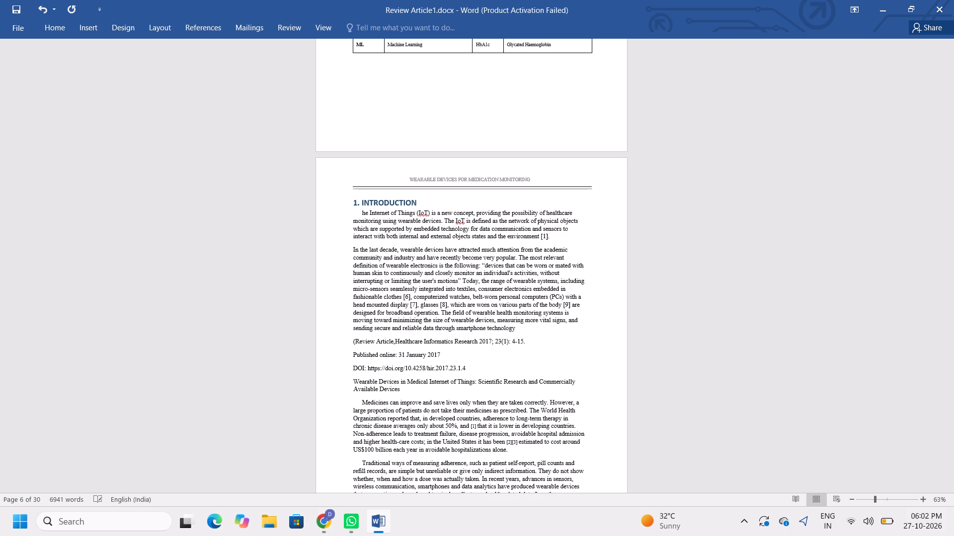
# Join the "Published online: 31 January 2017" line onto the citation line directly after "4-15.".
pyautogui.press('Down')
pyautogui.press('Left')
pyautogui.press('Left')
pyautogui.press('Left')
pyautogui.press('Left')
pyautogui.press('Left')
pyautogui.press('Left')
pyautogui.press('Left')
pyautogui.press('Left')
pyautogui.press('Left')
pyautogui.press('Left')
pyautogui.press('Left')
pyautogui.press('Left')
pyautogui.press('Left')
pyautogui.press('Left')
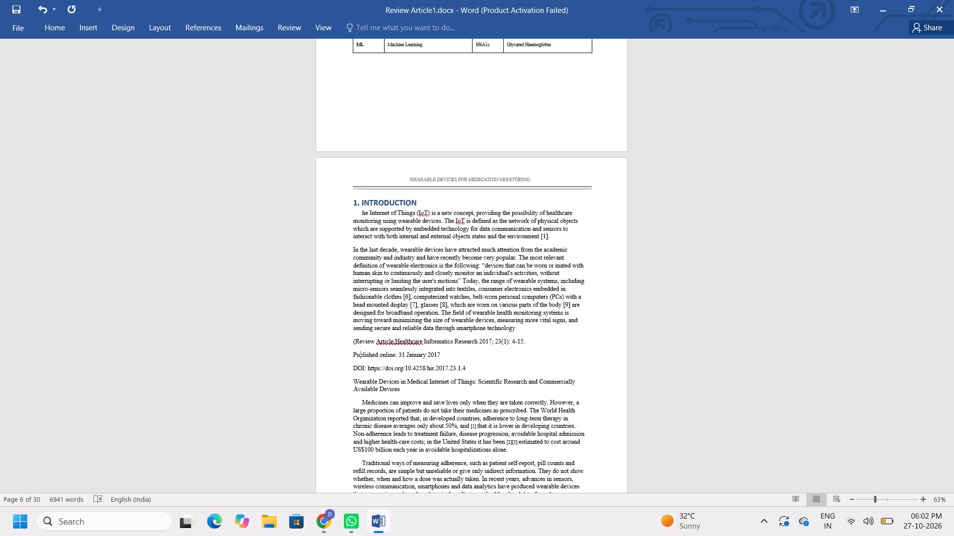
pyautogui.press('Left')
pyautogui.press('Left')
pyautogui.press('BackSpace')
pyautogui.press('BackSpace')
pyautogui.press('BackSpace')
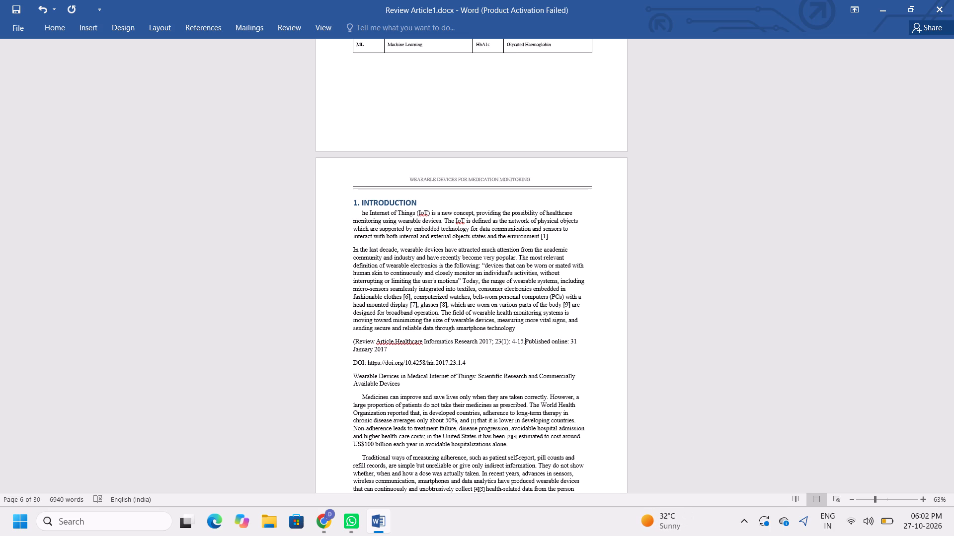
pyautogui.press('Down')
# Add a comma after "January 2017" and join the DOI line directly onto the end of the citation line.
pyautogui.press(',')
pyautogui.press('Down')
pyautogui.press('Left')
pyautogui.press('Left')
pyautogui.press('Left')
pyautogui.press('Left')
pyautogui.press('Left')
pyautogui.press('Left')
pyautogui.press('Left')
pyautogui.press('Left')
pyautogui.press('Left')
pyautogui.press('Left')
pyautogui.press('Left')
pyautogui.press('Left')
pyautogui.press('Left')
pyautogui.press('Left')
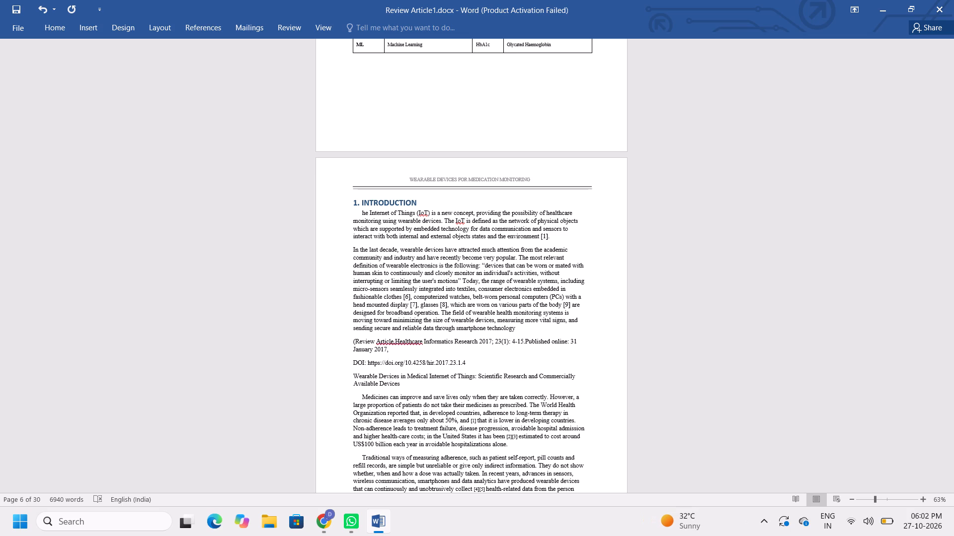
pyautogui.press('BackSpace')
pyautogui.press('BackSpace')
pyautogui.press('BackSpace')
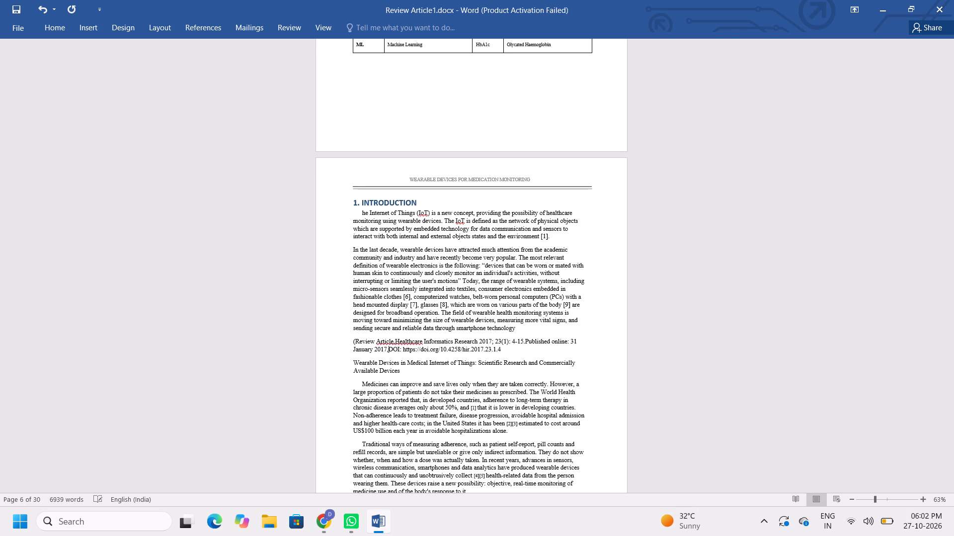
pyautogui.press('Down')
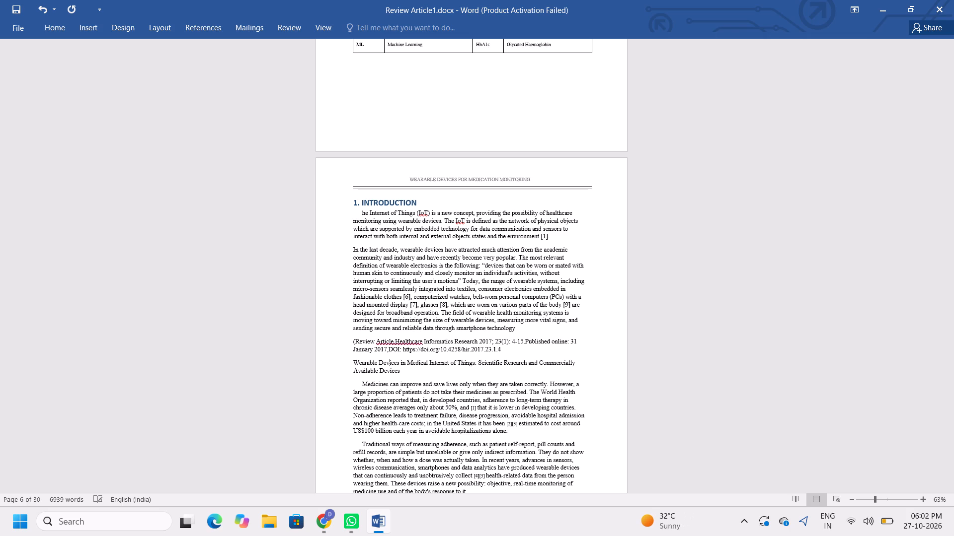
pyautogui.press('Up')
pyautogui.press('Right')
pyautogui.press('Right')
pyautogui.press('Right')
pyautogui.press('Right')
pyautogui.press('Right')
pyautogui.press('Right')
pyautogui.press('Right')
pyautogui.press('Right')
pyautogui.press('Right')
pyautogui.press('Right')
pyautogui.press('Right')
pyautogui.press('Right')
pyautogui.press('Right')
pyautogui.press('Right')
pyautogui.press('Right')
pyautogui.press('Right')
pyautogui.press('Right')
pyautogui.press('Right')
pyautogui.press('Right')
pyautogui.press('Right')
pyautogui.press('Right')
pyautogui.press('Right')
pyautogui.press('Right')
pyautogui.press('Right')
pyautogui.press('Right')
pyautogui.press(',')
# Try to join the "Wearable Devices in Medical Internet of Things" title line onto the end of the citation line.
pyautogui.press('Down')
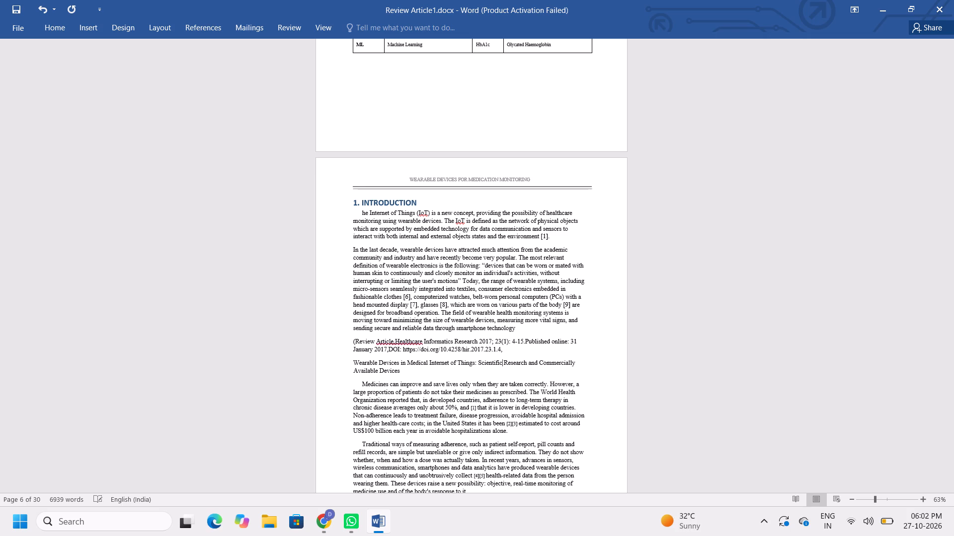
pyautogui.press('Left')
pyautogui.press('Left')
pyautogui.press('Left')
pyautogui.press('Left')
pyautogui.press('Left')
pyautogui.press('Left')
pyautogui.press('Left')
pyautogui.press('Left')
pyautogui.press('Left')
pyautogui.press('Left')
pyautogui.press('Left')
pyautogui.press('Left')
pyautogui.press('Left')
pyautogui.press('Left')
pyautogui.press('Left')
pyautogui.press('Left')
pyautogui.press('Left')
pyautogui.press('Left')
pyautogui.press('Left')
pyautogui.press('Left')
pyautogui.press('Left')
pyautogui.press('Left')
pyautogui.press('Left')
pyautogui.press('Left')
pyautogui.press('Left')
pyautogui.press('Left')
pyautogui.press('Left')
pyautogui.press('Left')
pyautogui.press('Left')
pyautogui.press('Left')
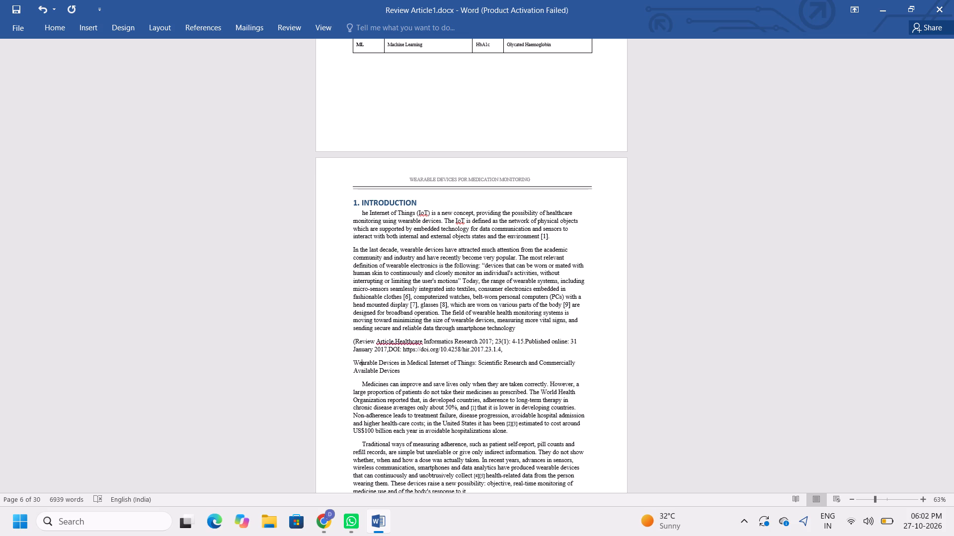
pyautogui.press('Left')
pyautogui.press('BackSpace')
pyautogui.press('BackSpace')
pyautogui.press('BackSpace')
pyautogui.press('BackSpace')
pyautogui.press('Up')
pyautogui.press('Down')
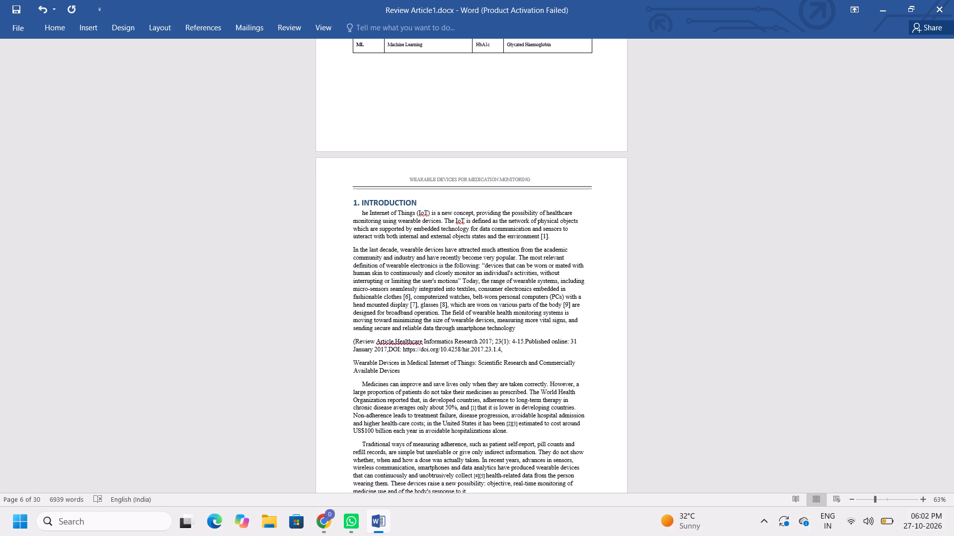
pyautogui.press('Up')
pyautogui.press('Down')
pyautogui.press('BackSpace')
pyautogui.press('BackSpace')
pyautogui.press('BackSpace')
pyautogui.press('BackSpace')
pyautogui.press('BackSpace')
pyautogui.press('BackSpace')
# Add a closing parenthesis after "Commercially Available Devices" at the end of the pasted article title.
pyautogui.press('Down')
pyautogui.press('Right')
pyautogui.press('Right')
pyautogui.press('Right')
pyautogui.press('Right')
pyautogui.press('Right')
pyautogui.press('Right')
pyautogui.press('Right')
pyautogui.press('Right')
pyautogui.press('Right')
pyautogui.press('Right')
pyautogui.press('Right')
pyautogui.press('Right')
pyautogui.press('Right')
pyautogui.press('Right')
pyautogui.press('Right')
pyautogui.press('Right')
pyautogui.press('Right')
pyautogui.press('Right')
pyautogui.press('Up')
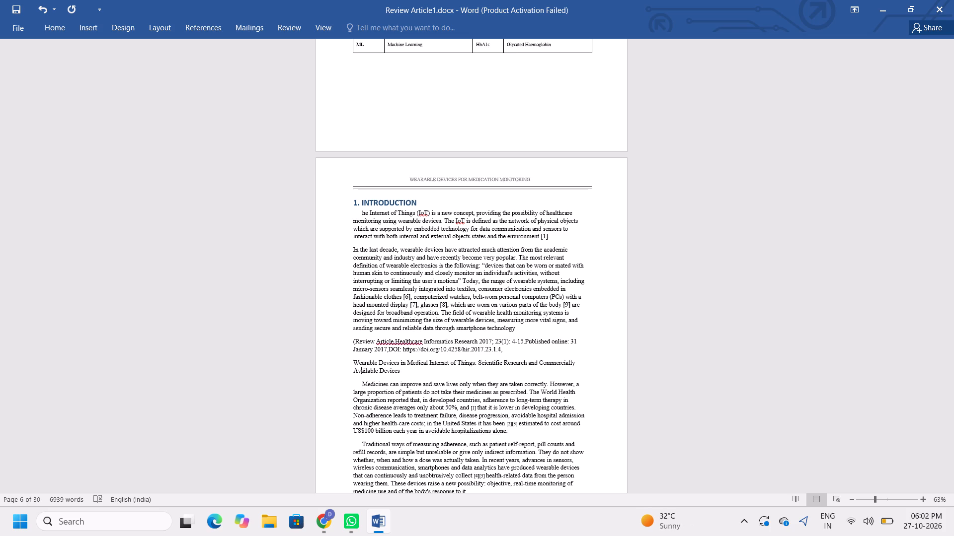
pyautogui.press('Right')
pyautogui.press('Right')
pyautogui.press('Right')
pyautogui.press('Right')
pyautogui.press('Right')
pyautogui.press('Right')
pyautogui.press('Right')
pyautogui.press('Right')
pyautogui.press('Right')
pyautogui.press('Right')
pyautogui.press('Right')
pyautogui.press('Right')
pyautogui.press('Right')
pyautogui.press('Right')
pyautogui.press('Right')
pyautogui.hotkey('shift', ')')
# Delete the word "Wearable" from the start of the pasted article title line.
pyautogui.click(379, 365)
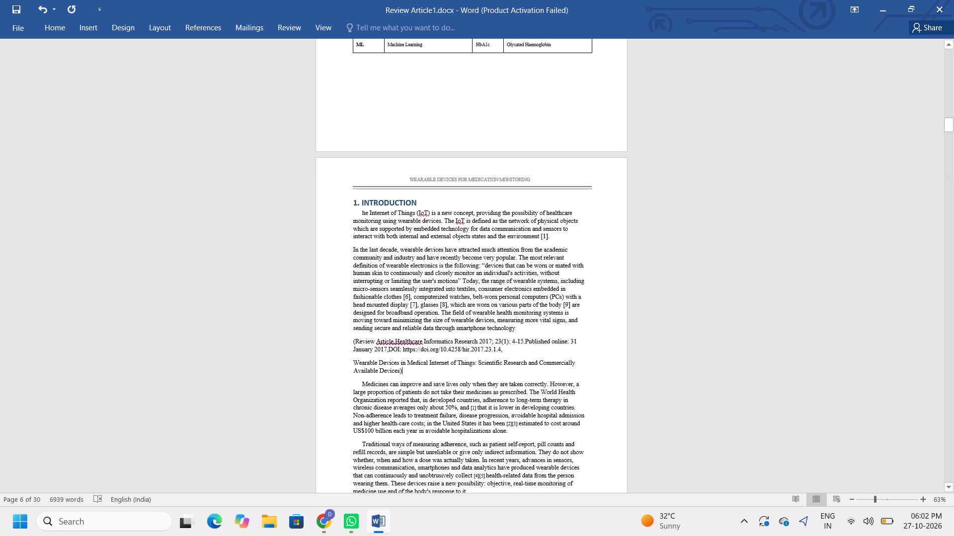
pyautogui.press('BackSpace')
pyautogui.press('BackSpace')
pyautogui.press('BackSpace')
pyautogui.press('BackSpace')
pyautogui.press('BackSpace')
pyautogui.press('BackSpace')
pyautogui.press('BackSpace')
pyautogui.press('BackSpace')
pyautogui.press('BackSpace')
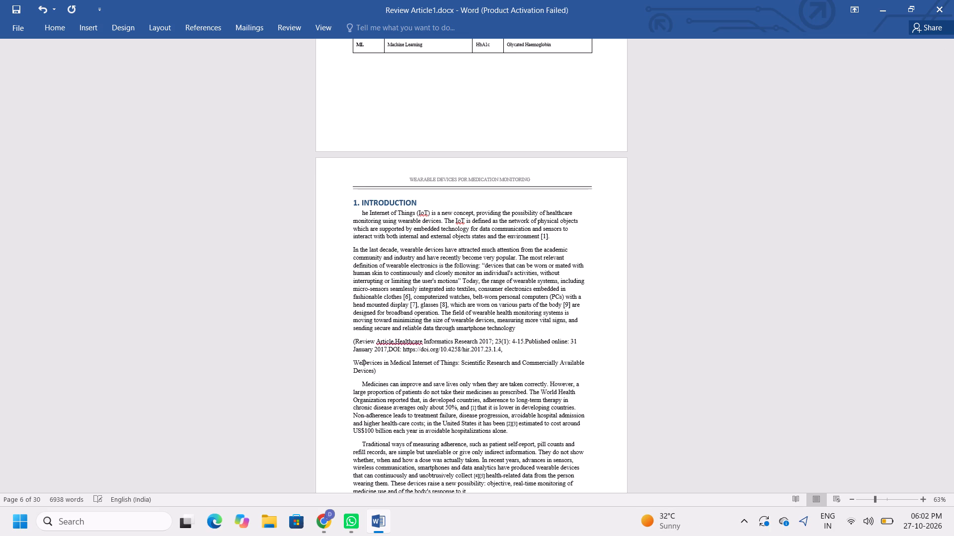
pyautogui.press('BackSpace')
pyautogui.press('BackSpace')
pyautogui.press('BackSpace')
pyautogui.press('BackSpace')
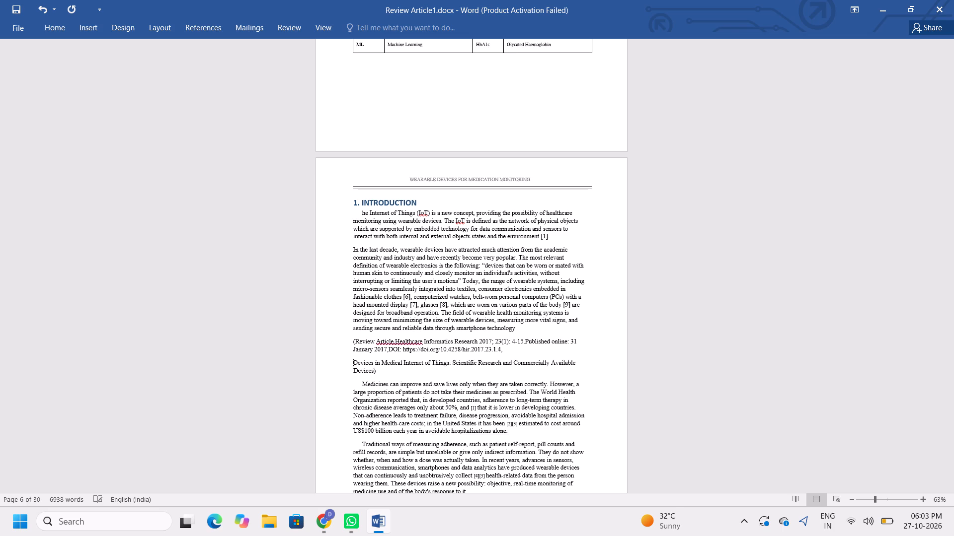
pyautogui.press('BackSpace')
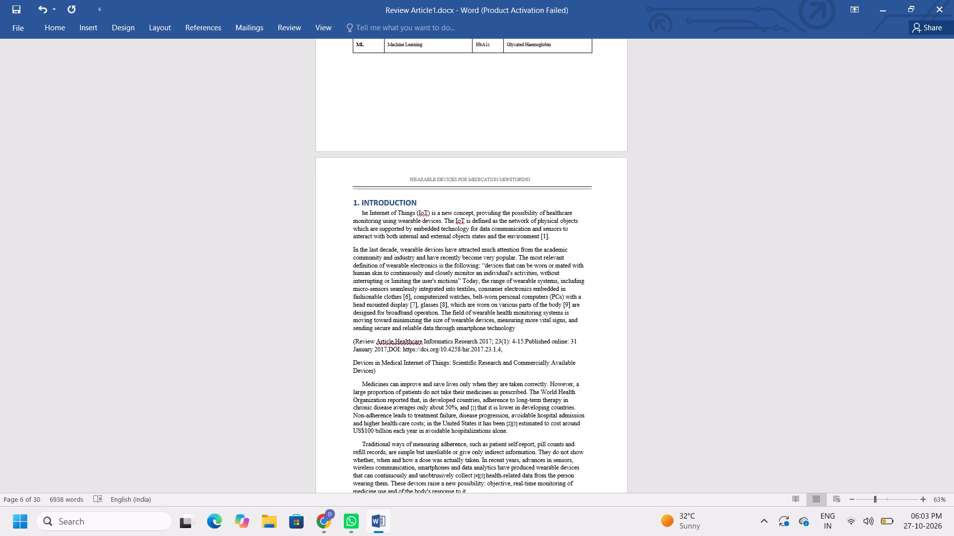
pyautogui.hotkey('shift', 'w')
pyautogui.press('BackSpace')
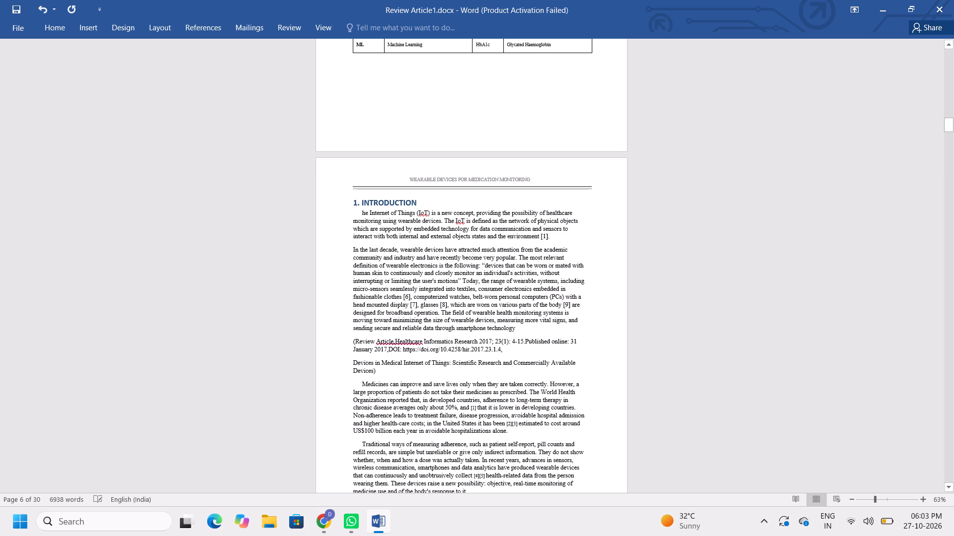
# Enter "Wearable" at the end of the citation line, directly after the comma following the DOI.
pyautogui.click(525, 348)
pyautogui.write('Wearable')
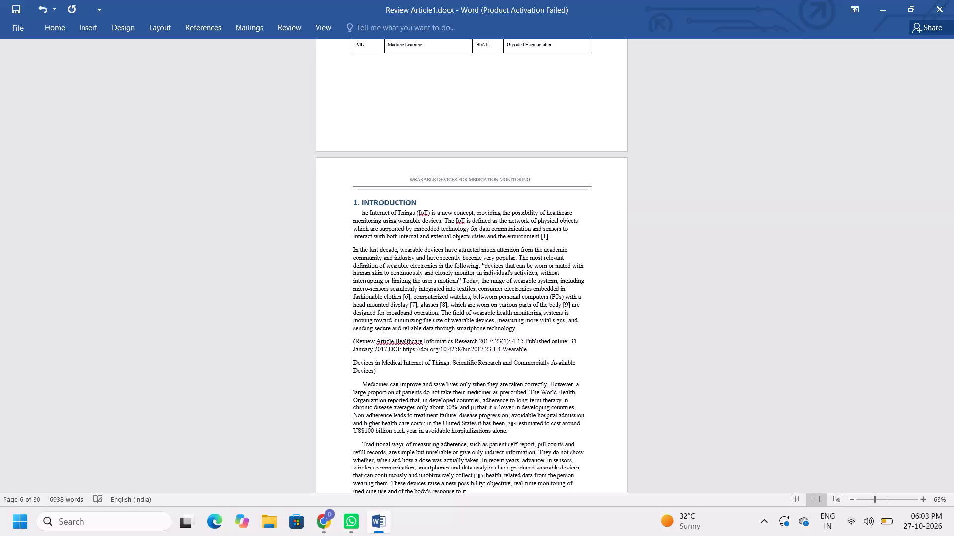
# Delete "Devices in" from the start of the title line and join the remaining title onto the end of the citation line.
pyautogui.click(380, 363)
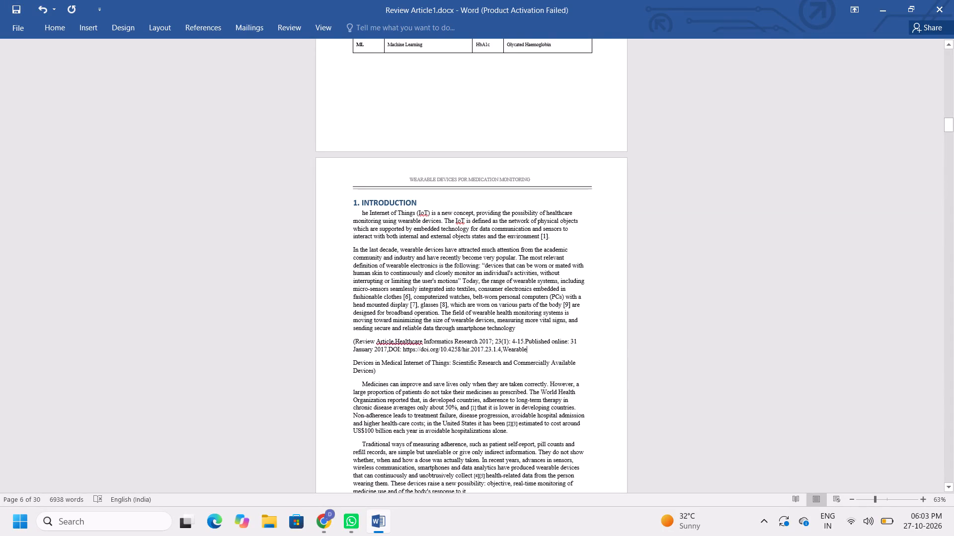
pyautogui.press('BackSpace')
pyautogui.press('BackSpace')
pyautogui.press('BackSpace')
pyautogui.press('BackSpace')
pyautogui.press('BackSpace')
pyautogui.press('BackSpace')
pyautogui.press('BackSpace')
pyautogui.press('BackSpace')
pyautogui.press('BackSpace')
pyautogui.press('BackSpace')
pyautogui.press('BackSpace')
pyautogui.press('BackSpace')
pyautogui.press('BackSpace')
pyautogui.press('BackSpace')
pyautogui.press('BackSpace')
pyautogui.press('BackSpace')
pyautogui.press('BackSpace')
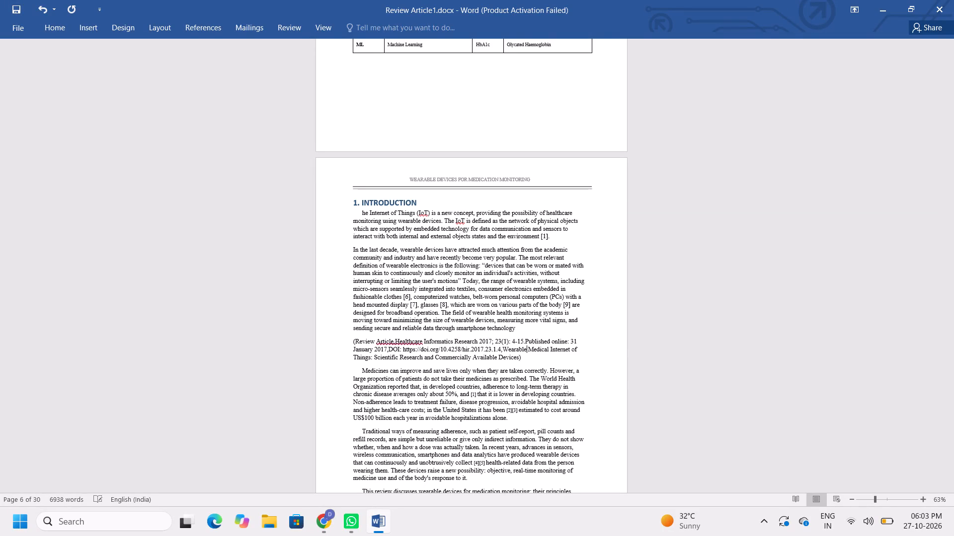
# Enter "Devices in" between "Wearable" and "Medical Internet of Things" in the citation.
pyautogui.press('space')
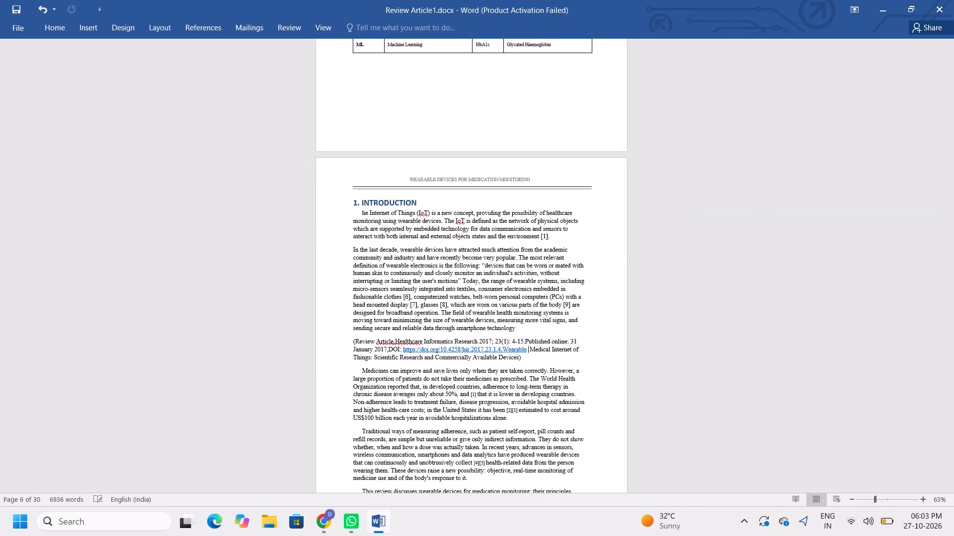
pyautogui.write('De')
pyautogui.write('vices in')
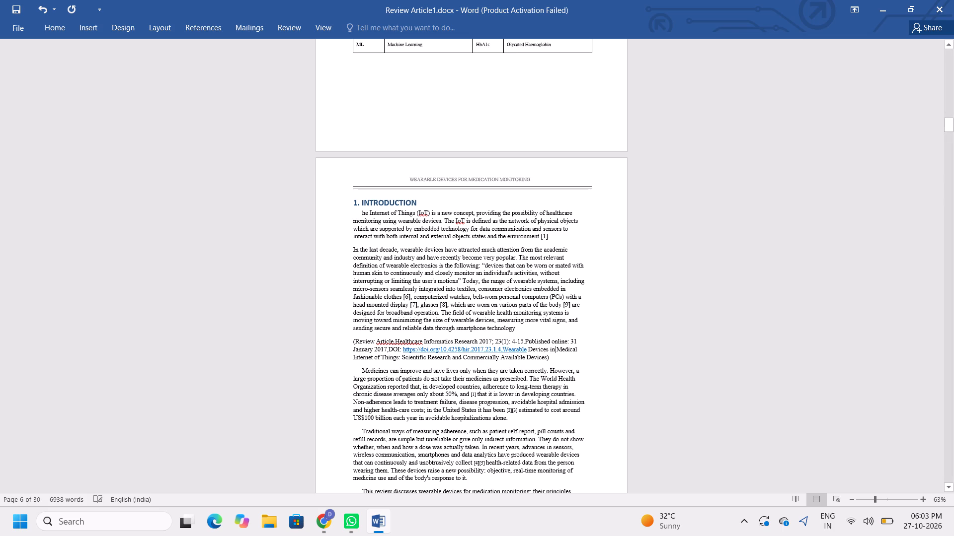
# Insert a space between the comma after the DOI and the word "Wearable" in the citation.
pyautogui.click(502, 347)
pyautogui.press('space')
pyautogui.click(677, 376)
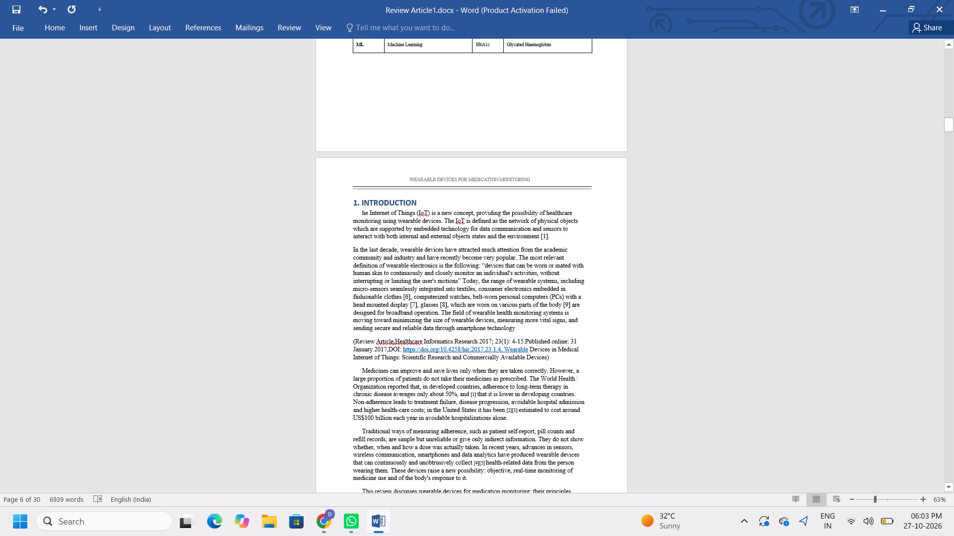
# Delete the opening parenthesis before "Review Article" and try to join the citation to the paragraph above.
pyautogui.click(355, 343)
pyautogui.press('BackSpace')
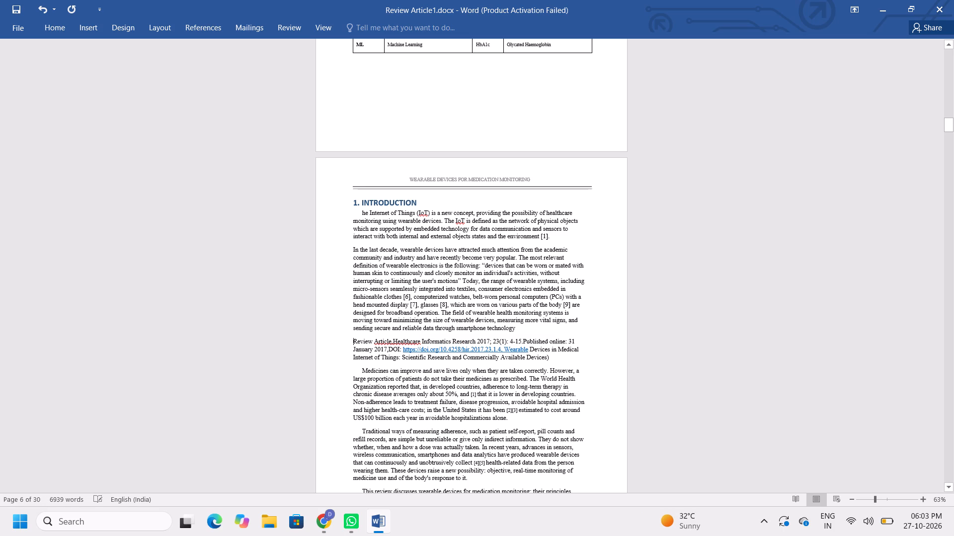
pyautogui.press('BackSpace')
pyautogui.press('BackSpace')
pyautogui.press('BackSpace')
pyautogui.press('BackSpace')
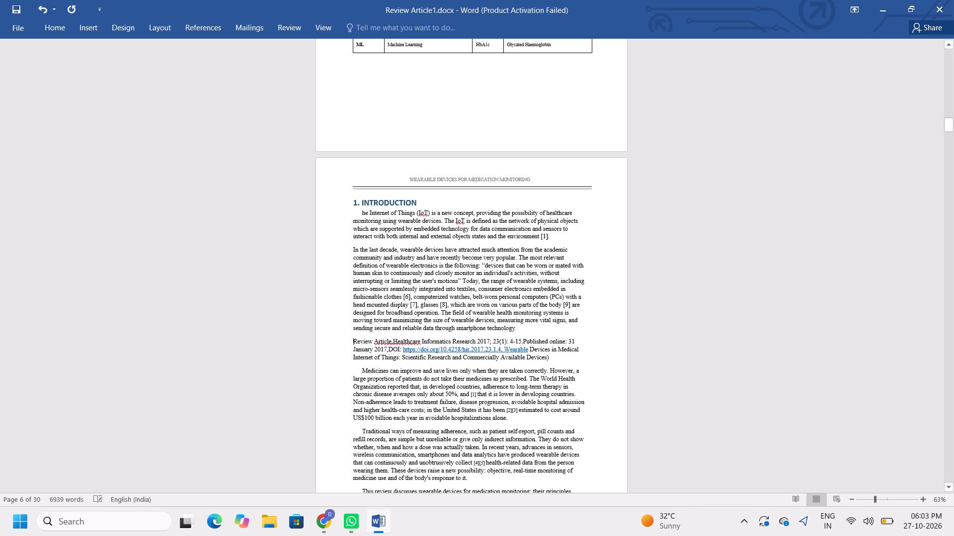
# Add a full stop after "smartphone technology" at the end of the second Introduction paragraph.
pyautogui.press('Up')
pyautogui.press('Right')
pyautogui.press('Right')
pyautogui.press('Right')
pyautogui.press('Right')
pyautogui.press('Right')
pyautogui.press('Right')
pyautogui.press('Right')
pyautogui.press('Right')
pyautogui.press('Right')
pyautogui.press('Right')
pyautogui.press('Right')
pyautogui.press('Right')
pyautogui.press('Right')
pyautogui.press('Right')
pyautogui.press('Right')
pyautogui.press('Right')
pyautogui.press('Right')
pyautogui.press('Right')
pyautogui.press('Right')
pyautogui.press('Right')
pyautogui.press('Right')
pyautogui.press('Right')
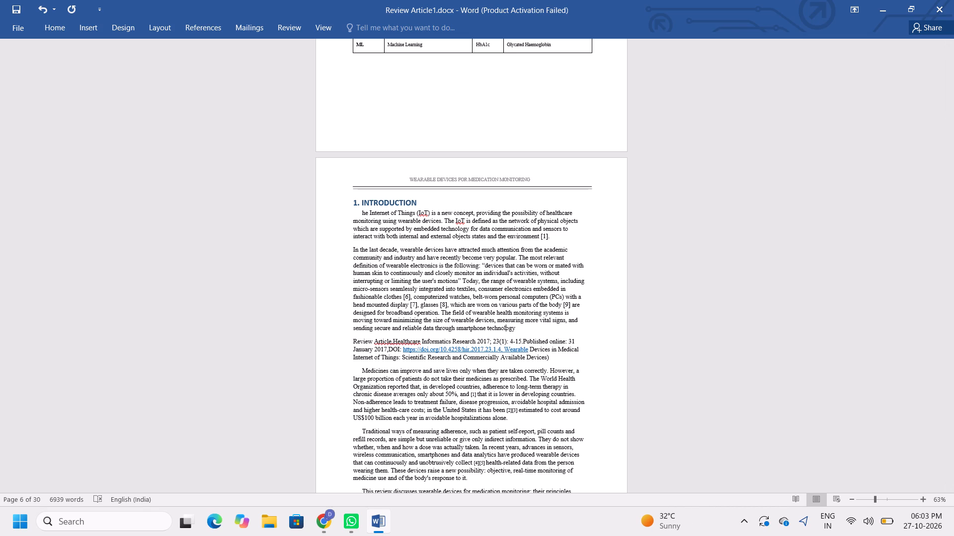
pyautogui.press('Right')
pyautogui.press('Right')
pyautogui.press('.')
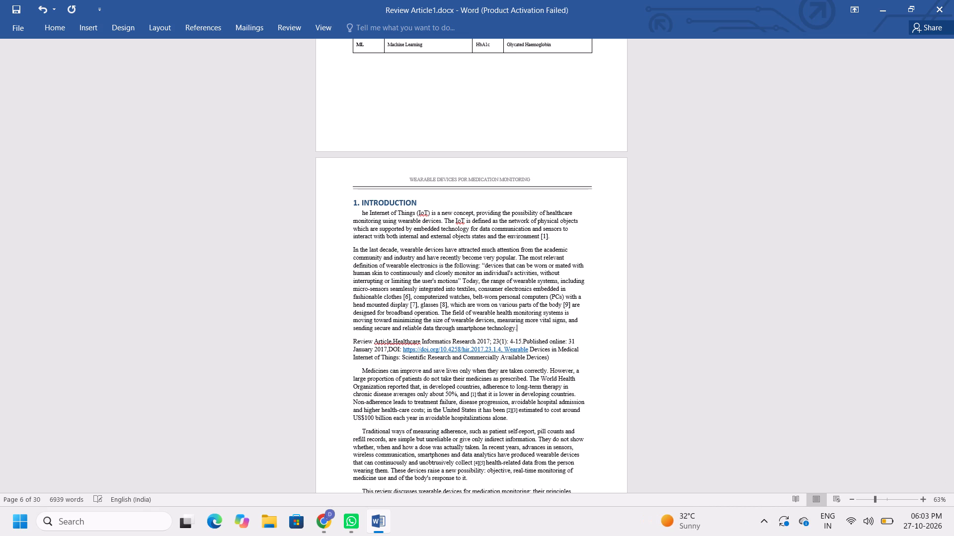
# Delete the word "Review" from the start of the citation line.
pyautogui.press('Right')
pyautogui.press('BackSpace')
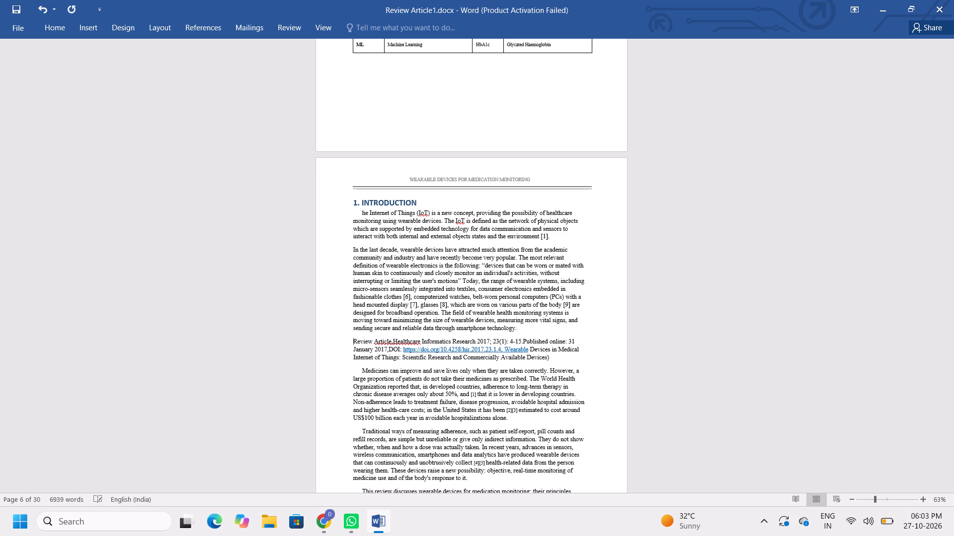
pyautogui.press('Right')
pyautogui.press('Right')
pyautogui.press('Right')
pyautogui.press('Right')
pyautogui.press('Right')
pyautogui.press('Right')
pyautogui.press('Right')
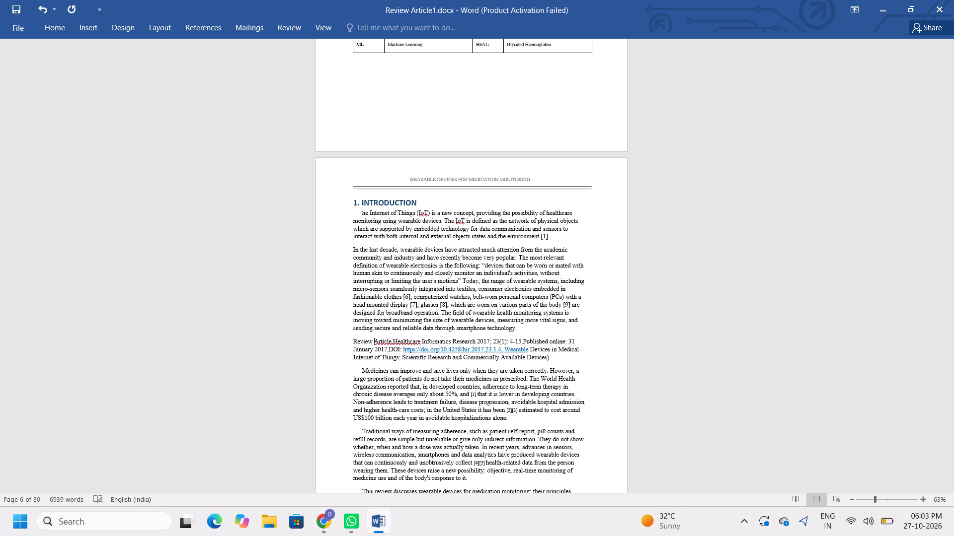
pyautogui.press('BackSpace')
pyautogui.press('BackSpace')
pyautogui.press('BackSpace')
pyautogui.press('BackSpace')
pyautogui.press('BackSpace')
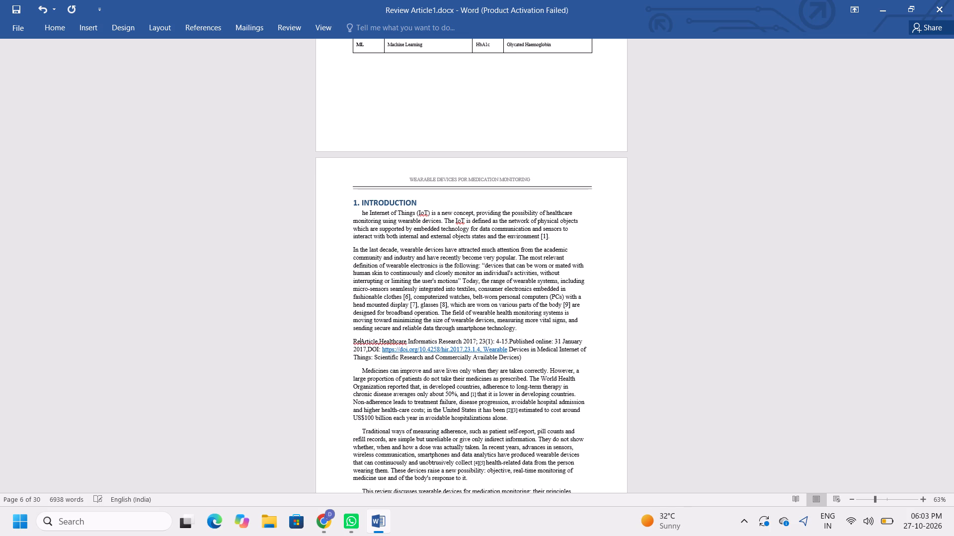
pyautogui.press('BackSpace')
pyautogui.press('BackSpace')
pyautogui.press('BackSpace')
pyautogui.press('BackSpace')
pyautogui.press('BackSpace')
pyautogui.press('BackSpace')
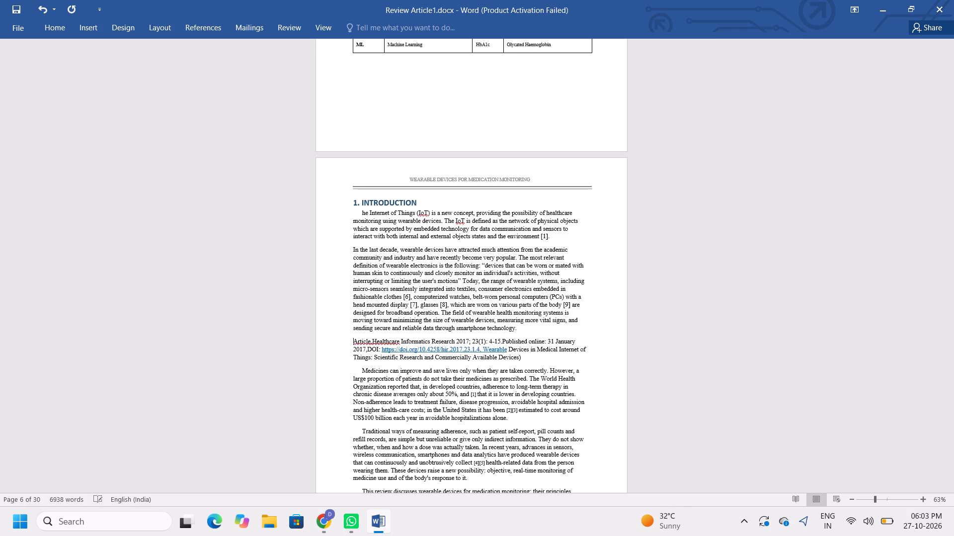
pyautogui.press('BackSpace')
pyautogui.press('BackSpace')
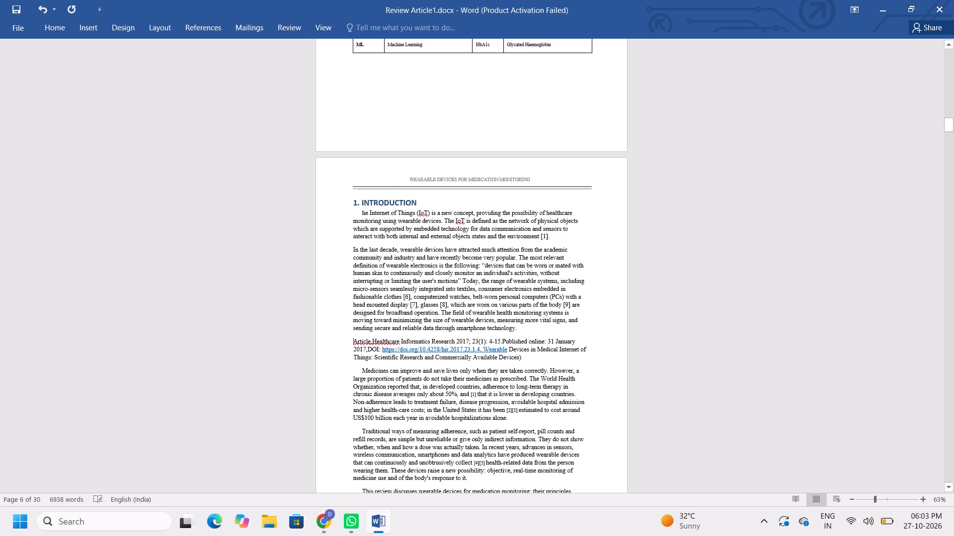
# Enter "(Review" directly after "smartphone technology." at the end of the second Introduction paragraph.
pyautogui.click(527, 330)
pyautogui.hotkey('shift', '(')
pyautogui.write('Re')
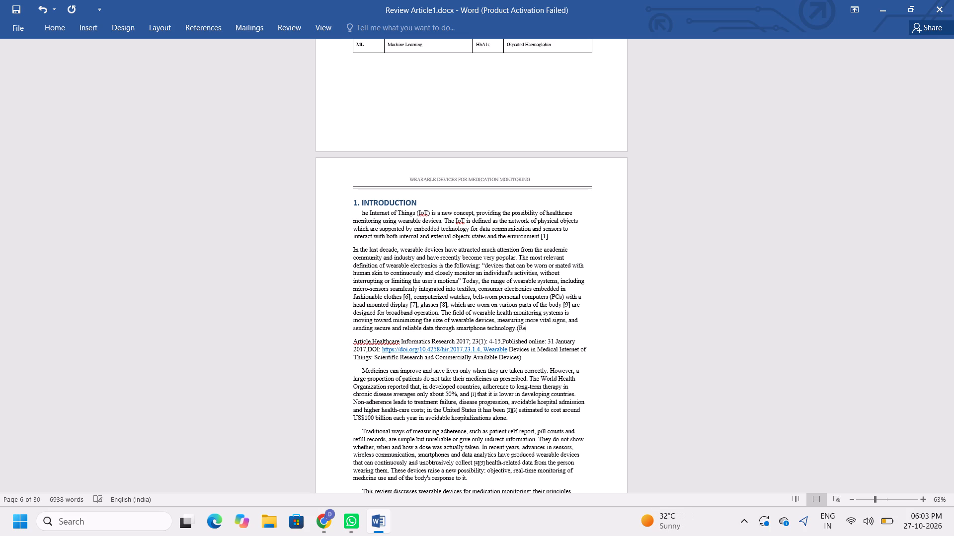
pyautogui.write('view')
# Delete "Article" and its following comma from the start of the citation line.
pyautogui.press('Down')
pyautogui.press('Left')
pyautogui.press('Left')
pyautogui.press('Left')
pyautogui.press('Left')
pyautogui.press('Left')
pyautogui.press('Left')
pyautogui.press('Left')
pyautogui.press('Left')
pyautogui.press('Left')
pyautogui.press('Left')
pyautogui.press('Left')
pyautogui.press('Left')
pyautogui.press('Left')
pyautogui.press('Left')
pyautogui.press('Left')
pyautogui.press('Left')
pyautogui.press('Left')
pyautogui.press('Left')
pyautogui.press('Left')
pyautogui.press('Left')
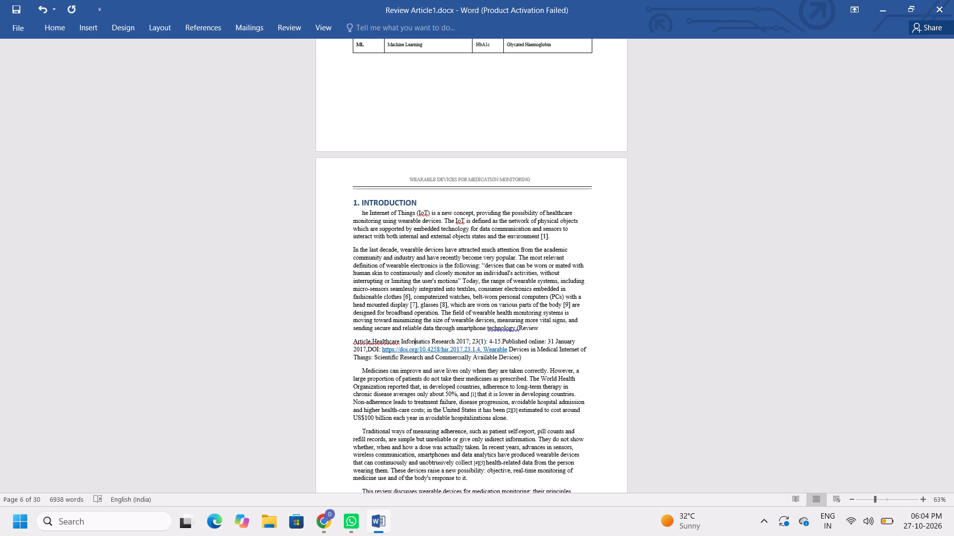
pyautogui.press('Left')
pyautogui.press('Left')
pyautogui.press('Left')
pyautogui.press('Left')
pyautogui.press('BackSpace')
pyautogui.press('BackSpace')
pyautogui.press('BackSpace')
pyautogui.press('BackSpace')
pyautogui.press('BackSpace')
pyautogui.press('BackSpace')
pyautogui.press('BackSpace')
pyautogui.press('BackSpace')
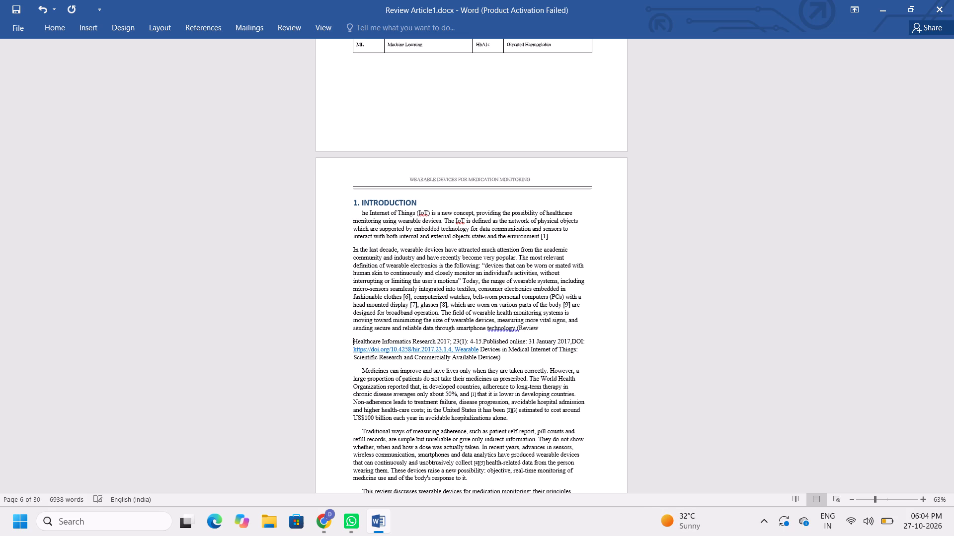
pyautogui.press('BackSpace')
pyautogui.press('BackSpace')
pyautogui.press('BackSpace')
pyautogui.press('BackSpace')
# Add the word "Article" after "(Review" at the end of the second Introduction paragraph.
pyautogui.click(556, 328)
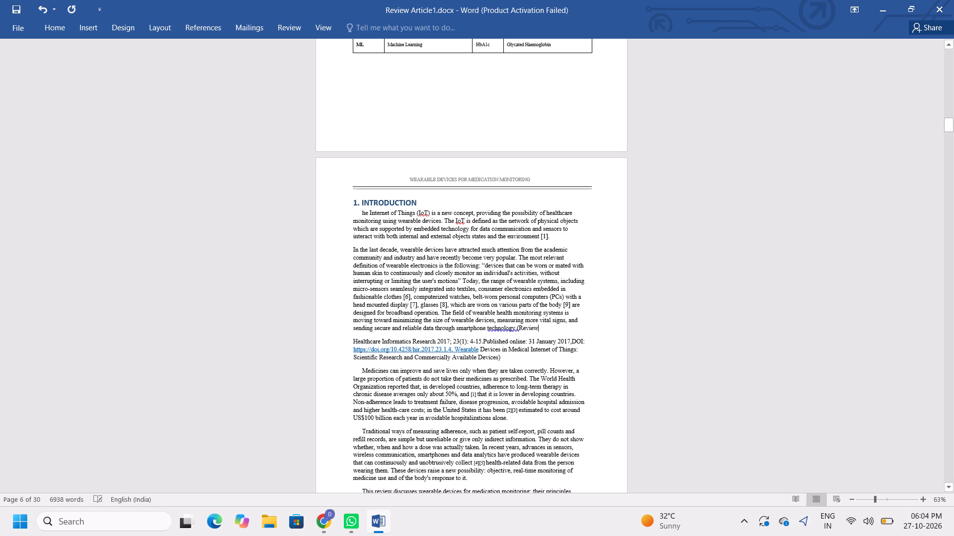
pyautogui.press('space')
pyautogui.write('A')
pyautogui.press('r')
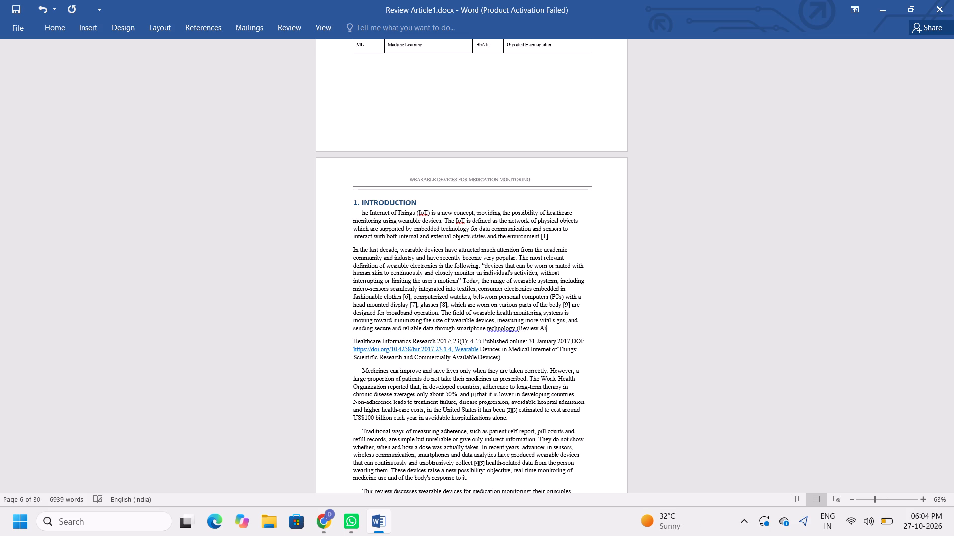
pyautogui.write('ticle')
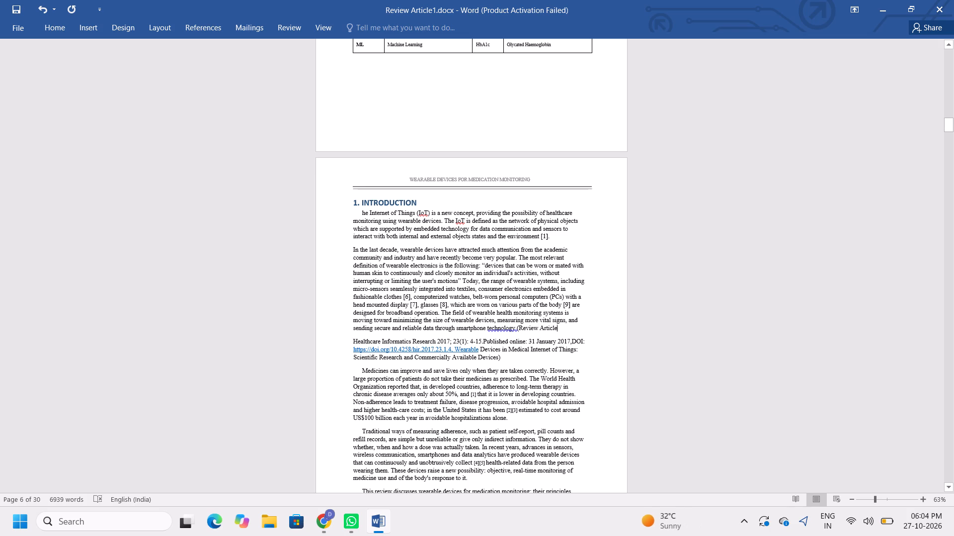
# Delete the word "Healthcare" from the start of the citation line, before "Informatics Research 2017".
pyautogui.click(363, 340)
pyautogui.press('BackSpace')
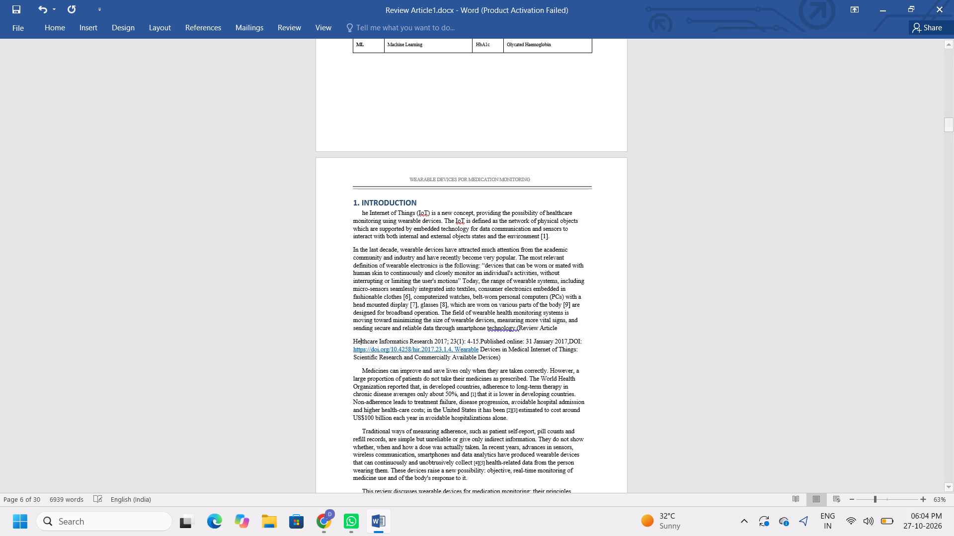
pyautogui.press('BackSpace')
pyautogui.press('BackSpace')
pyautogui.press('BackSpace')
pyautogui.press('BackSpace')
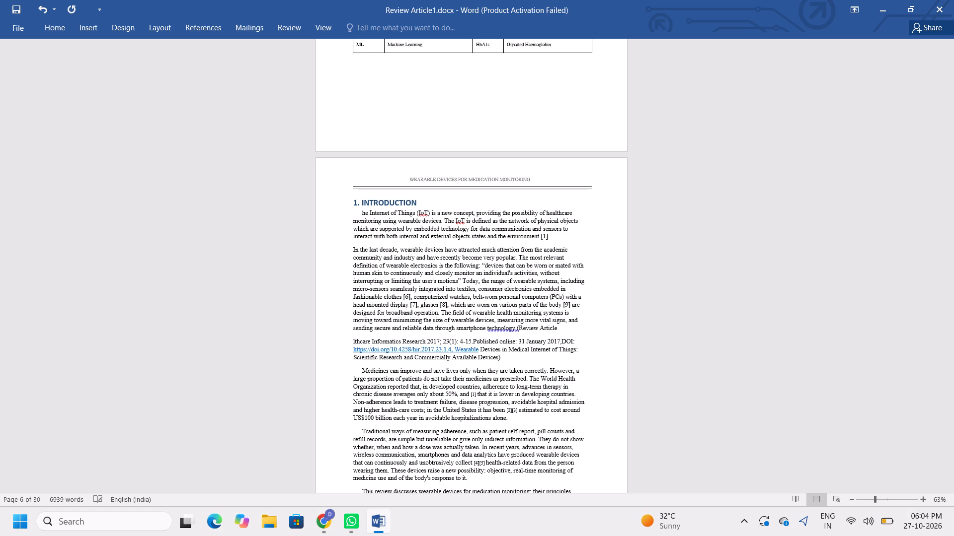
pyautogui.press('Right')
pyautogui.press('Right')
pyautogui.press('Right')
pyautogui.press('Right')
pyautogui.press('Right')
pyautogui.press('Right')
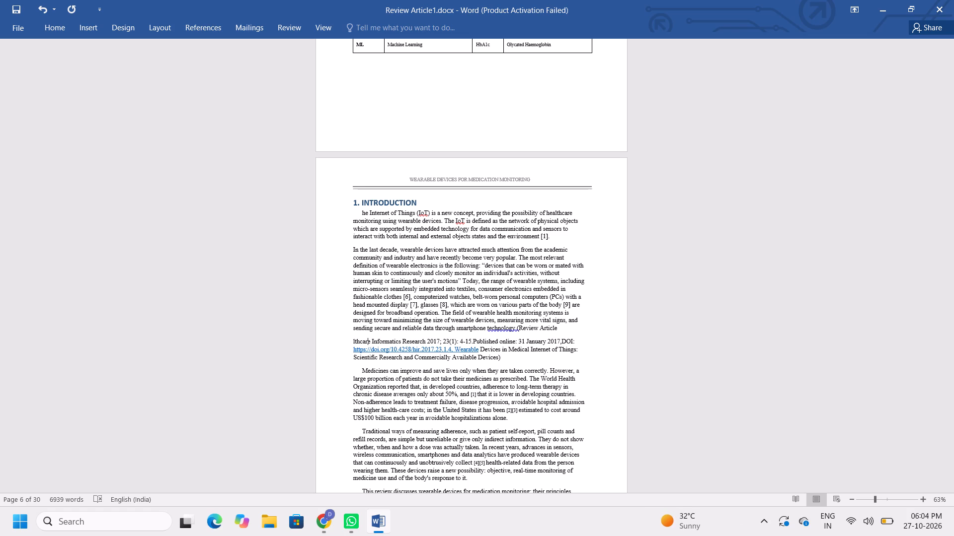
pyautogui.press('Right')
pyautogui.press('Right')
pyautogui.press('BackSpace')
pyautogui.press('BackSpace')
pyautogui.press('BackSpace')
pyautogui.press('BackSpace')
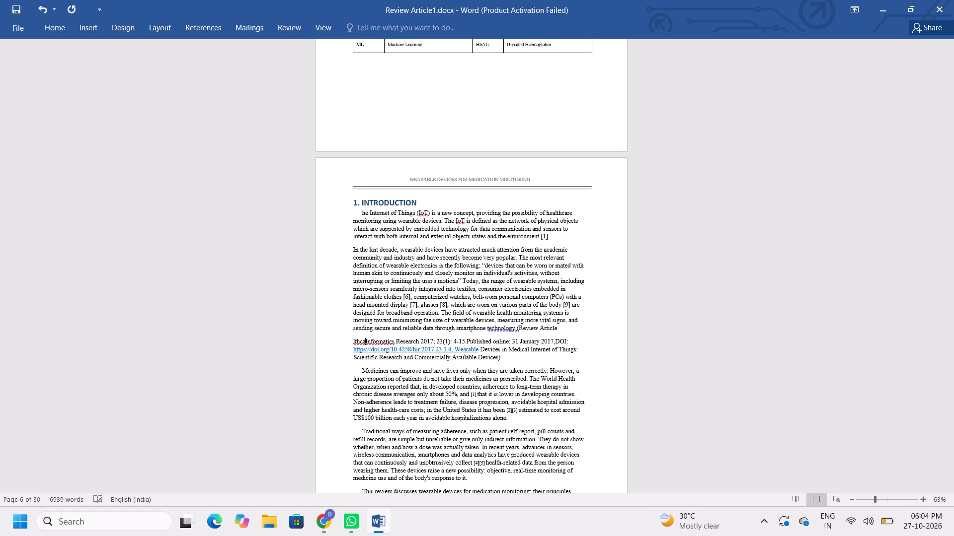
pyautogui.press('BackSpace')
pyautogui.press('BackSpace')
pyautogui.press('BackSpace')
pyautogui.press('BackSpace')
pyautogui.press('BackSpace')
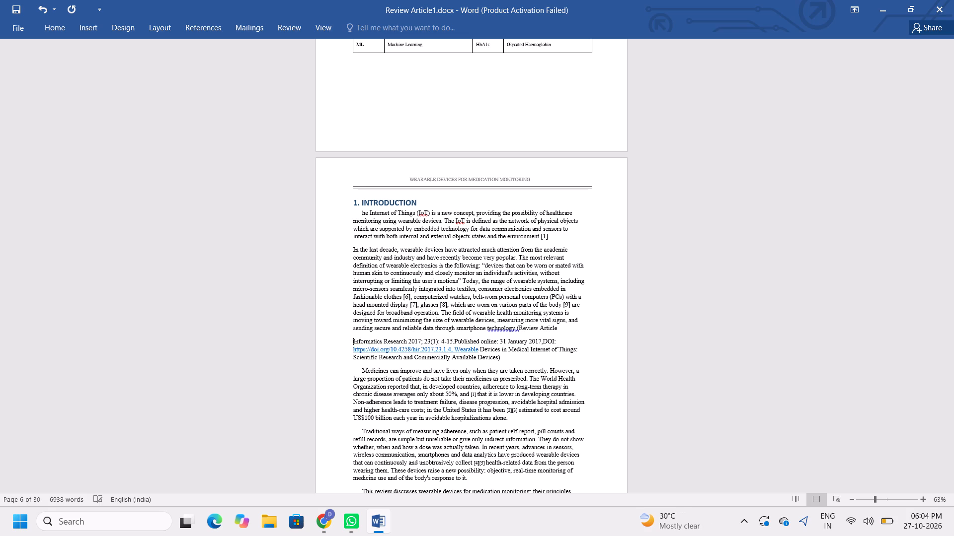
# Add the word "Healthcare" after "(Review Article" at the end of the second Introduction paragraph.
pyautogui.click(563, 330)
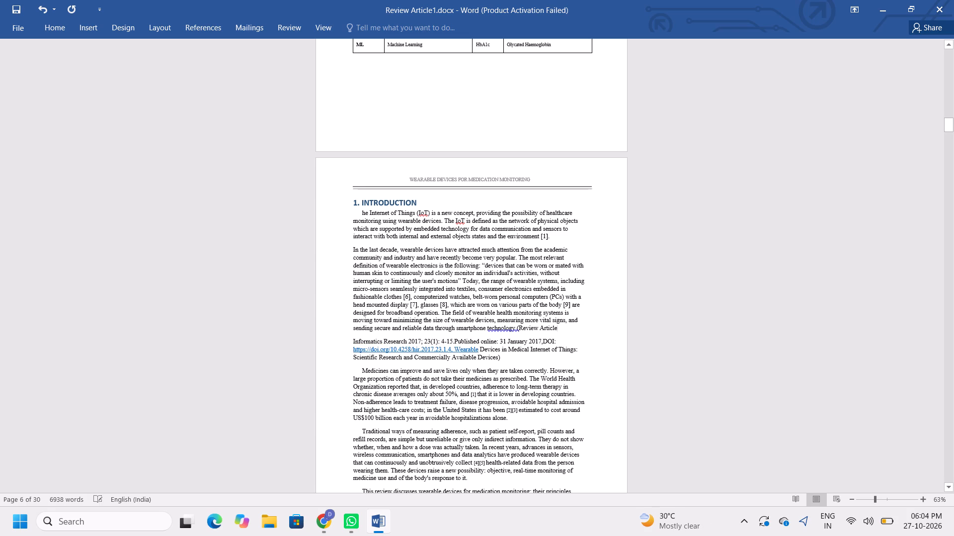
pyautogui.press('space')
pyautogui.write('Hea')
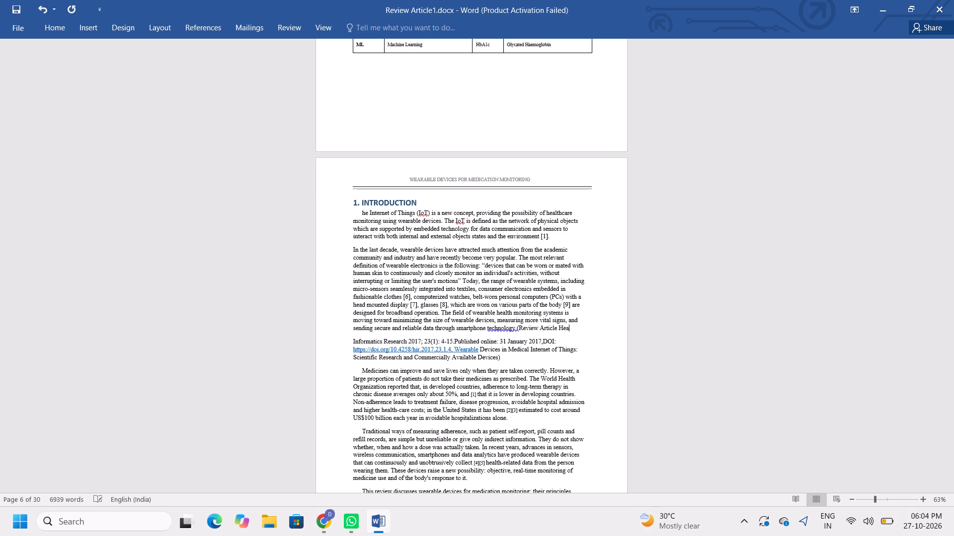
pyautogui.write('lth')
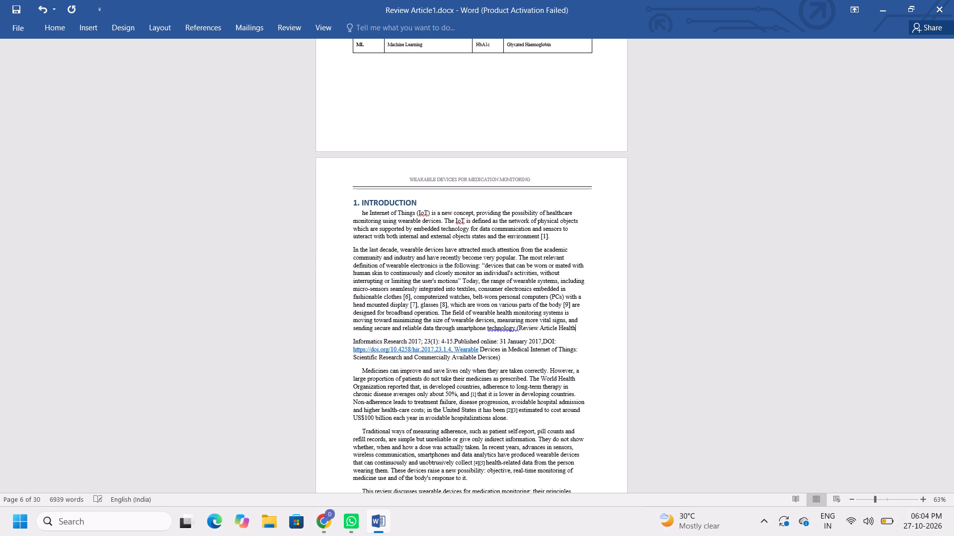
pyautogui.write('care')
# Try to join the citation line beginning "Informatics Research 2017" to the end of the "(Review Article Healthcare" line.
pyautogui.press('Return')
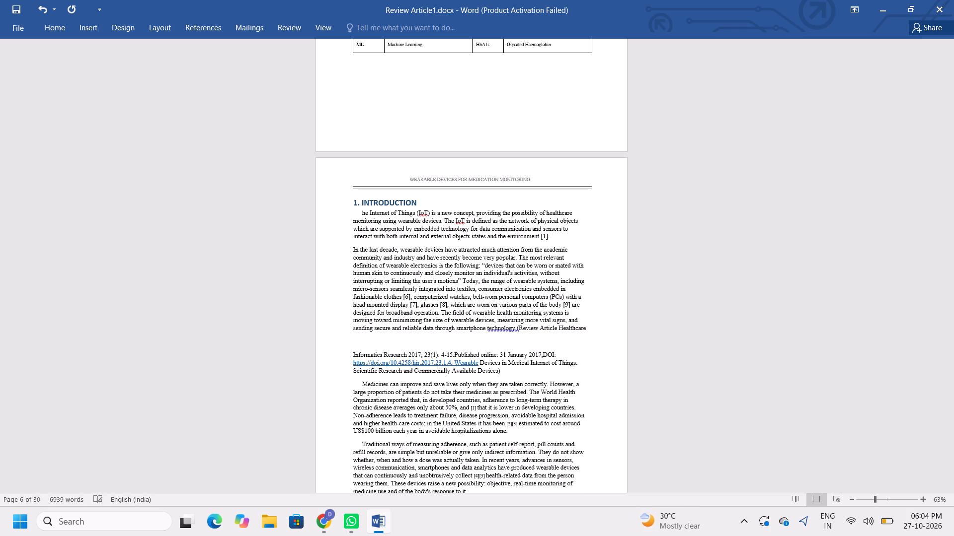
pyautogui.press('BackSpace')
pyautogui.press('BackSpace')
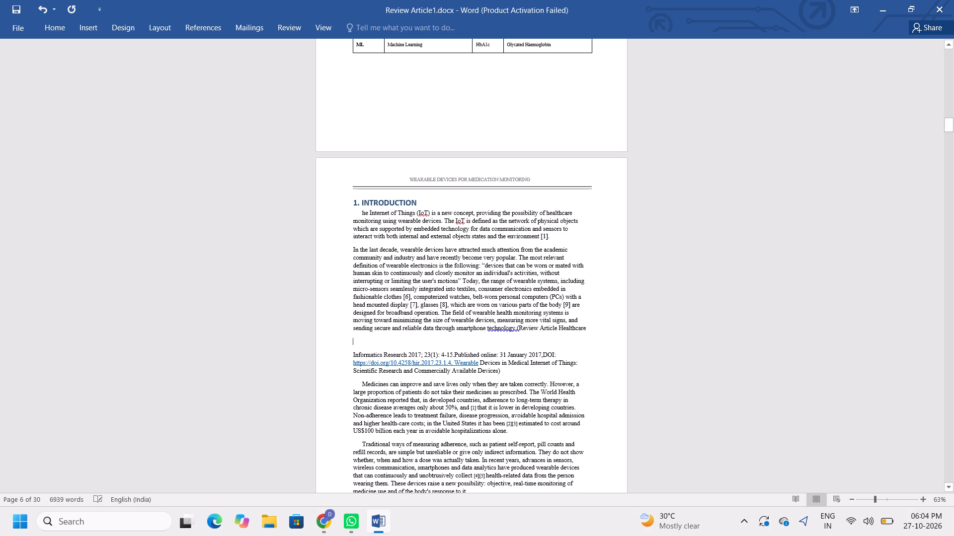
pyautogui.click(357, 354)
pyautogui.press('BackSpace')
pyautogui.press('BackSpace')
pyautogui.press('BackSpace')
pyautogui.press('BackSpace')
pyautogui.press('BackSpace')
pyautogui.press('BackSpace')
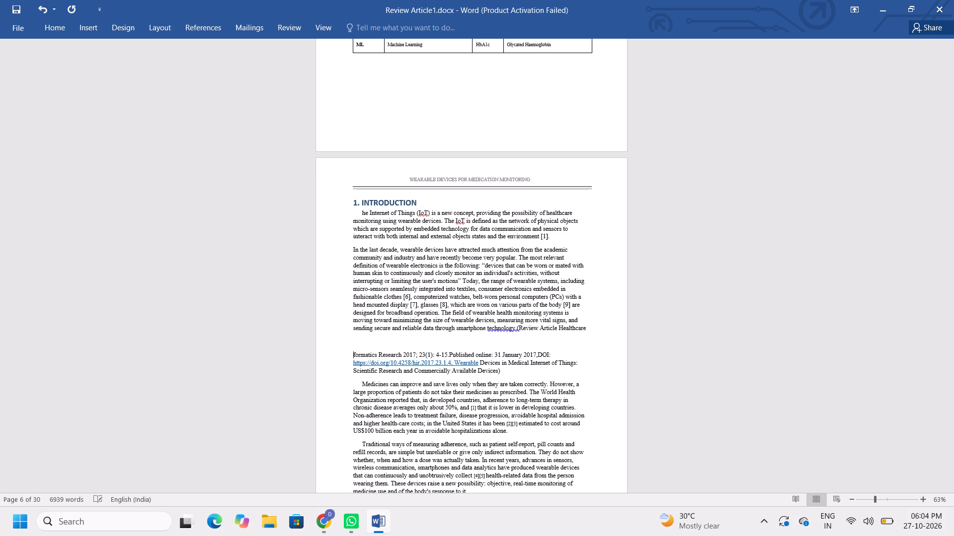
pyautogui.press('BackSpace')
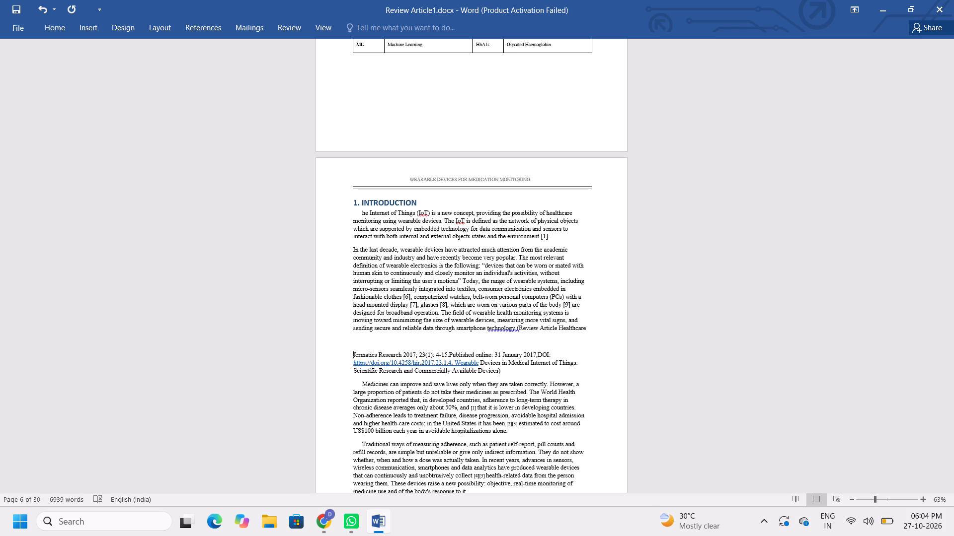
# Cut the citation text from "formatics Research 2017" to "Available Devices)" and paste it as plain text after "(Review Article Healthcare".
pyautogui.click(592, 331)
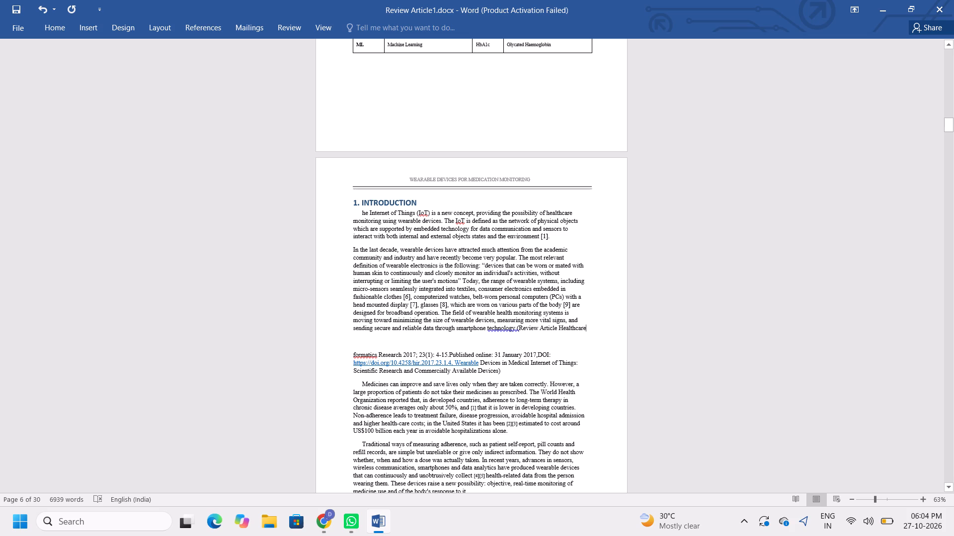
pyautogui.click(519, 428)
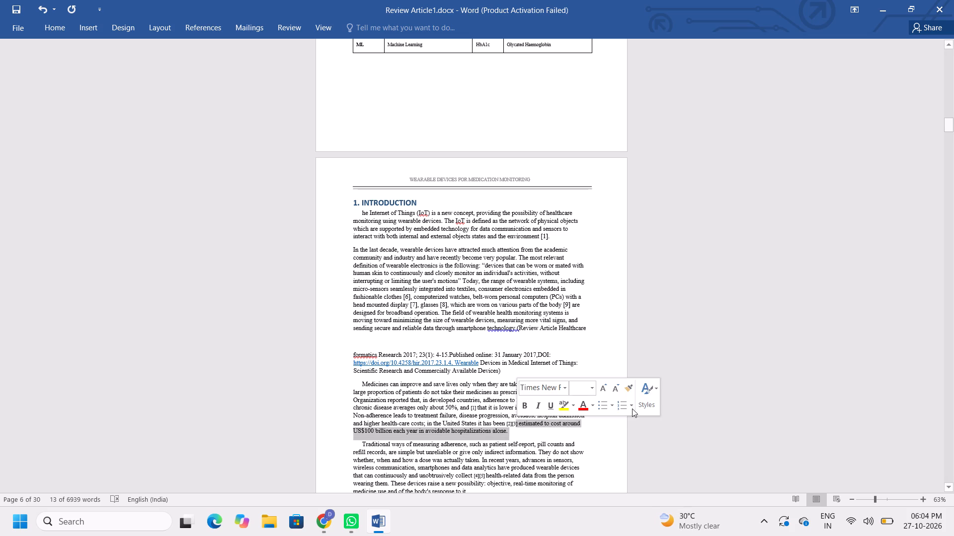
pyautogui.click(742, 363)
pyautogui.hscroll(-1, 536, 376)
pyautogui.moveTo(507, 369); pyautogui.dragTo(309, 349)
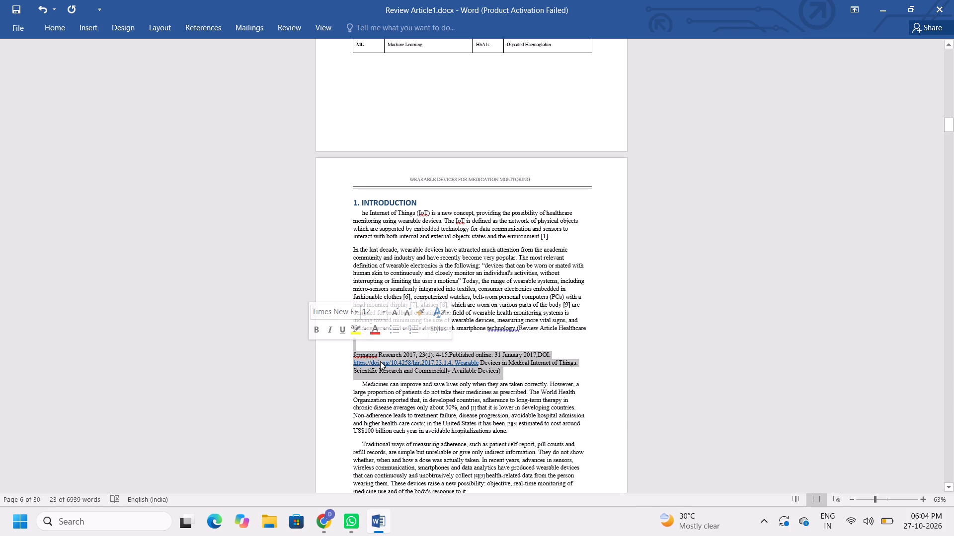
pyautogui.rightClick(380, 361)
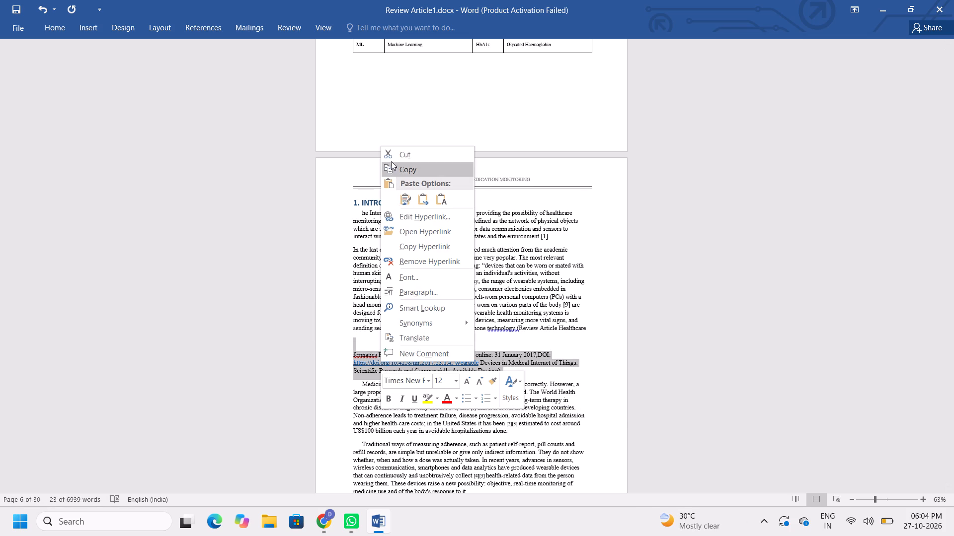
pyautogui.click(391, 158)
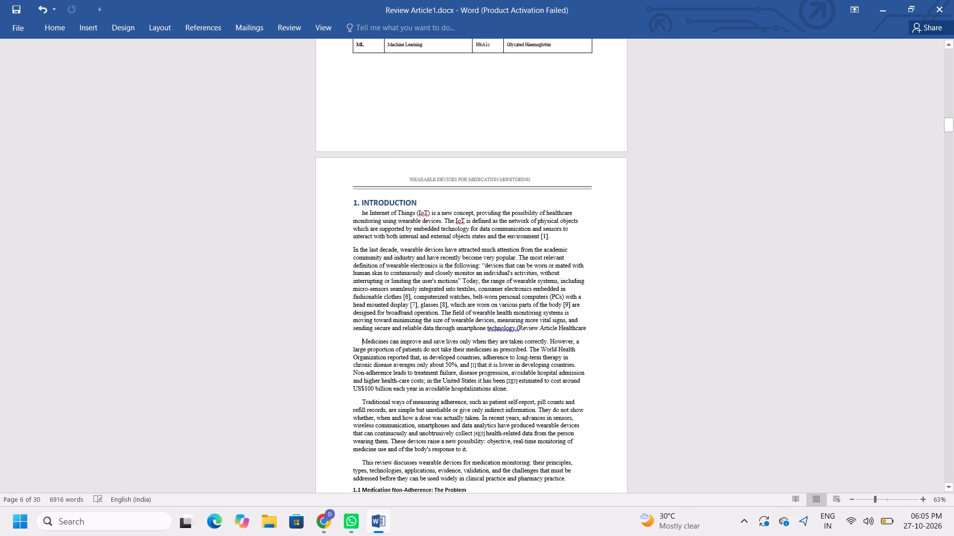
pyautogui.click(592, 329)
pyautogui.rightClick(592, 329)
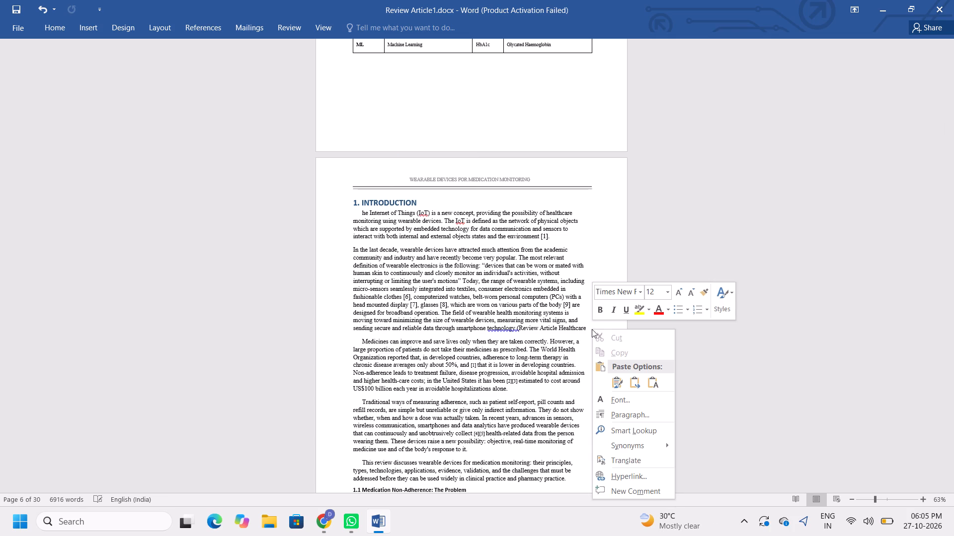
pyautogui.click(654, 382)
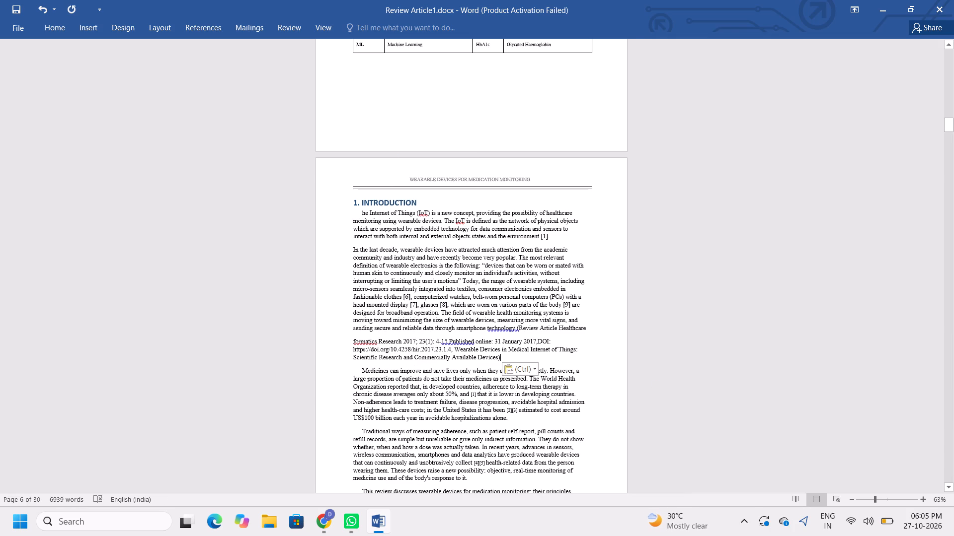
# Insert "in" before "formatics" at the start of the citation line.
pyautogui.click(353, 342)
pyautogui.write('in')
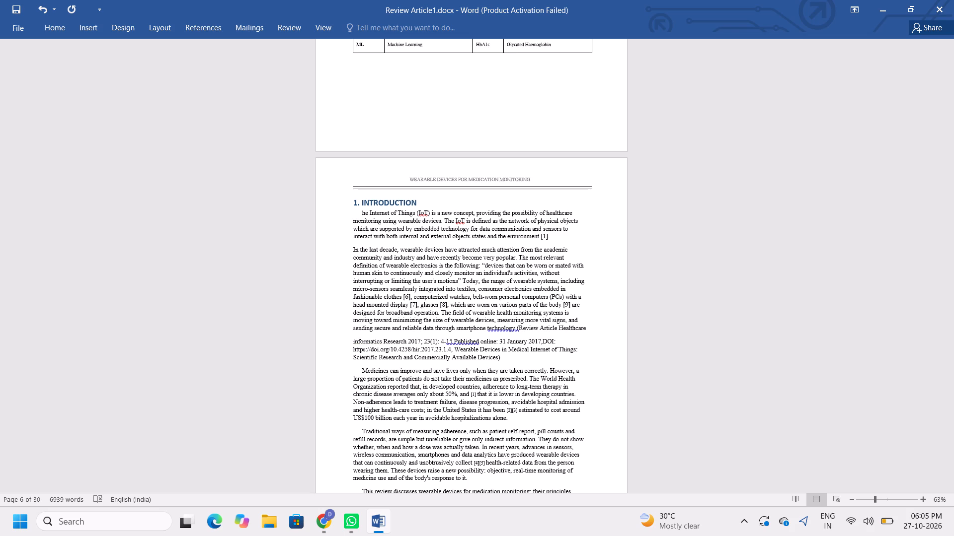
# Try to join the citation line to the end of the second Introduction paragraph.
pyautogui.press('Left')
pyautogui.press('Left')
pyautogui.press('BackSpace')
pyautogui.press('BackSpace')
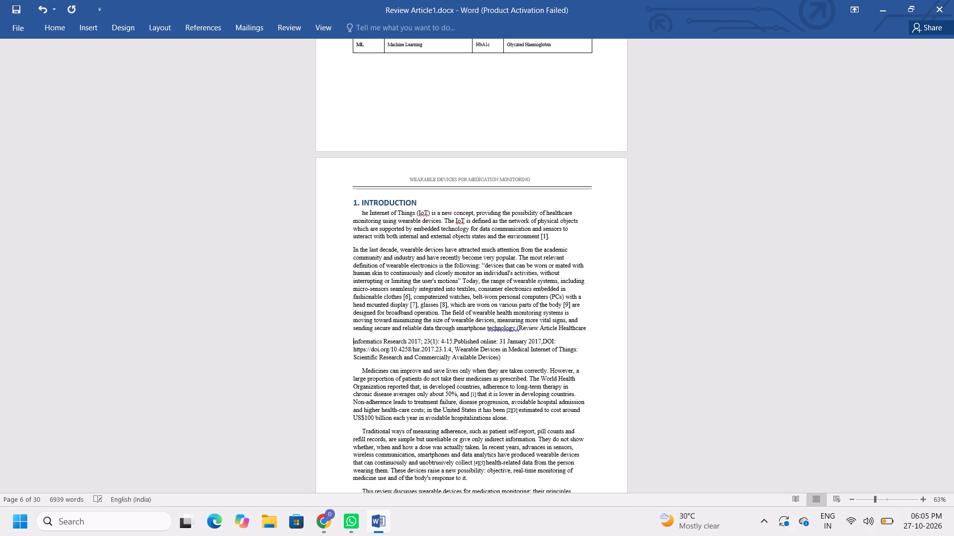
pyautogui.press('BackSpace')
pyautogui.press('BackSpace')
# Split "(Review Article Healthcare" off the second Introduction paragraph onto a new line after "smartphone technology.".
pyautogui.press('Right')
pyautogui.press('Right')
pyautogui.press('Right')
pyautogui.press('Right')
pyautogui.press('Right')
pyautogui.press('Right')
pyautogui.press('Right')
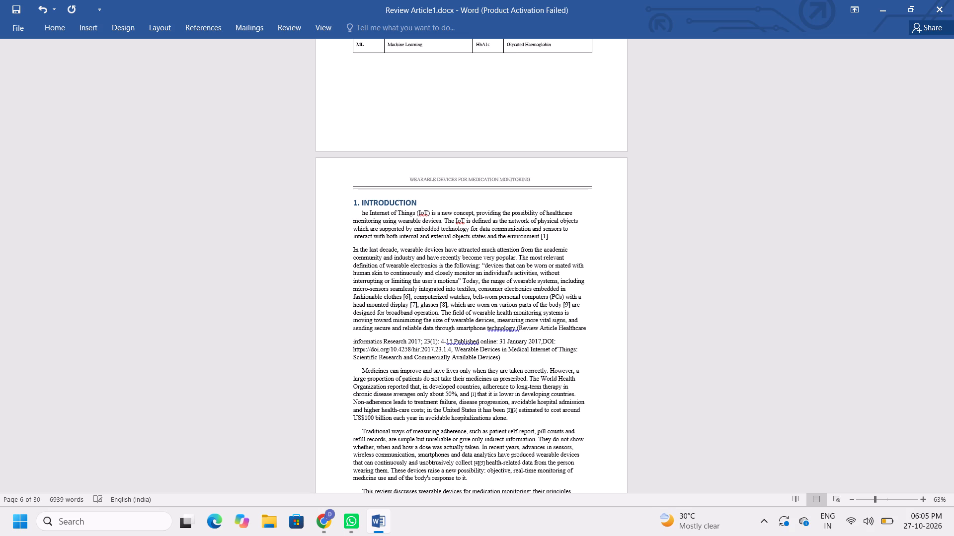
pyautogui.press('Right')
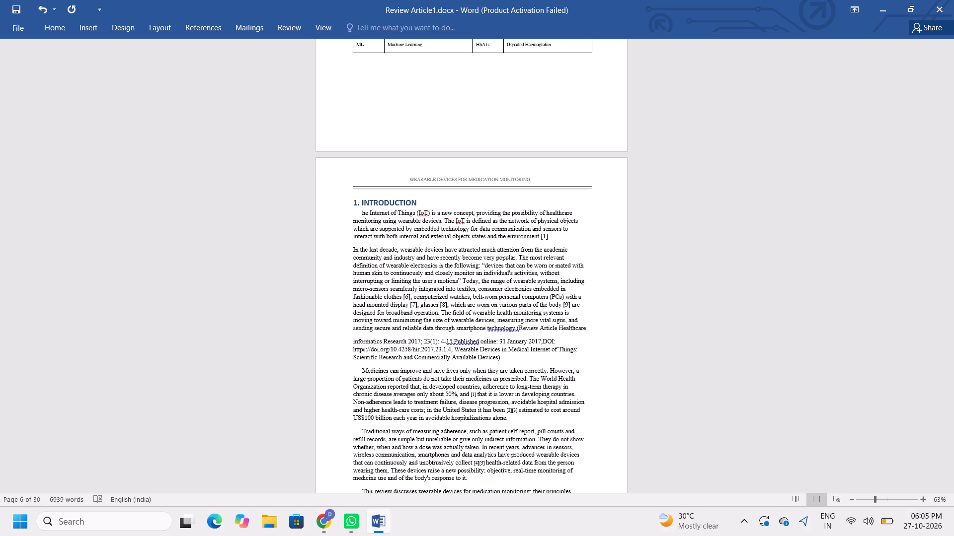
pyautogui.press('Up')
pyautogui.press('Right')
pyautogui.press('Right')
pyautogui.press('Right')
pyautogui.press('Right')
pyautogui.press('Right')
pyautogui.press('Right')
pyautogui.press('Right')
pyautogui.press('Right')
pyautogui.press('Right')
pyautogui.press('Right')
pyautogui.press('Right')
pyautogui.press('Right')
pyautogui.press('Right')
pyautogui.press('Right')
pyautogui.press('Right')
pyautogui.press('Right')
pyautogui.press('Right')
pyautogui.press('Right')
pyautogui.press('Right')
pyautogui.press('Right')
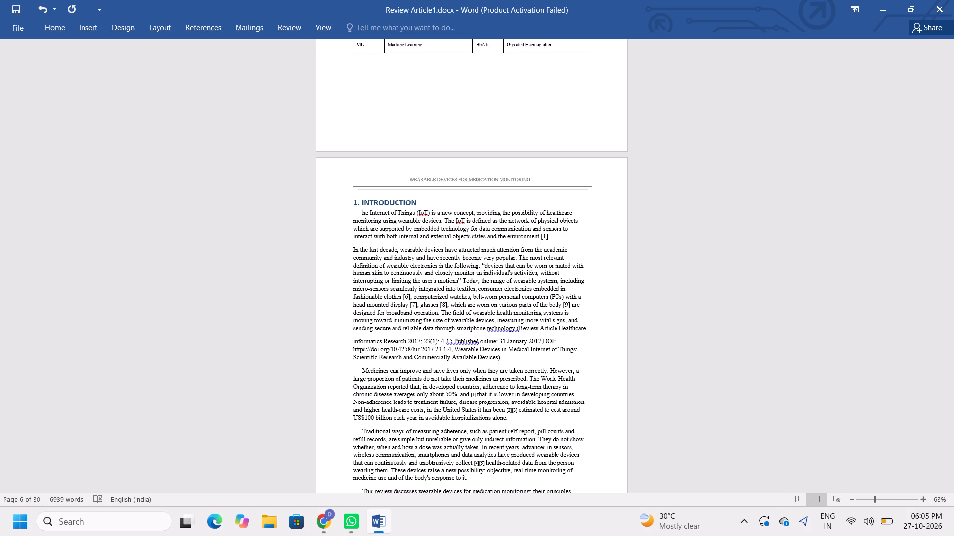
pyautogui.press('Right')
pyautogui.press('Right')
pyautogui.press('Right')
pyautogui.press('Return')
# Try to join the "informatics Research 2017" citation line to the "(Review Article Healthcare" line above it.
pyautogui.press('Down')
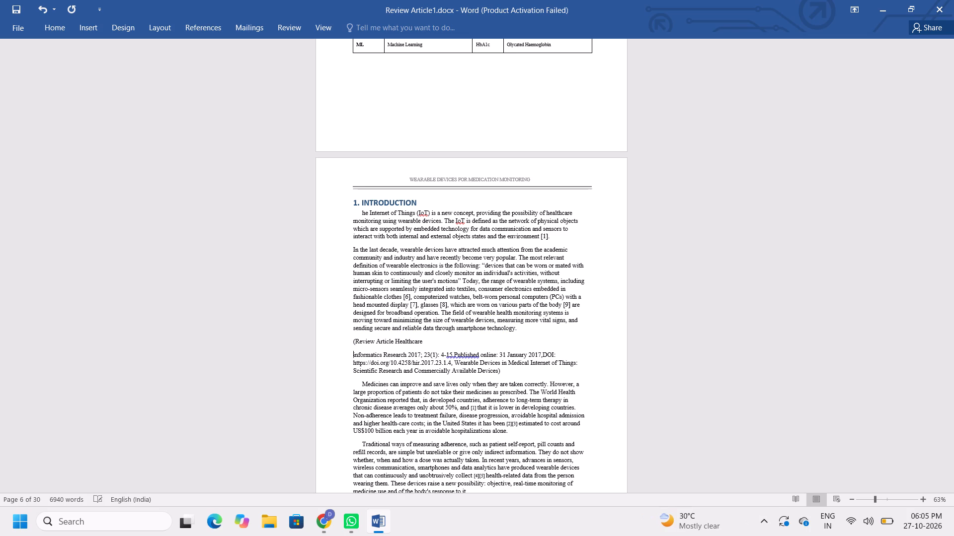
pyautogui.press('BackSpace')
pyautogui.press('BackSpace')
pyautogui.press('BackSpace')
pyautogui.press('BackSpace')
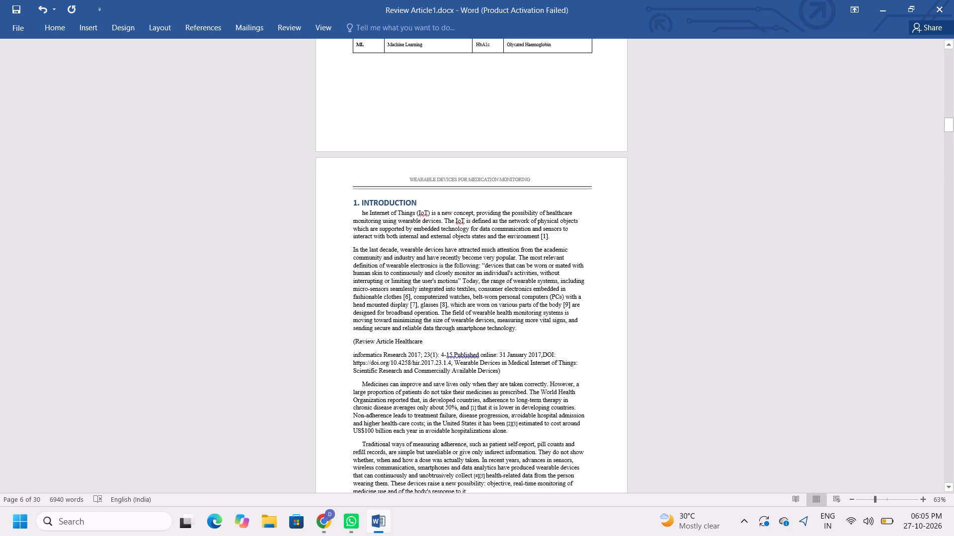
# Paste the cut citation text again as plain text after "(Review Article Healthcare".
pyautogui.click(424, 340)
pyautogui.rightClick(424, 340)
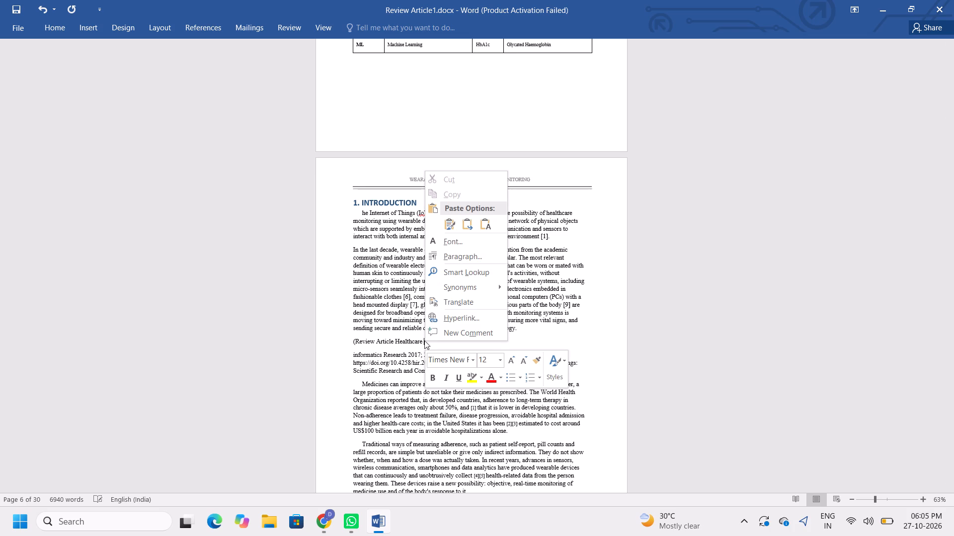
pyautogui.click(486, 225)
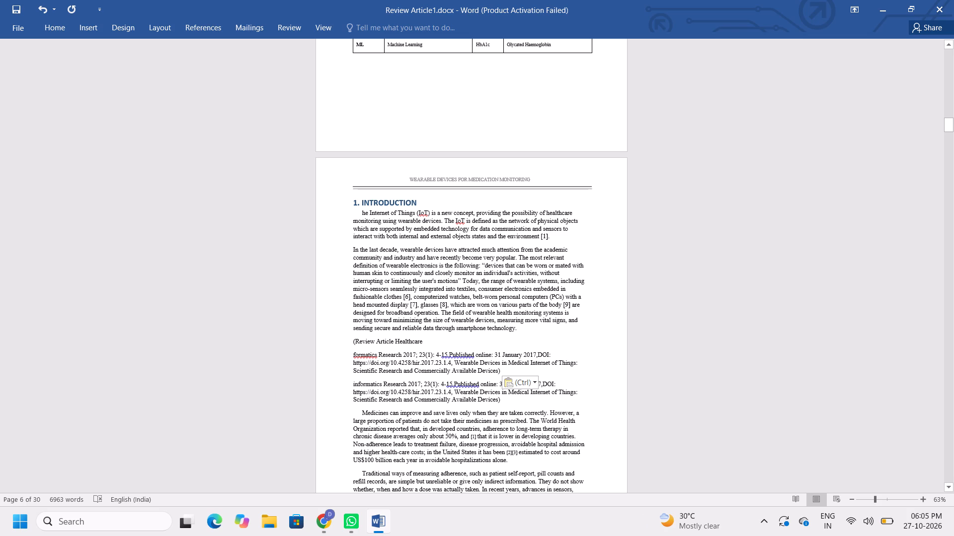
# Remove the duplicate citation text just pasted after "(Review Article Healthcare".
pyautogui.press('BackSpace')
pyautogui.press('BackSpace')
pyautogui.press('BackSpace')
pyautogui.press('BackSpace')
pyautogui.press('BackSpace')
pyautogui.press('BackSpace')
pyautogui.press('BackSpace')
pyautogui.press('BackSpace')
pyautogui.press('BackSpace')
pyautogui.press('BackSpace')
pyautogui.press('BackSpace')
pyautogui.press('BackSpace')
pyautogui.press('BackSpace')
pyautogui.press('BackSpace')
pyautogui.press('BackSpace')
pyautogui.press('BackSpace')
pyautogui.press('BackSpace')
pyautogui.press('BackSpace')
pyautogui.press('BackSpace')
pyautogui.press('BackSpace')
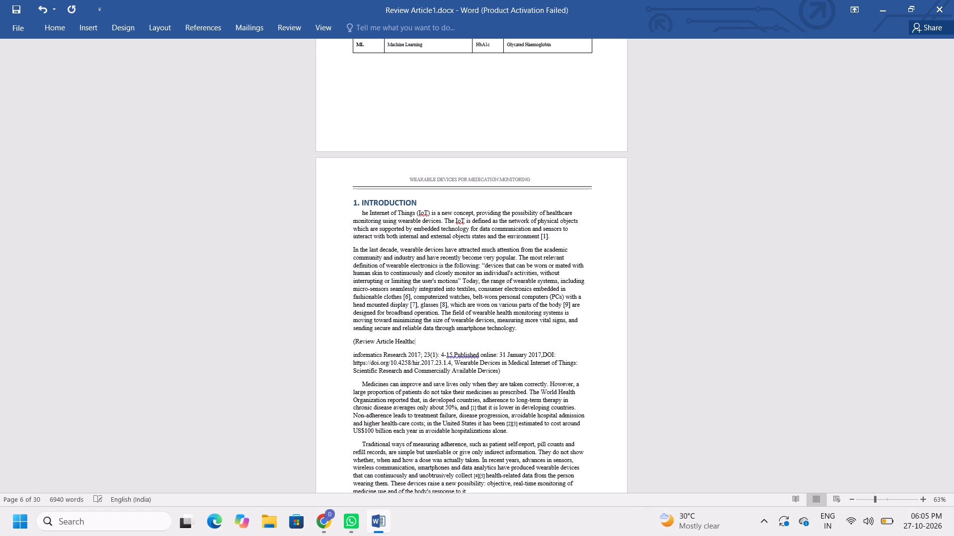
# Delete the "(Review Article Healthcare" text from the line above the citation.
pyautogui.press('BackSpace')
pyautogui.press('BackSpace')
pyautogui.press('BackSpace')
pyautogui.press('BackSpace')
pyautogui.press('BackSpace')
pyautogui.press('BackSpace')
pyautogui.press('BackSpace')
pyautogui.press('BackSpace')
pyautogui.press('BackSpace')
pyautogui.press('BackSpace')
pyautogui.press('BackSpace')
pyautogui.press('BackSpace')
pyautogui.press('BackSpace')
pyautogui.press('BackSpace')
pyautogui.press('BackSpace')
pyautogui.press('BackSpace')
pyautogui.press('BackSpace')
pyautogui.press('BackSpace')
pyautogui.press('BackSpace')
pyautogui.press('BackSpace')
pyautogui.press('BackSpace')
pyautogui.press('BackSpace')
pyautogui.press('BackSpace')
pyautogui.press('BackSpace')
pyautogui.press('BackSpace')
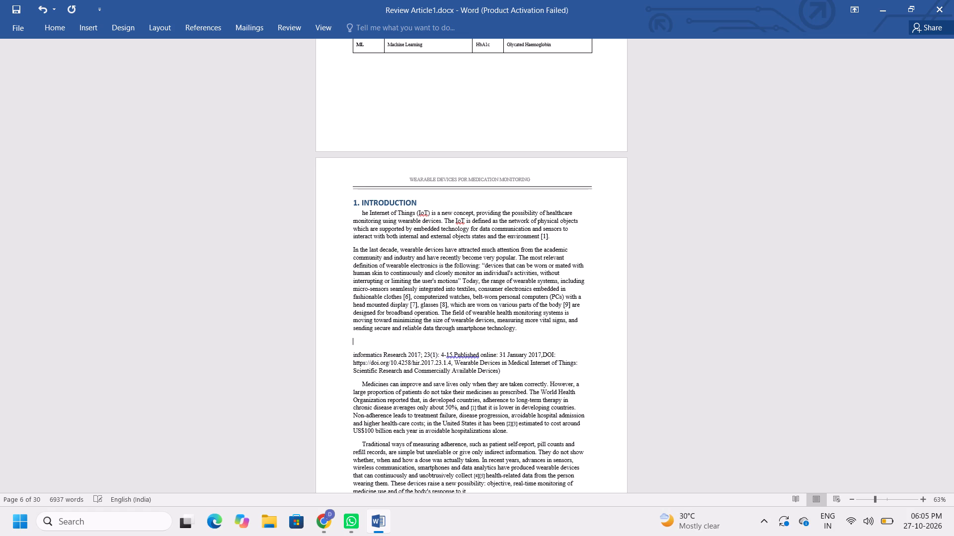
# Add "(Review Article " at the start of the citation, directly before "informatics Research 2017".
pyautogui.press('Down')
pyautogui.press('BackSpace')
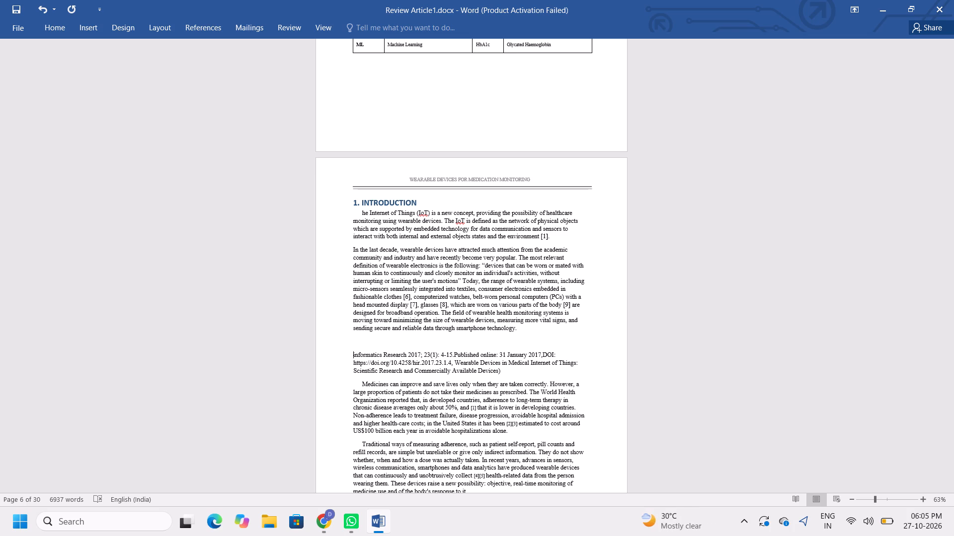
pyautogui.hotkey('shift', '(')
pyautogui.write('Review')
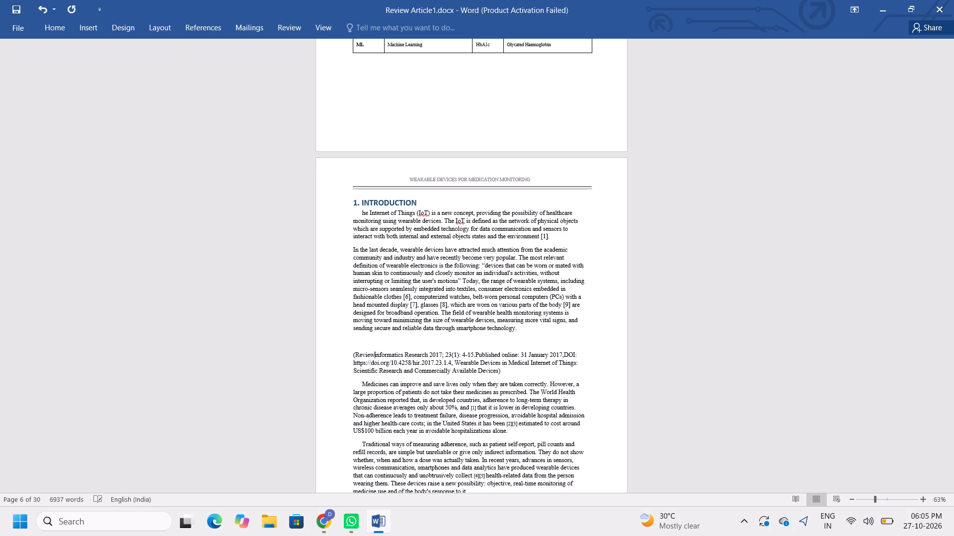
pyautogui.press('space')
pyautogui.hotkey('shift', 'a')
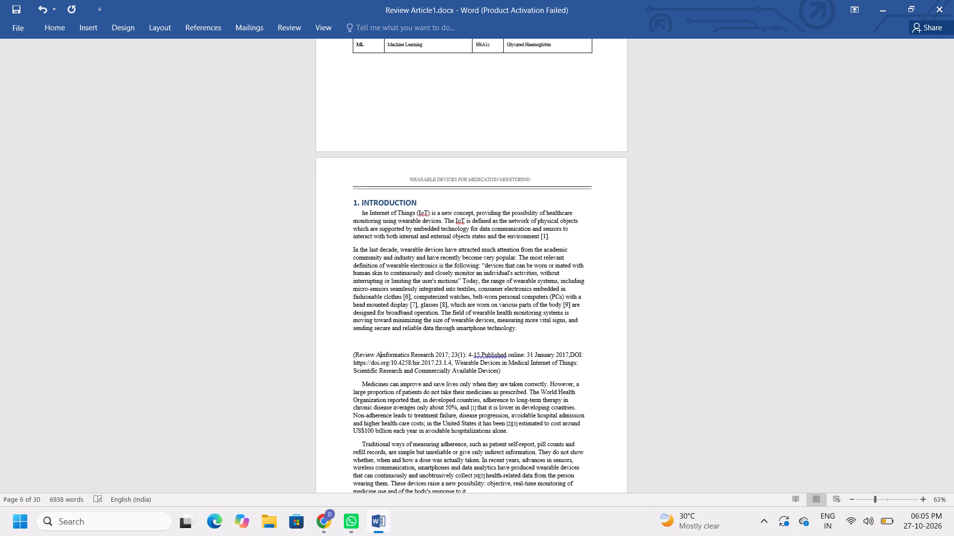
pyautogui.write('tiv')
pyautogui.press('BackSpace')
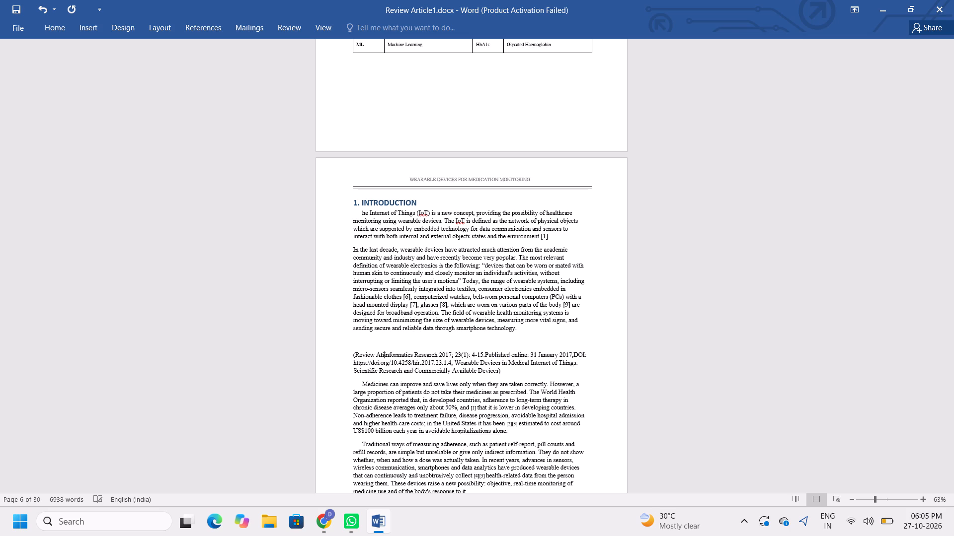
pyautogui.write('clr')
pyautogui.press('BackSpace')
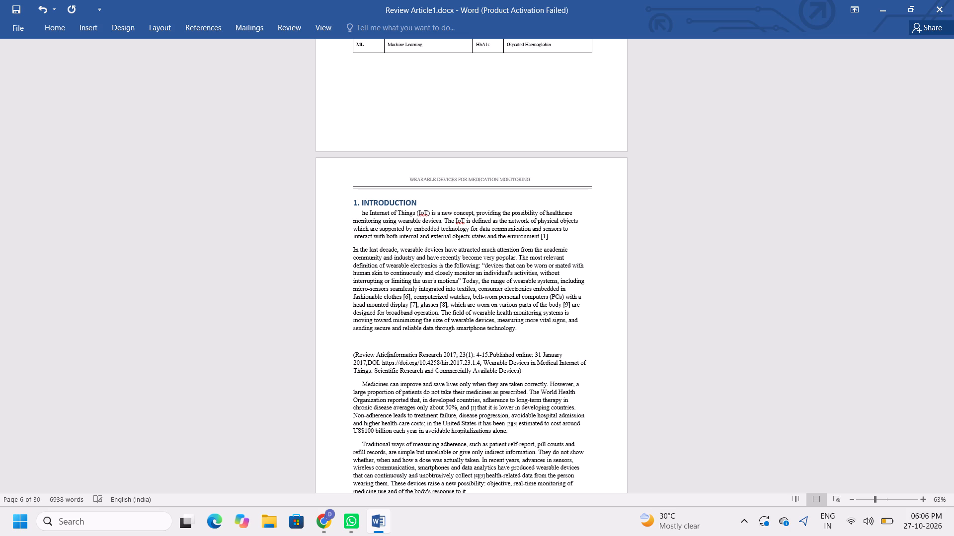
pyautogui.write('e')
pyautogui.press('space')
pyautogui.press('Left')
pyautogui.press('Left')
pyautogui.press('Left')
pyautogui.press('Left')
pyautogui.press('Left')
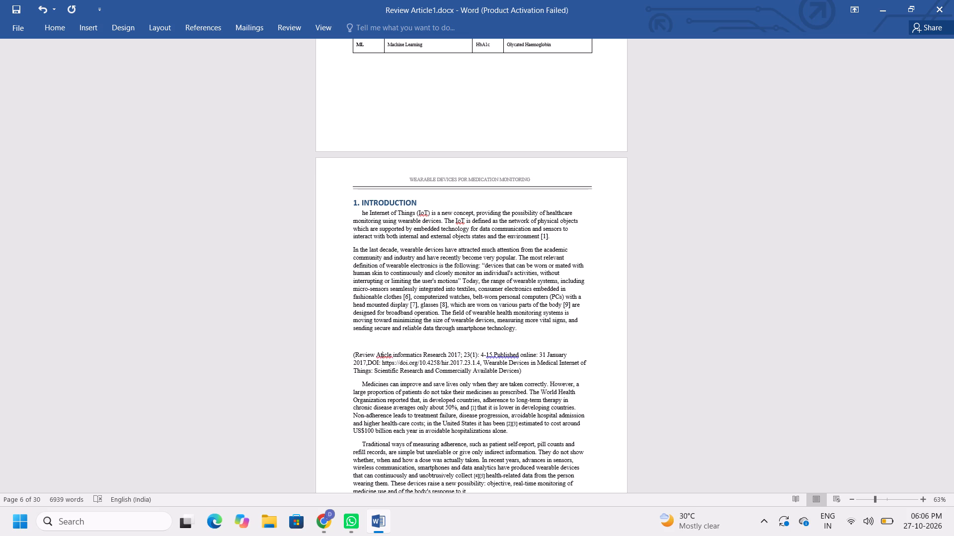
pyautogui.press('Left')
pyautogui.press('r')
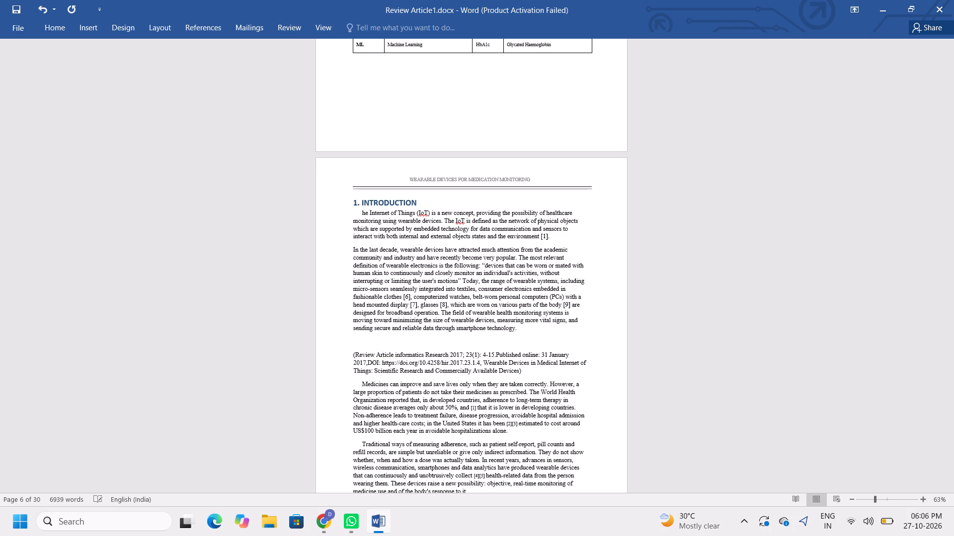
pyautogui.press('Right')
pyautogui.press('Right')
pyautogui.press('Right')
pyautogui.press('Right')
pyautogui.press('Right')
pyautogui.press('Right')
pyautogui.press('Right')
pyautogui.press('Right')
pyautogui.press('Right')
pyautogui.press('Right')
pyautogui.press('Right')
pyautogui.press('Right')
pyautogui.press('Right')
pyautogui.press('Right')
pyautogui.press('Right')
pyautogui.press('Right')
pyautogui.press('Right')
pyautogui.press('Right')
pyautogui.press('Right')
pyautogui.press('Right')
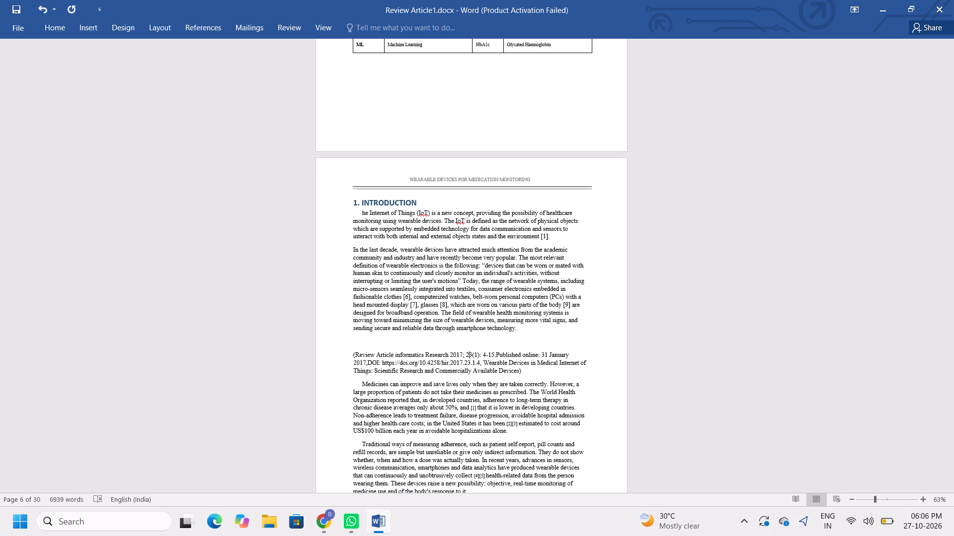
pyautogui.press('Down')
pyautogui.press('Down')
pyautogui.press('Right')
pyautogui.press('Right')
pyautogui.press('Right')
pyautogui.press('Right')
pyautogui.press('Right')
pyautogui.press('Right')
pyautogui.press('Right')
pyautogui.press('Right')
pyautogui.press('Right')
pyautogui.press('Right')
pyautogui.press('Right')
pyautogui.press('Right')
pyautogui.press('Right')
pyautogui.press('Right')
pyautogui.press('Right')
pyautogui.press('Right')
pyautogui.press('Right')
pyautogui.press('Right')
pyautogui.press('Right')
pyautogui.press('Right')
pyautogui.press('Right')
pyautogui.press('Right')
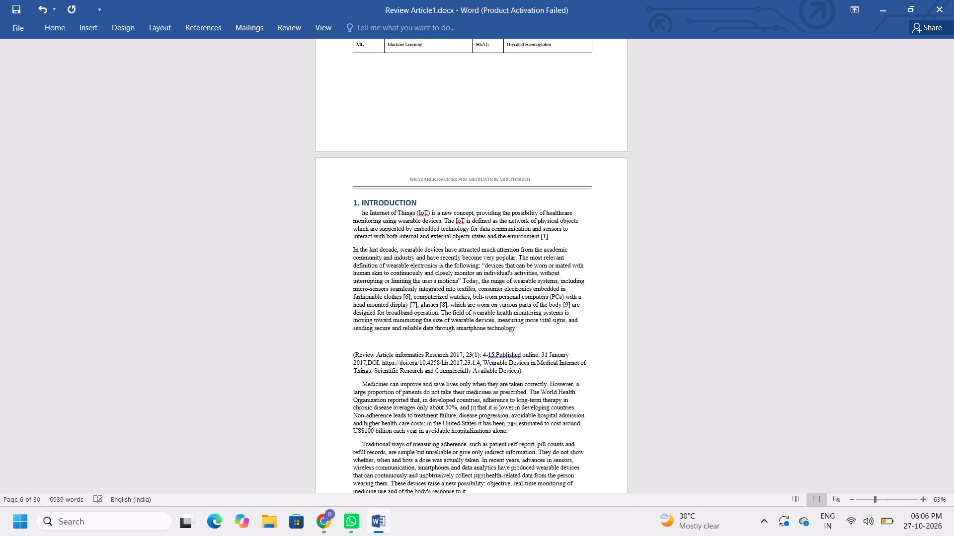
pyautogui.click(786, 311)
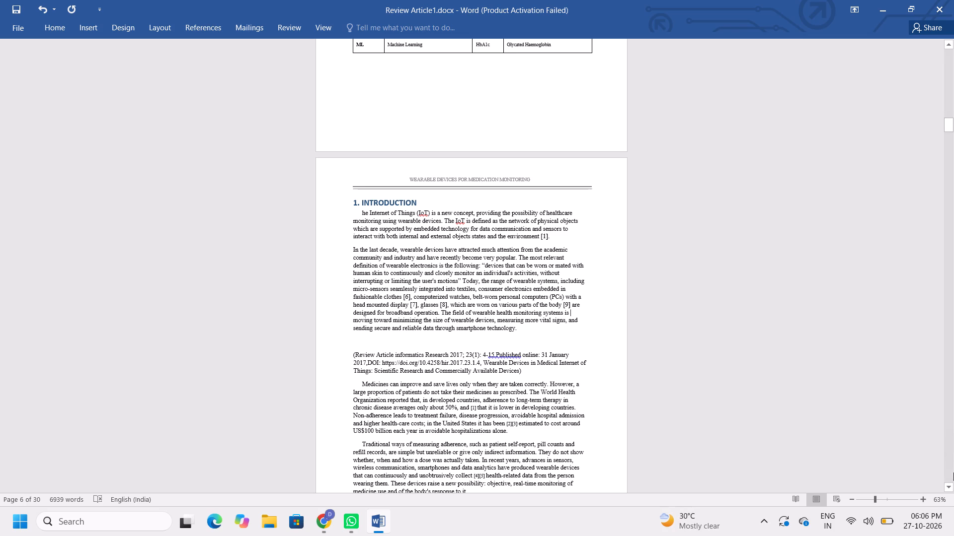
# Insert the missing capital "T" so the Introduction's first paragraph begins with "The Internet of Things".
pyautogui.tripleClick(947, 489)
pyautogui.tripleClick(947, 489)
pyautogui.tripleClick(947, 489)
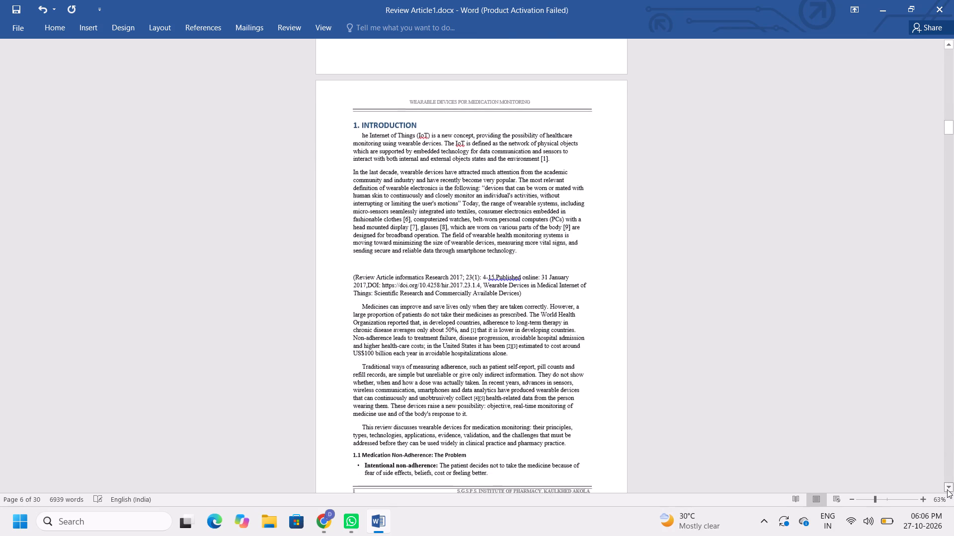
pyautogui.click(947, 489)
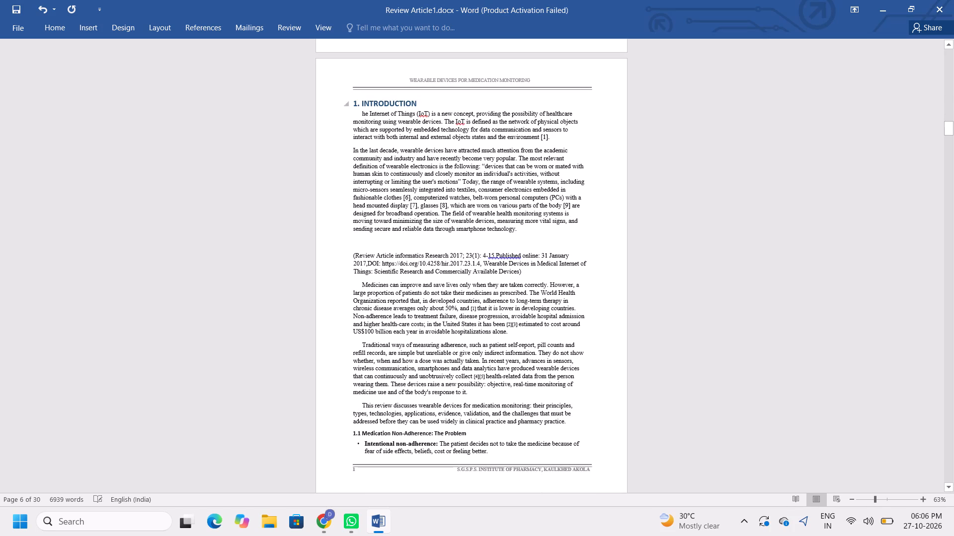
pyautogui.hscroll(-1, 362, 69)
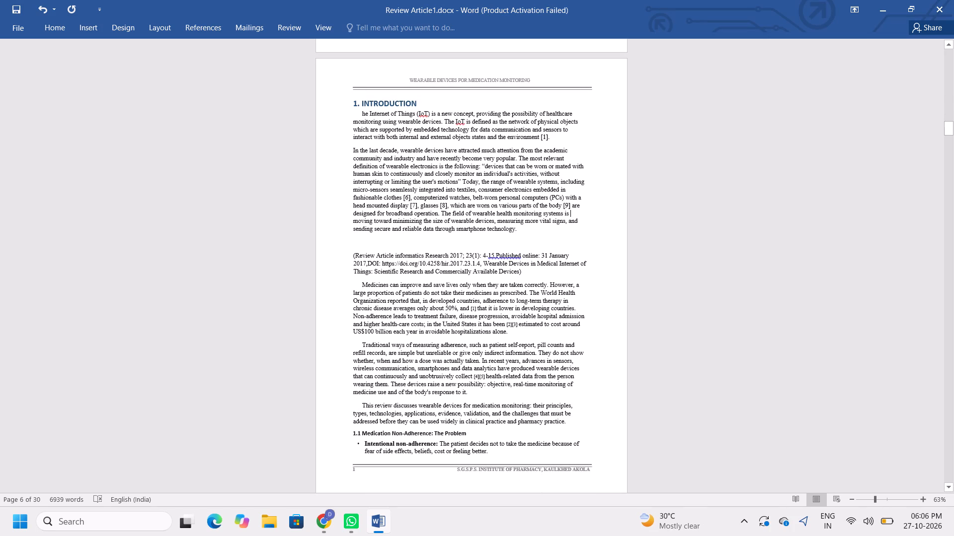
pyautogui.click(360, 113)
pyautogui.hotkey('shift', 't')
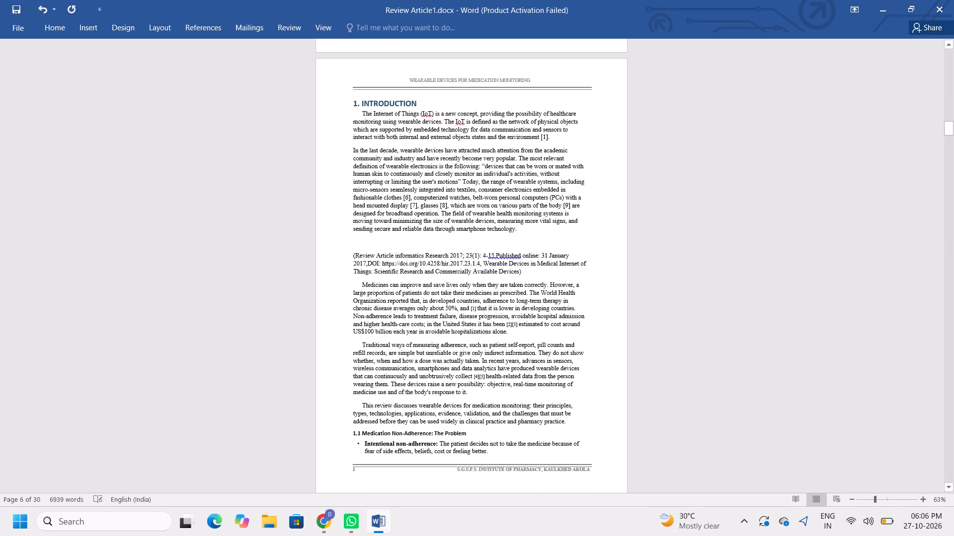
# Justify the page's text from "The Internet of Things" paragraph through the "Intentional non-adherence" bullet.
pyautogui.moveTo(360, 114); pyautogui.dragTo(384, 138)
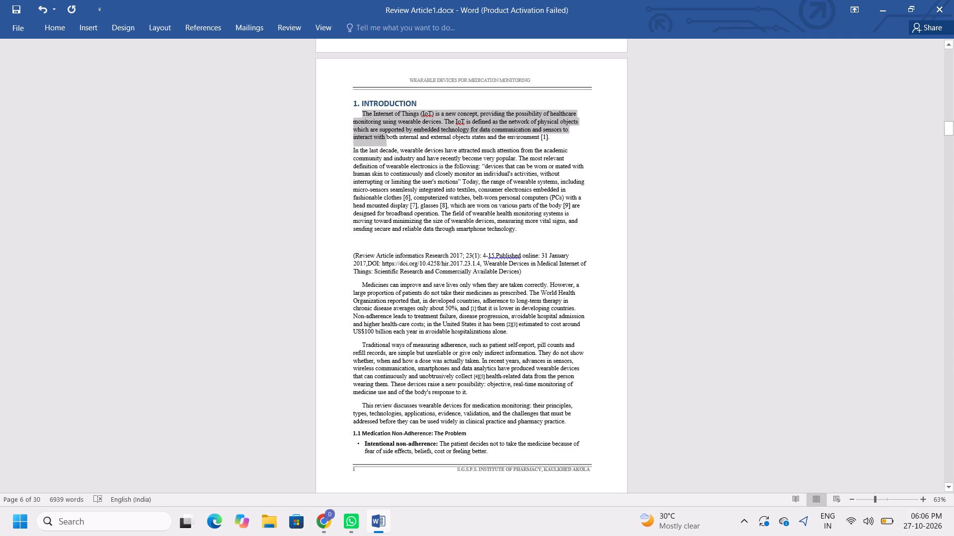
pyautogui.moveTo(384, 138); pyautogui.dragTo(544, 454)
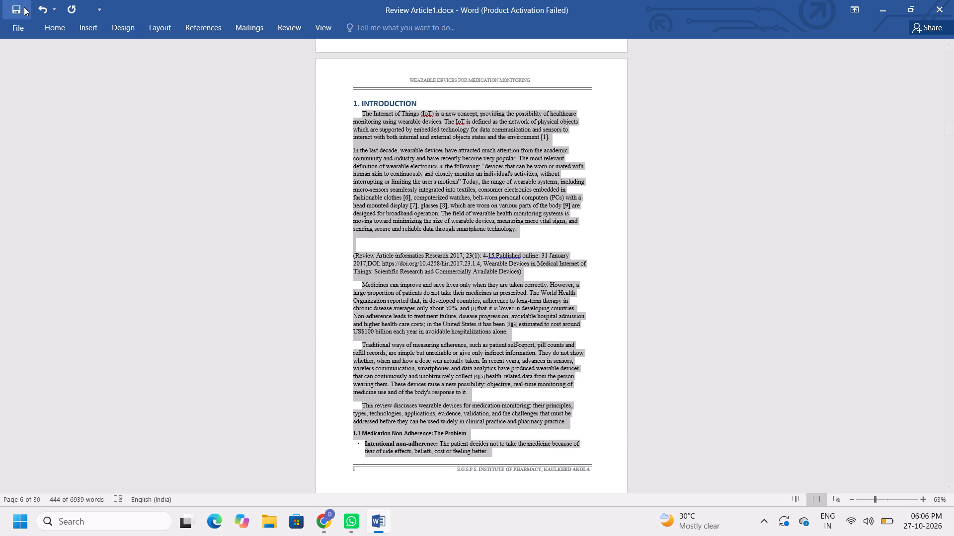
pyautogui.click(24, 27)
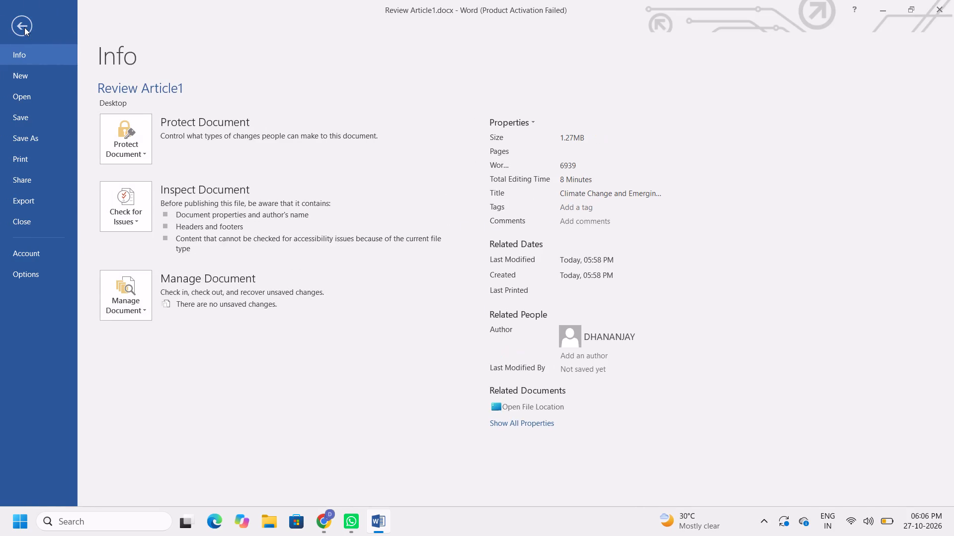
pyautogui.click(24, 27)
pyautogui.click(66, 28)
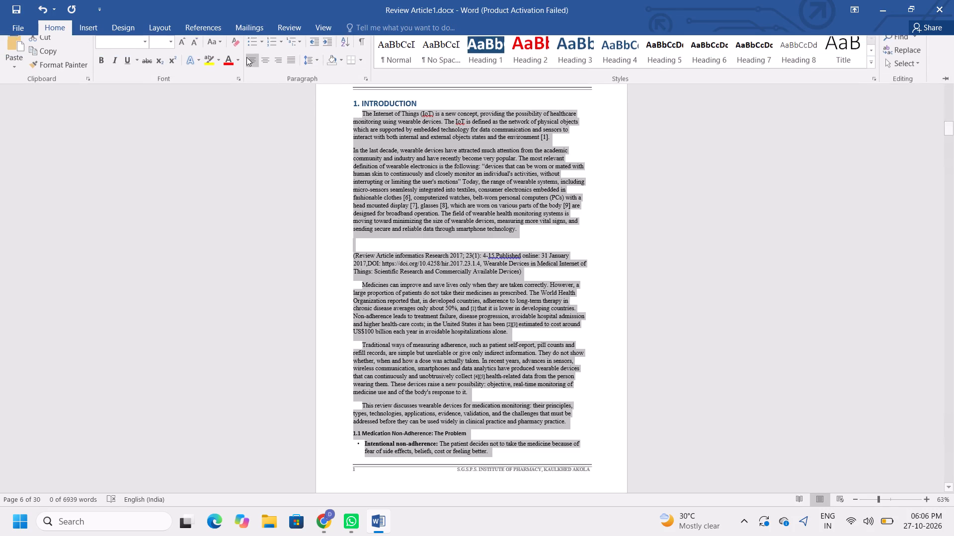
pyautogui.click(254, 68)
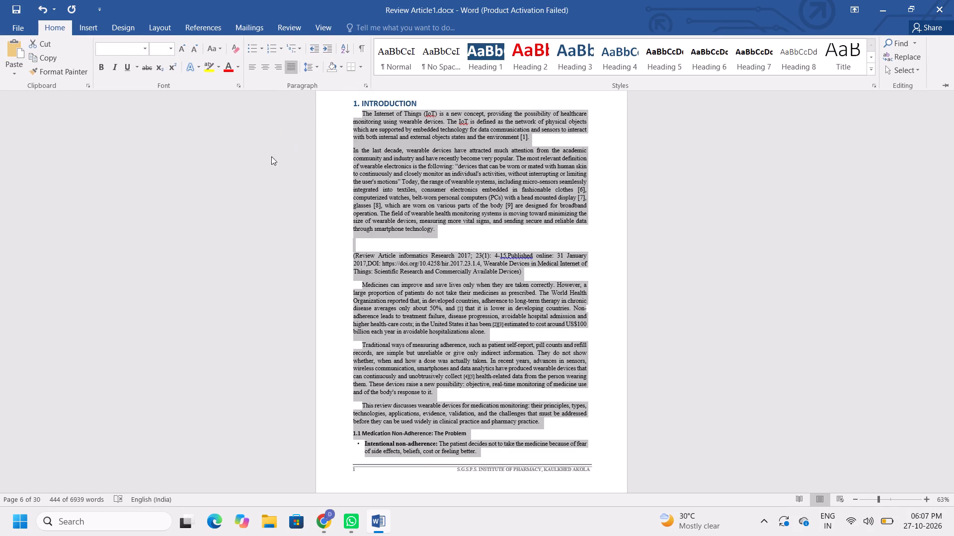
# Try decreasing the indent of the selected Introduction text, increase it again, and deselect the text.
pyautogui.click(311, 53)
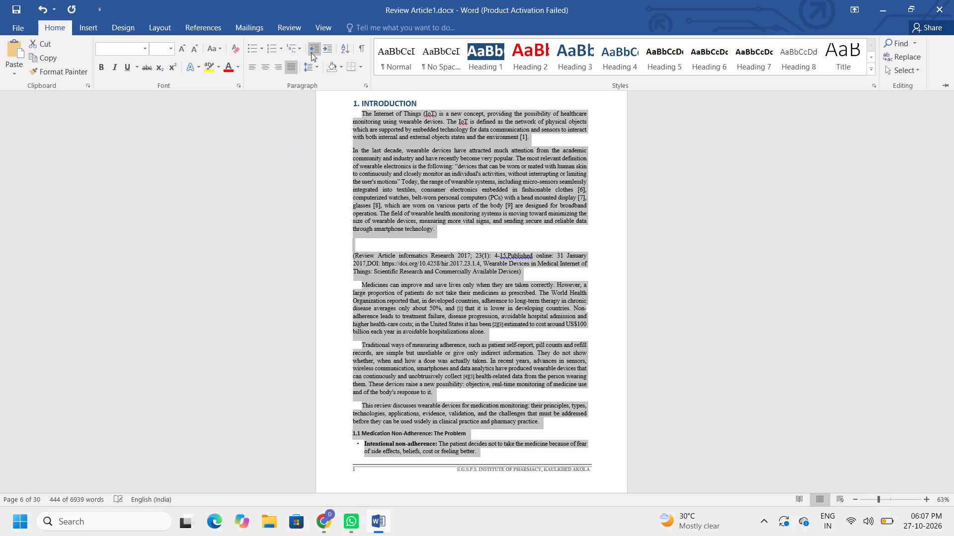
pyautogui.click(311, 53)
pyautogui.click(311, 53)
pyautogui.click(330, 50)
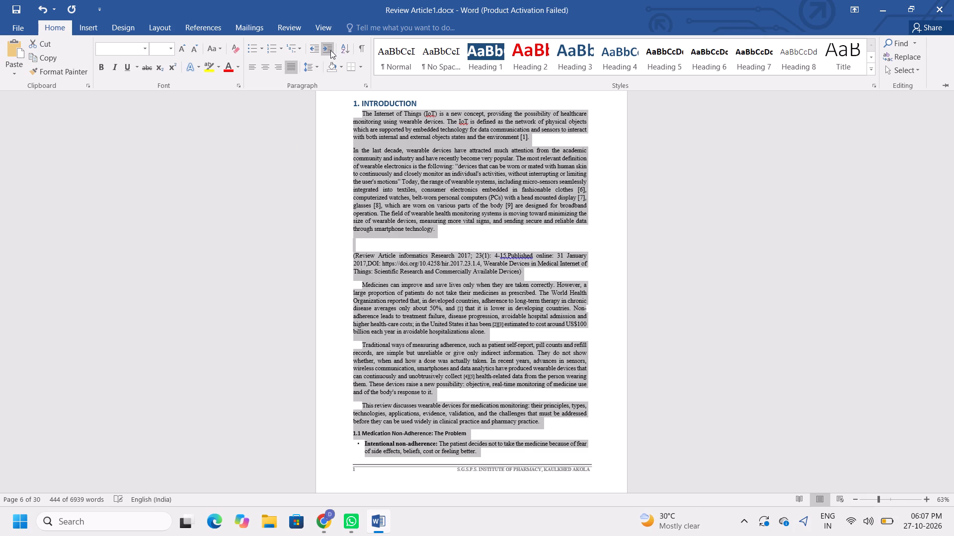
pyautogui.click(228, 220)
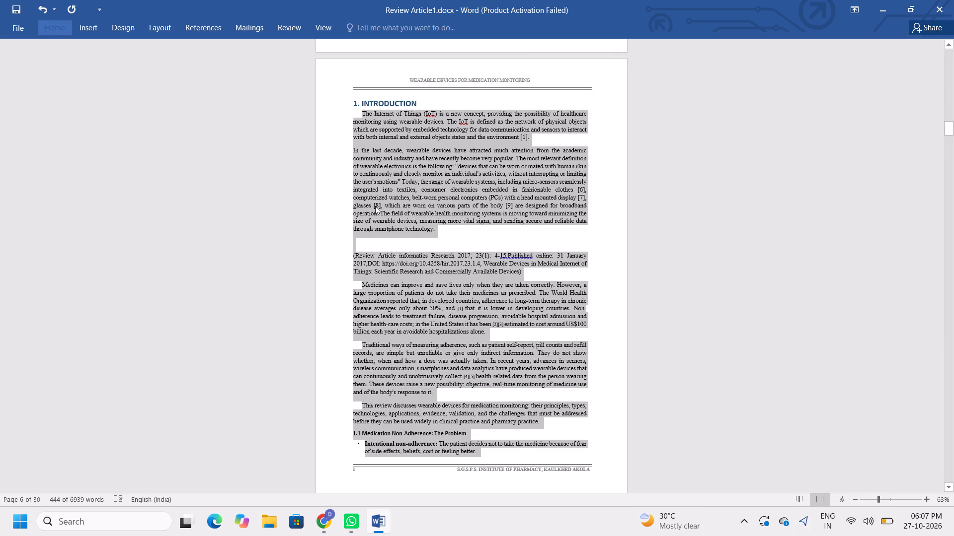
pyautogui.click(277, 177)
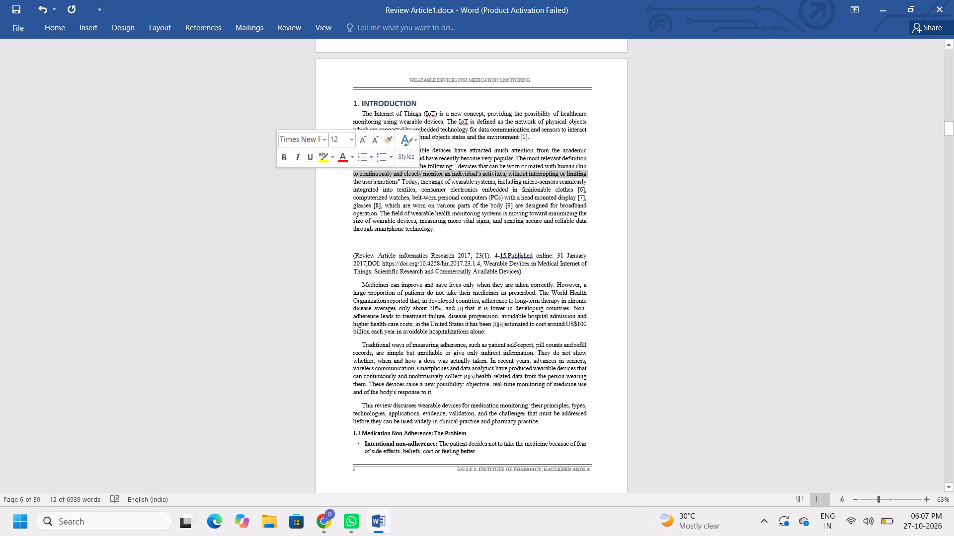
# Remove the first-line indent from the "The Internet of Things" paragraph.
pyautogui.click(357, 115)
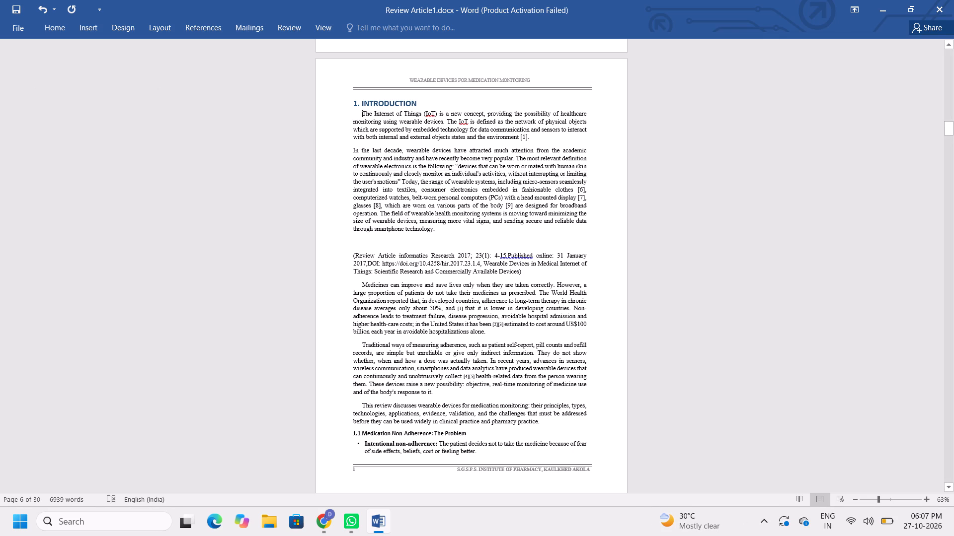
pyautogui.press('BackSpace')
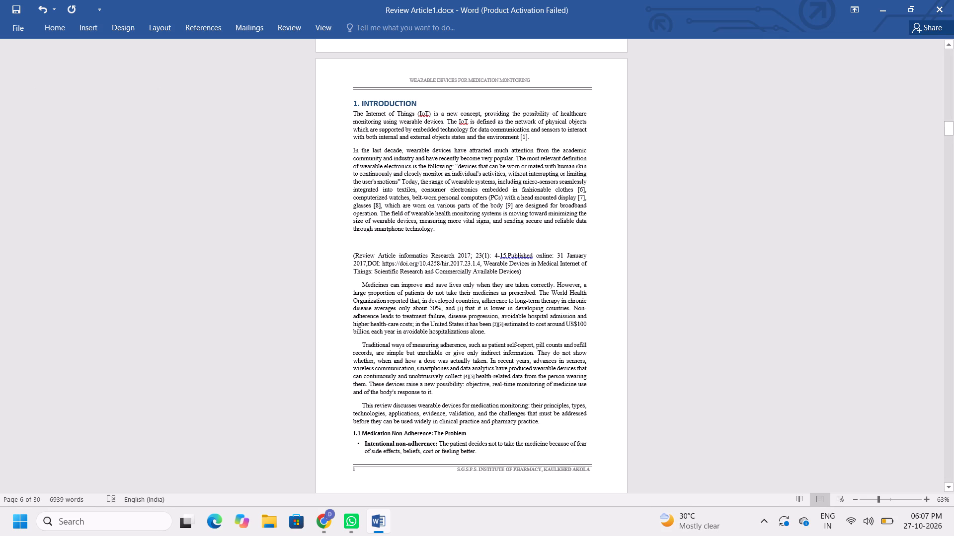
# Remove the first-line indent from the "Medicines can improve and save lives" paragraph.
pyautogui.press('Down')
pyautogui.press('Down')
pyautogui.press('Down')
pyautogui.press('Down')
pyautogui.press('Down')
pyautogui.press('Down')
pyautogui.press('Down')
pyautogui.press('Down')
pyautogui.press('Down')
pyautogui.press('Down')
pyautogui.press('Down')
pyautogui.press('Down')
pyautogui.press('Down')
pyautogui.press('Down')
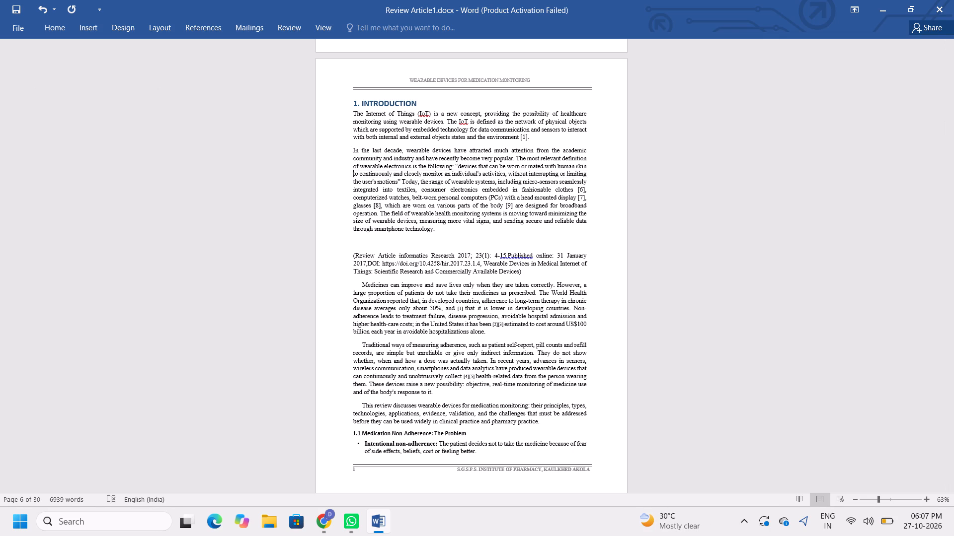
pyautogui.press('Down')
pyautogui.press('Down')
pyautogui.press('Down')
pyautogui.press('Down')
pyautogui.press('Down')
pyautogui.press('BackSpace')
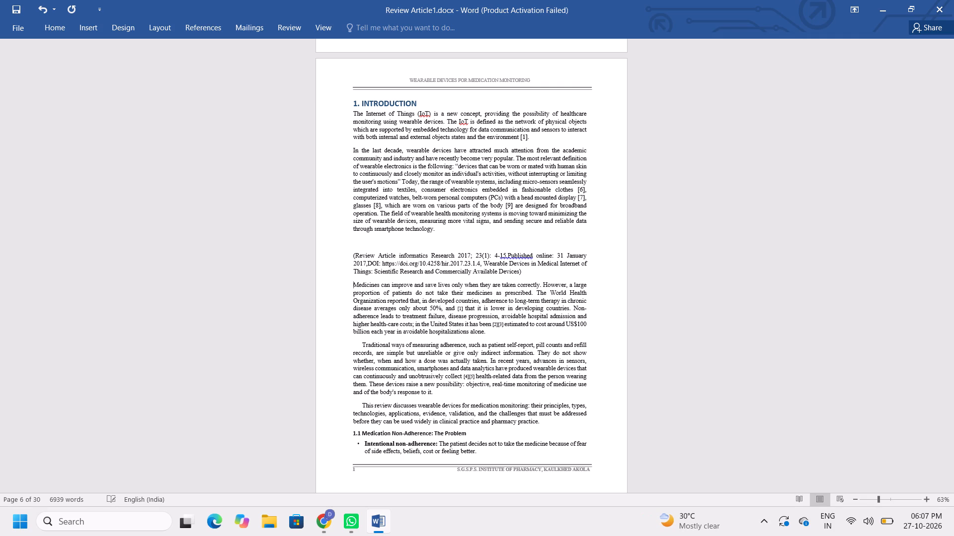
# Delete the blank line between the second Introduction paragraph and the "(Review Article" citation.
pyautogui.press('Up')
pyautogui.press('Up')
pyautogui.press('Up')
pyautogui.press('BackSpace')
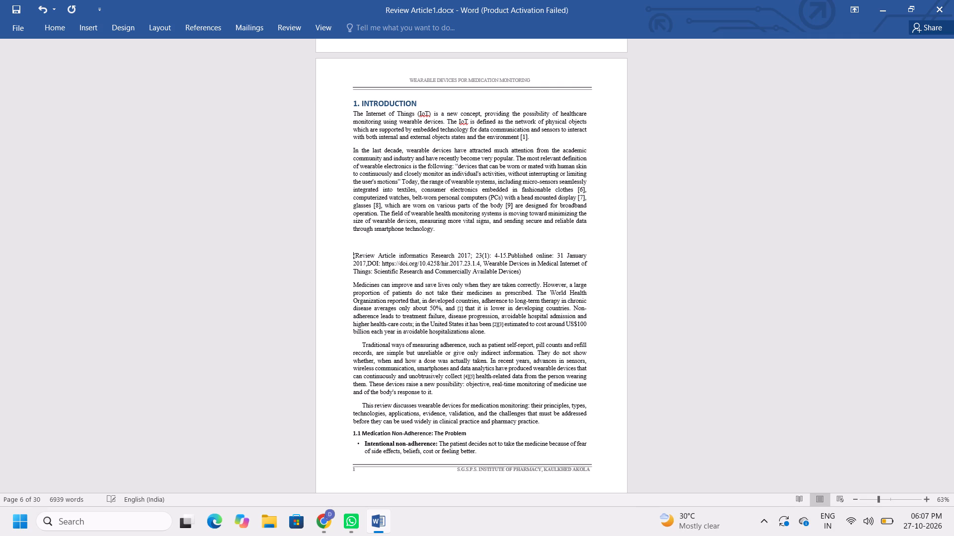
pyautogui.press('BackSpace')
pyautogui.press('BackSpace')
pyautogui.press('BackSpace')
pyautogui.press('BackSpace')
pyautogui.press('BackSpace')
pyautogui.press('BackSpace')
pyautogui.press('Up')
pyautogui.press('BackSpace')
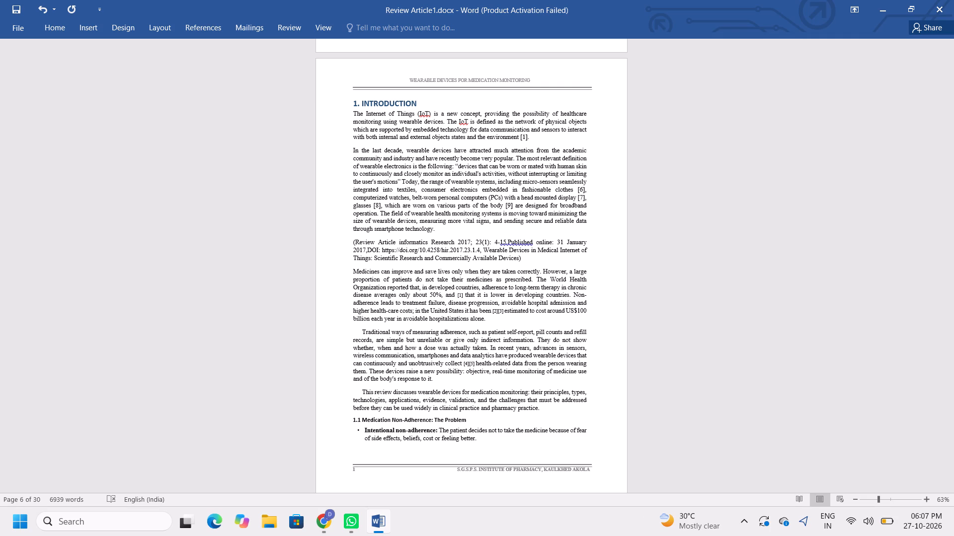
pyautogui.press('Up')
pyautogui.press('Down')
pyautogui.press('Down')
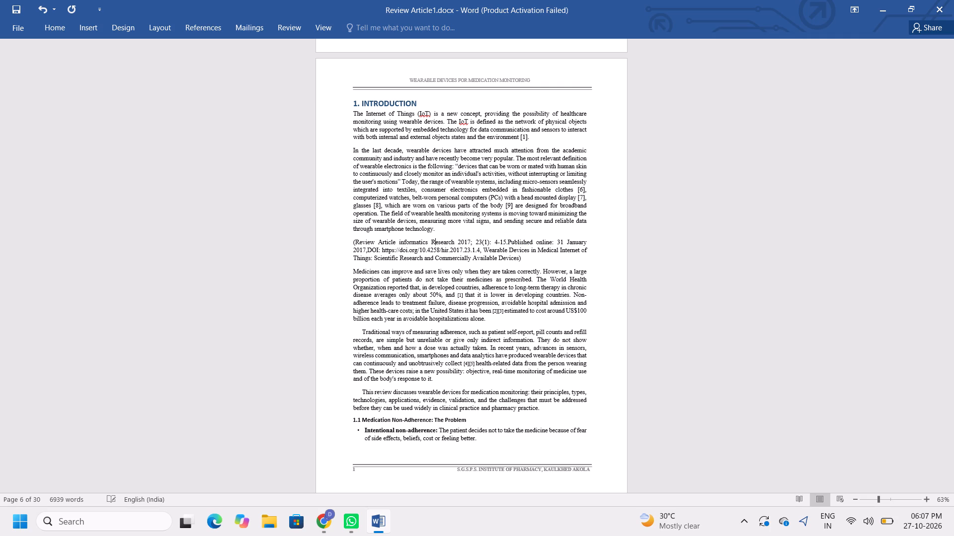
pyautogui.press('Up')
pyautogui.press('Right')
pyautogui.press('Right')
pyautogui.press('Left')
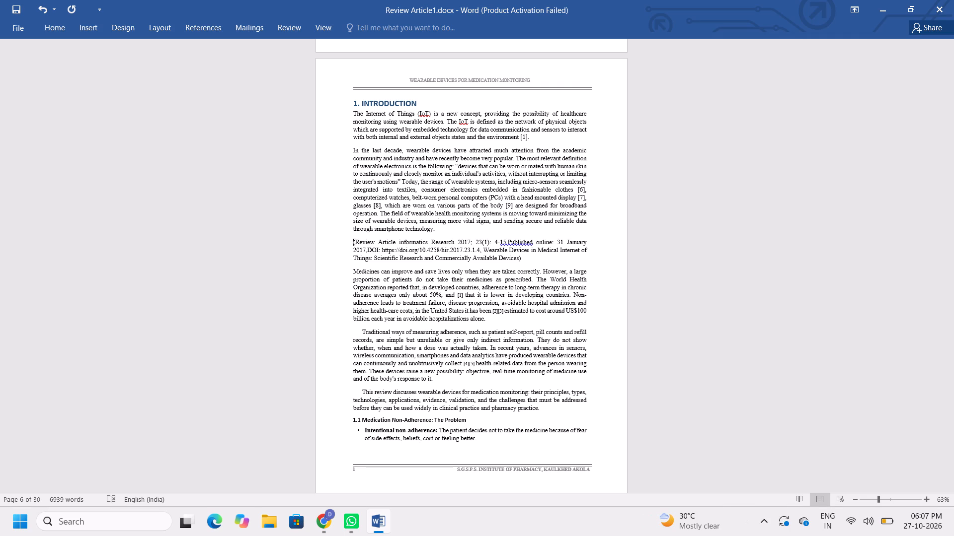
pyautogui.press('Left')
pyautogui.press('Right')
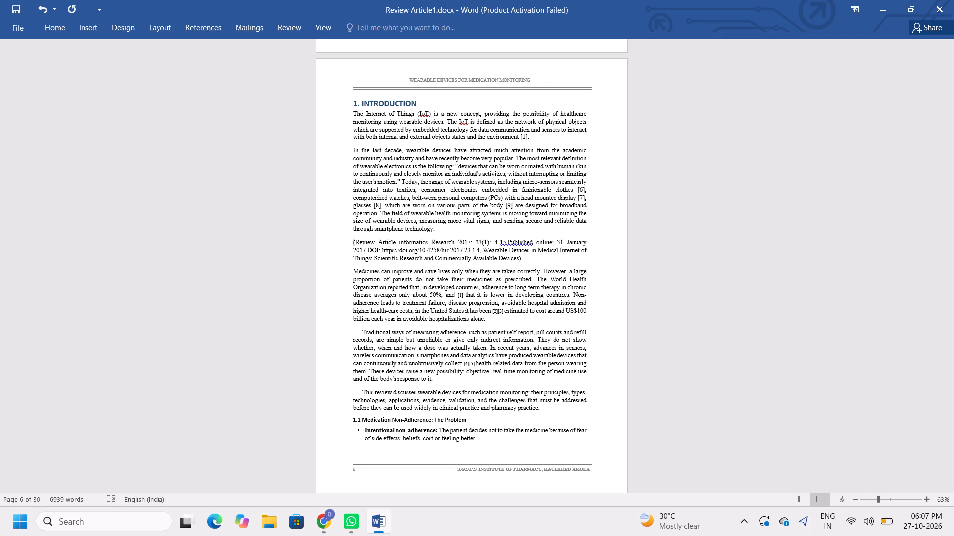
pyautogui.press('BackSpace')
# Remove the first-line indent from the "Traditional ways of measuring adherence" paragraph.
pyautogui.press('Down')
pyautogui.press('Down')
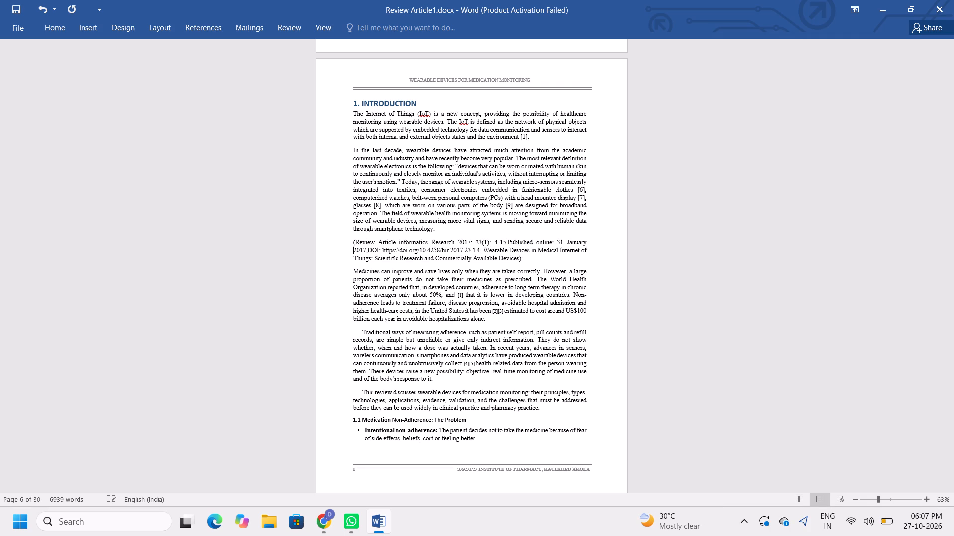
pyautogui.press('Down')
pyautogui.press('Down')
pyautogui.press('Down')
pyautogui.press('Down')
pyautogui.press('Down')
pyautogui.press('Down')
pyautogui.press('Down')
pyautogui.press('Down')
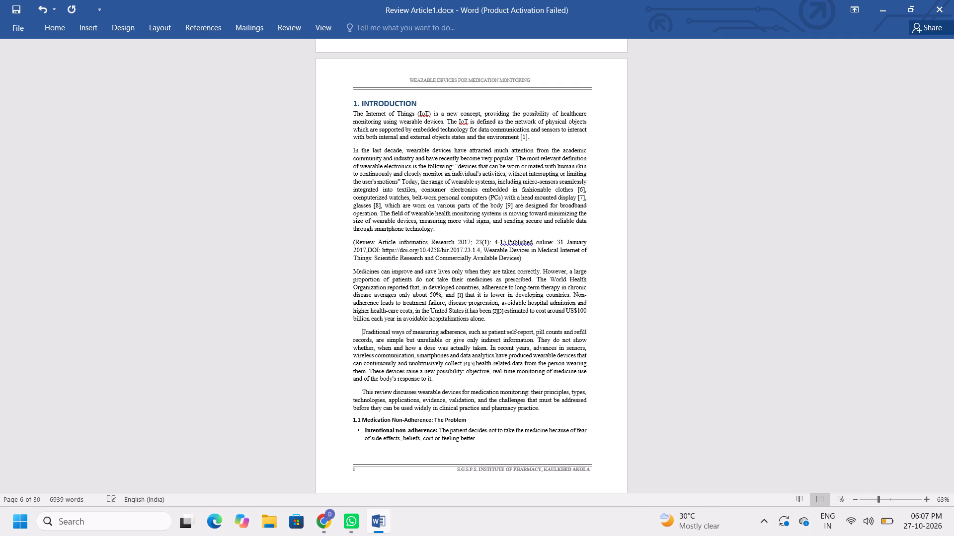
pyautogui.press('BackSpace')
# Remove the first-line indent from the "This review discusses wearable devices" paragraph.
pyautogui.press('Down')
pyautogui.press('Down')
pyautogui.press('Down')
pyautogui.press('Down')
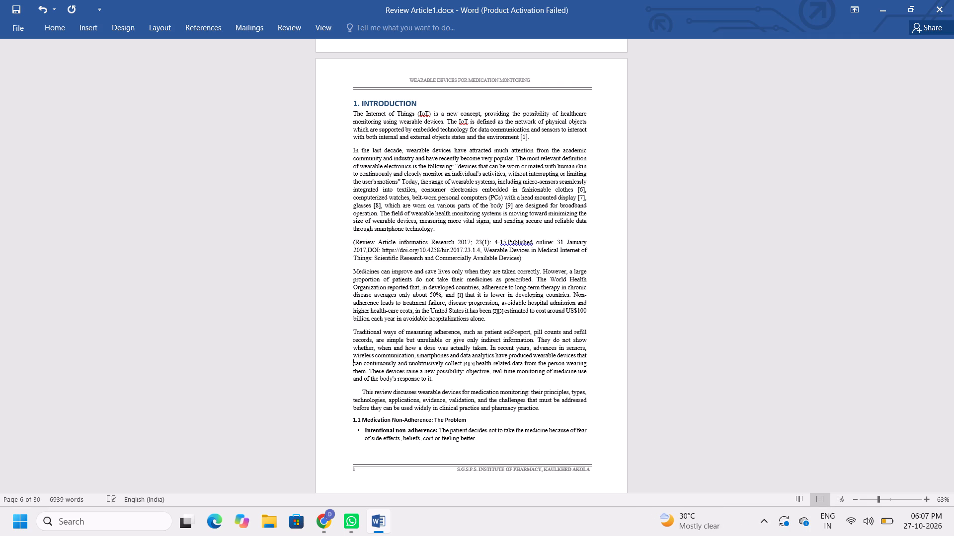
pyautogui.press('Down')
pyautogui.press('Down')
pyautogui.press('Down')
pyautogui.press('BackSpace')
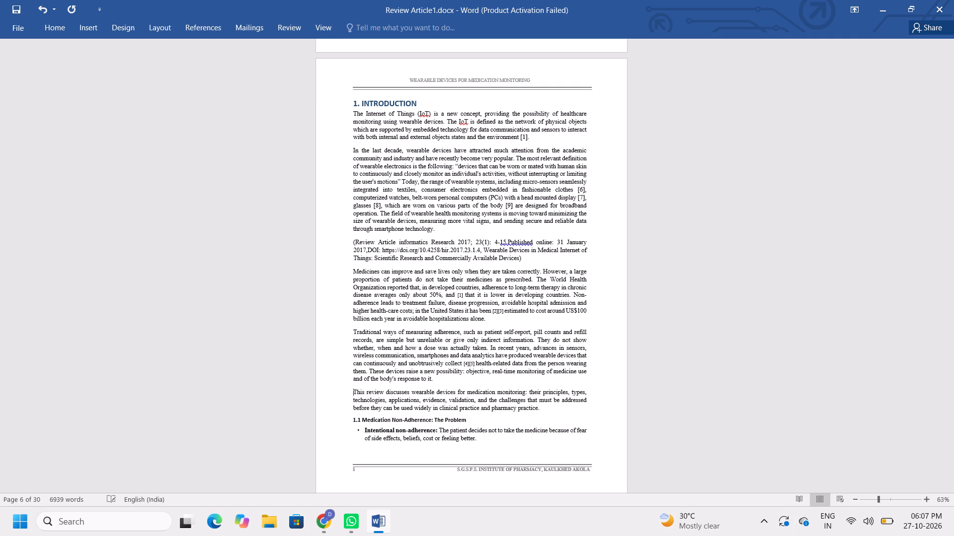
# Remove the bullet and indent from the "Intentional non-adherence" item under section 1.1.
pyautogui.press('Down')
pyautogui.press('Down')
pyautogui.press('Down')
pyautogui.press('Down')
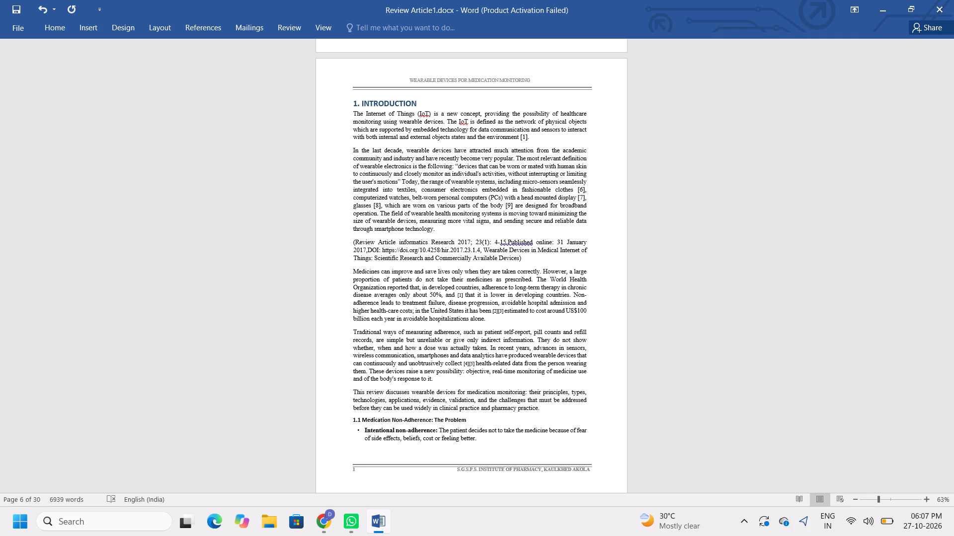
pyautogui.press('BackSpace')
pyautogui.press('BackSpace')
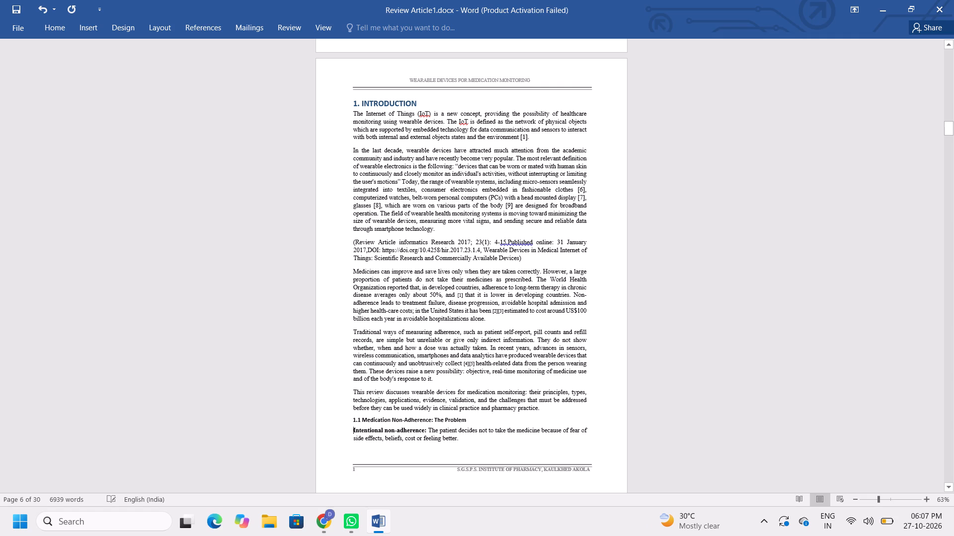
# Remove bold from the 1.1 Medication Non-Adherence heading and the "Intentional non-adherence" label, and deselect the text.
pyautogui.moveTo(349, 409); pyautogui.dragTo(473, 450)
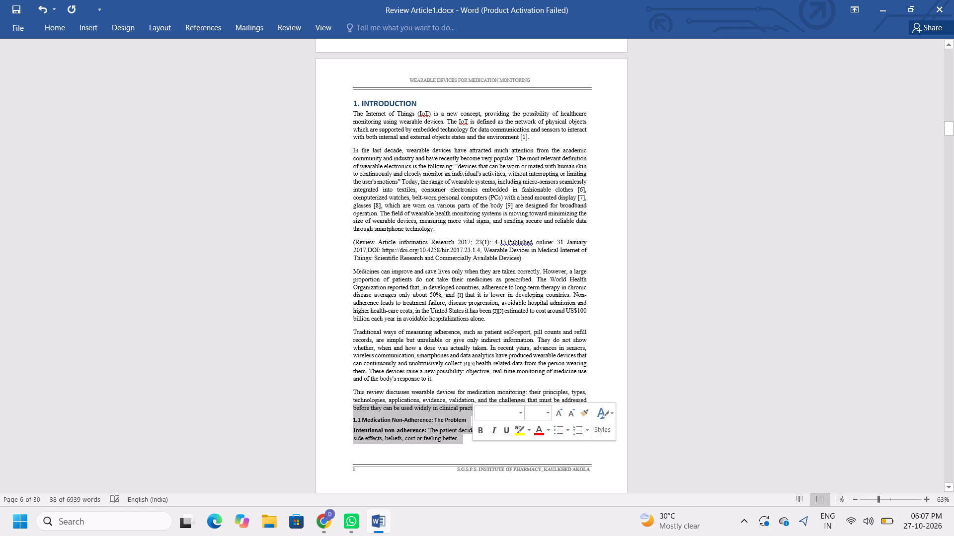
pyautogui.click(481, 427)
pyautogui.click(481, 427)
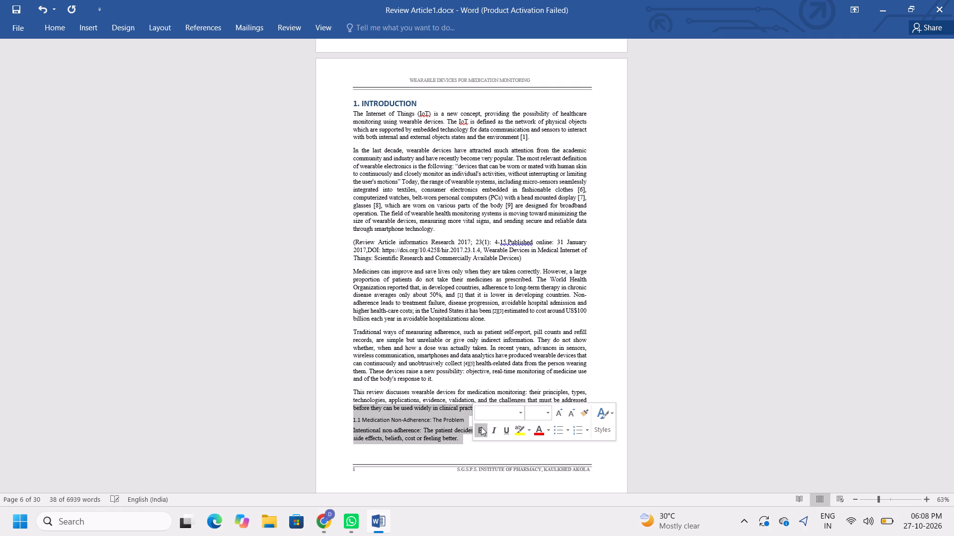
pyautogui.click(665, 357)
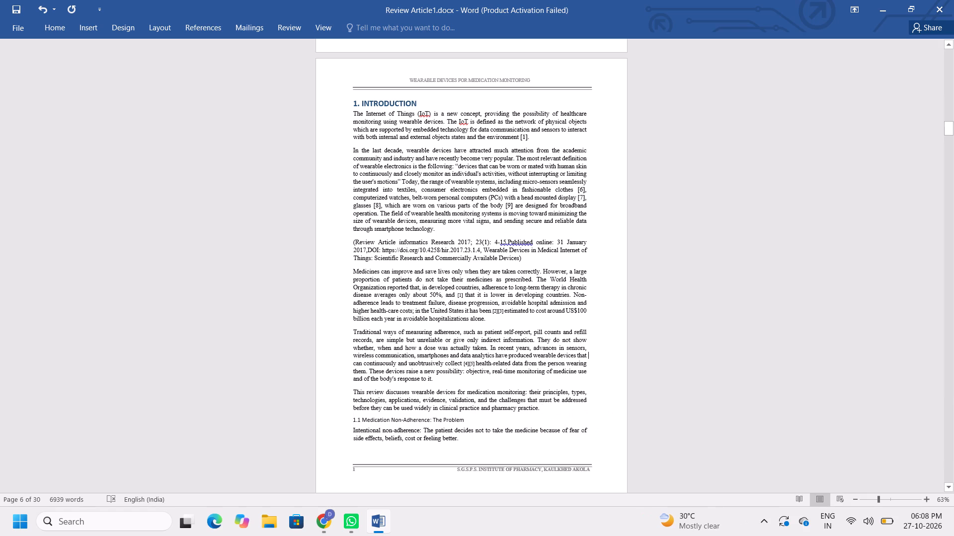
# Remove the bullet and indent from the "Unintentional non-adherence" item at the start of the following page.
pyautogui.press('Down')
pyautogui.press('Down')
pyautogui.press('Down')
pyautogui.press('Down')
pyautogui.press('Down')
pyautogui.hscroll(1, 825, 441)
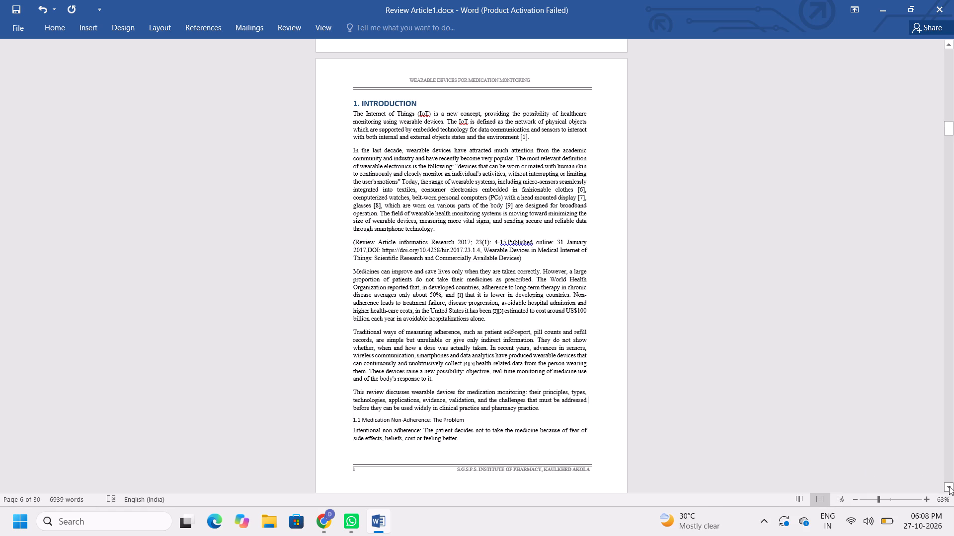
pyautogui.hscroll(1, 949, 486)
pyautogui.tripleClick(949, 486)
pyautogui.tripleClick(949, 486)
pyautogui.tripleClick(949, 486)
pyautogui.tripleClick(949, 486)
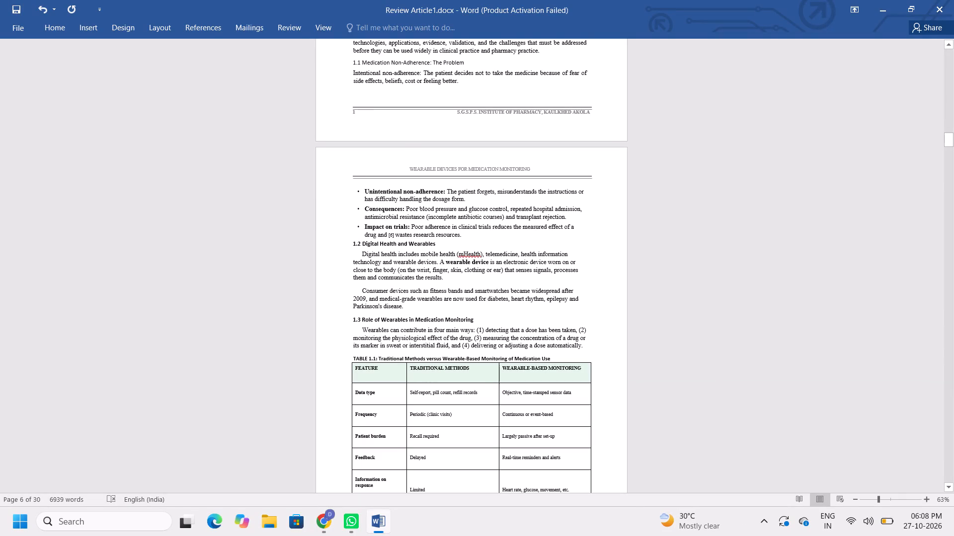
pyautogui.click(364, 191)
pyautogui.press('BackSpace')
pyautogui.press('BackSpace')
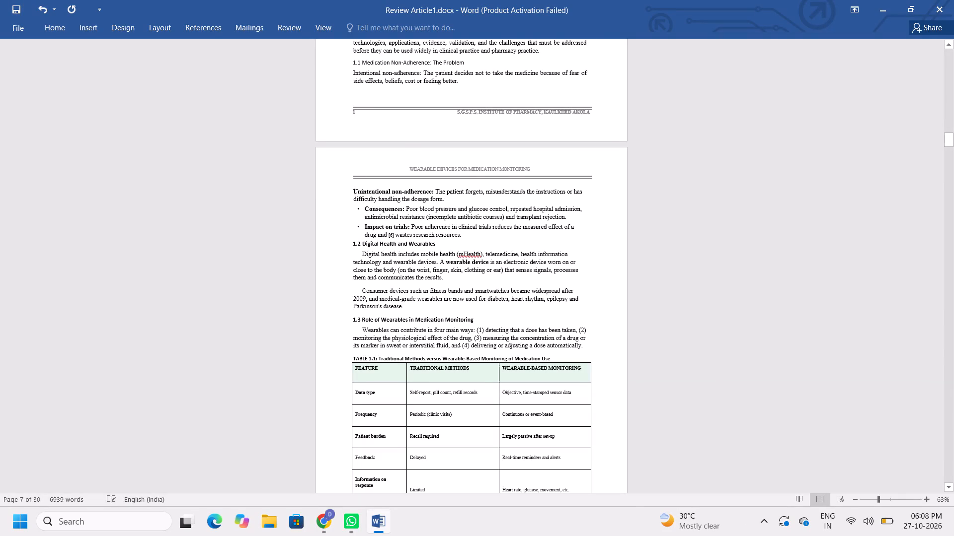
# Remove the bullets and indents from the "Consequences" and "Impact on trials" items.
pyautogui.press('Down')
pyautogui.press('Down')
pyautogui.press('Up')
pyautogui.press('Down')
pyautogui.press('Right')
pyautogui.press('Left')
pyautogui.press('BackSpace')
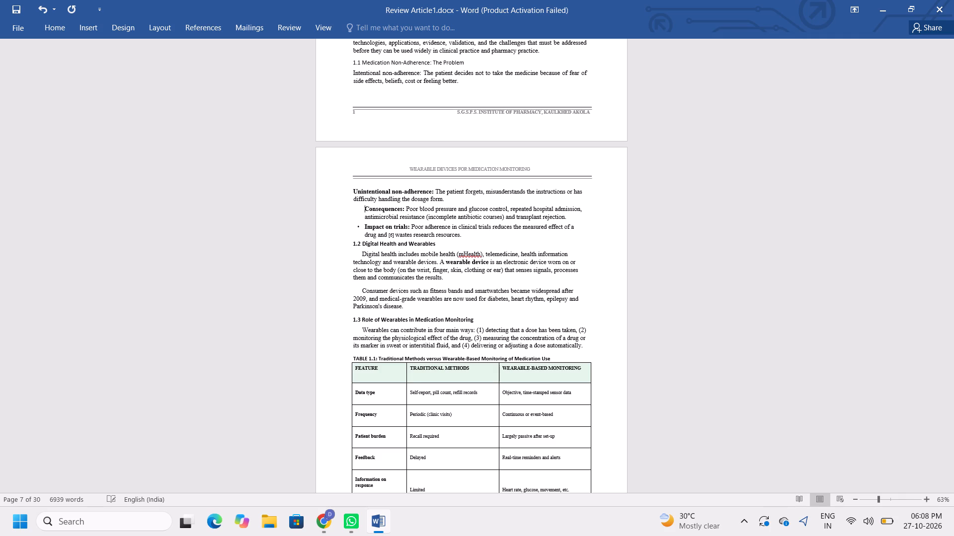
pyautogui.press('BackSpace')
pyautogui.press('Down')
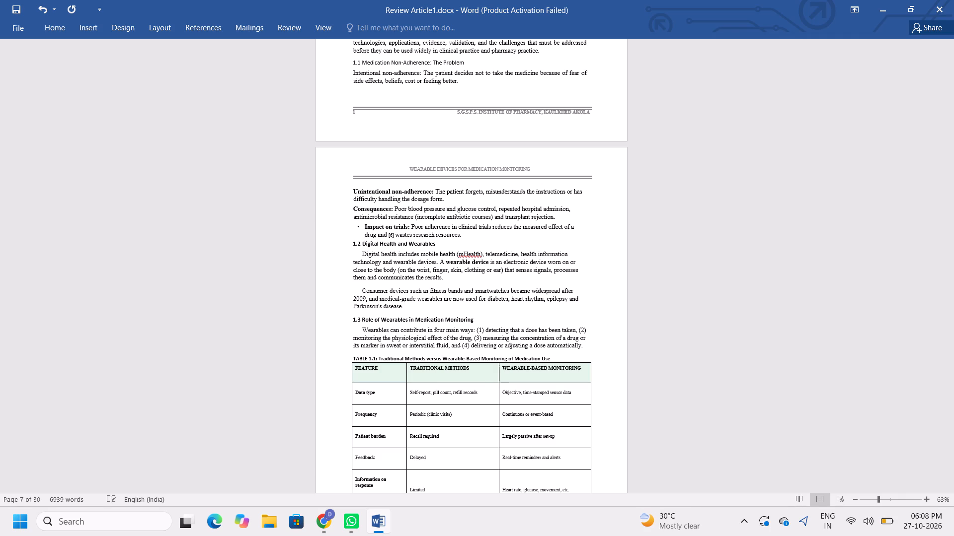
pyautogui.press('Down')
pyautogui.press('BackSpace')
pyautogui.press('BackSpace')
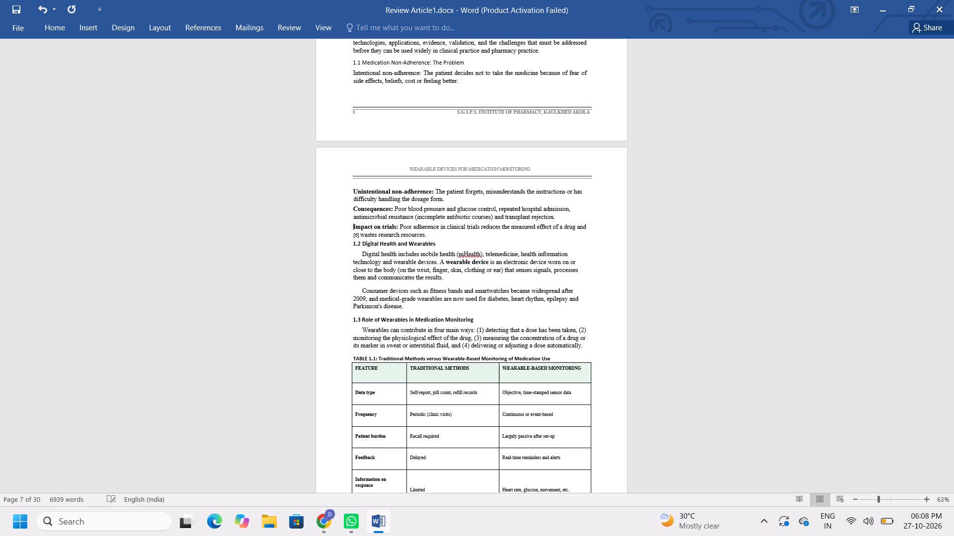
# Remove the first-line indents from the two paragraphs under section 1.2 Digital Health and Wearables.
pyautogui.press('Down')
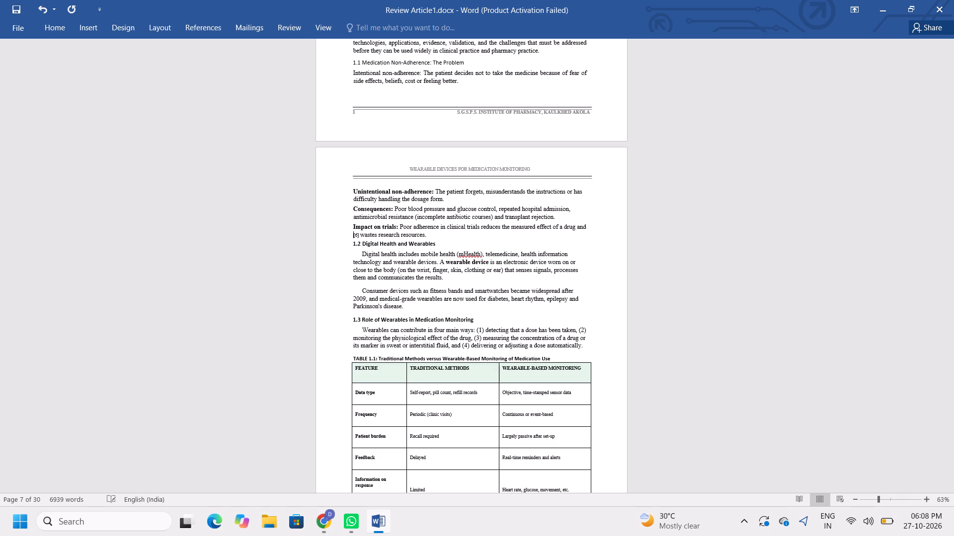
pyautogui.press('Down')
pyautogui.press('Down')
pyautogui.press('BackSpace')
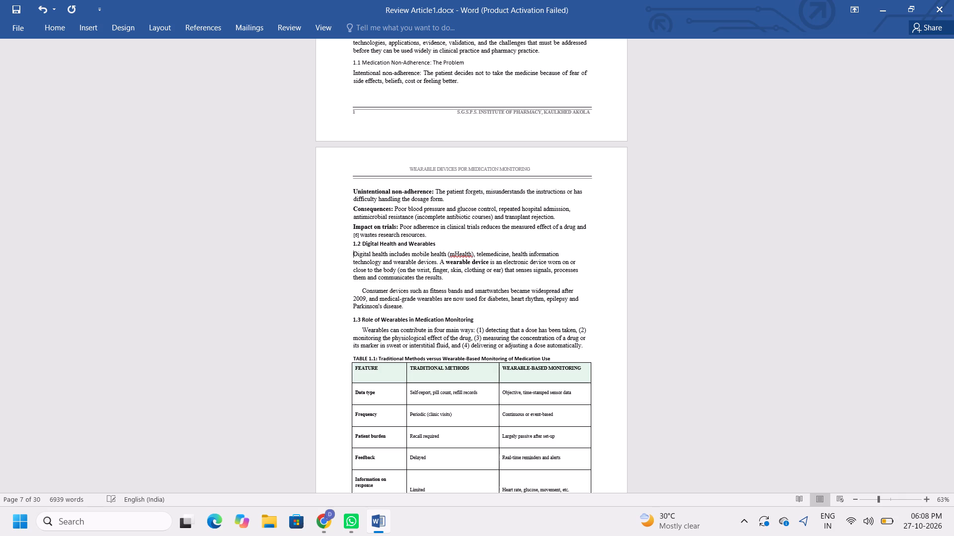
pyautogui.press('Down')
pyautogui.press('Down')
pyautogui.press('Down')
pyautogui.press('Down')
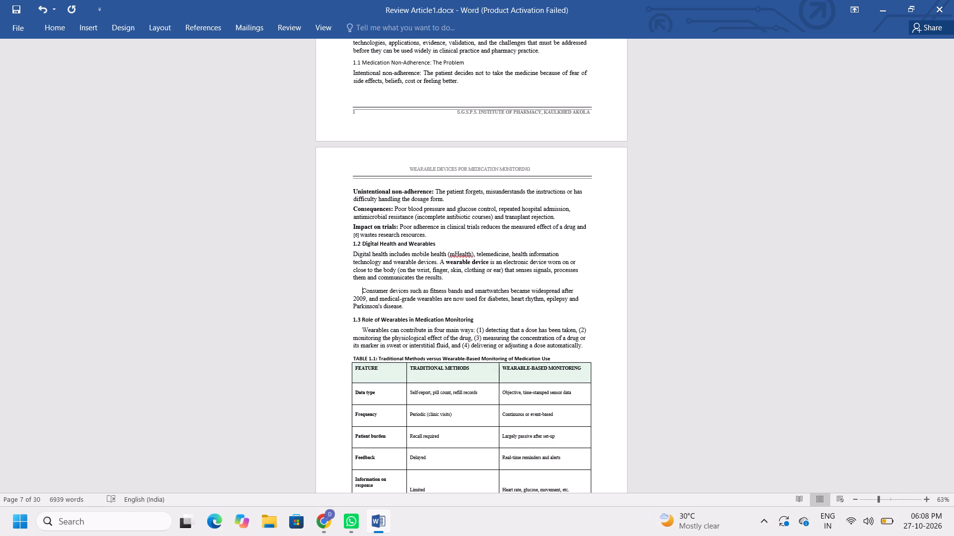
pyautogui.press('BackSpace')
# Remove the first-line indent from the "Wearables can contribute in four main ways" paragraph under section 1.3.
pyautogui.press('Down')
pyautogui.press('Down')
pyautogui.press('Down')
pyautogui.press('Down')
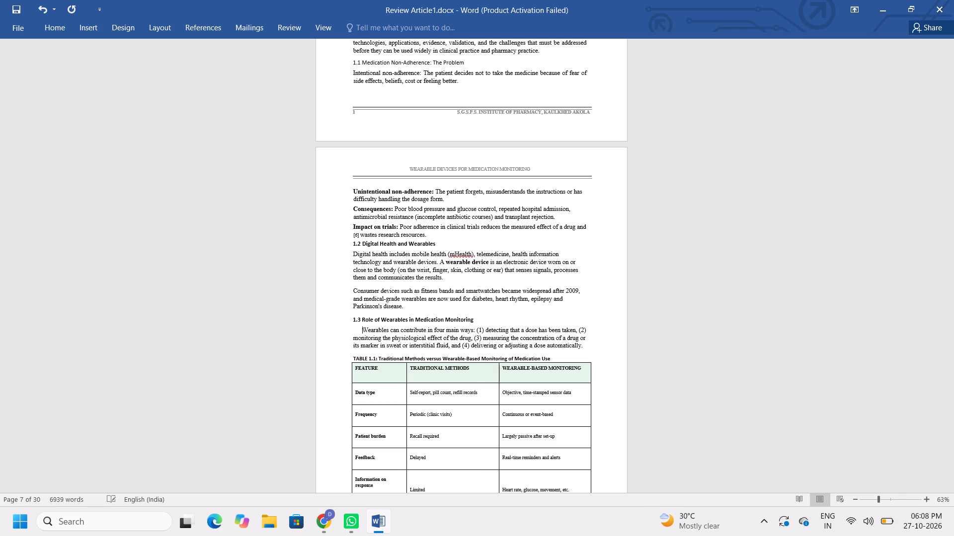
pyautogui.press('BackSpace')
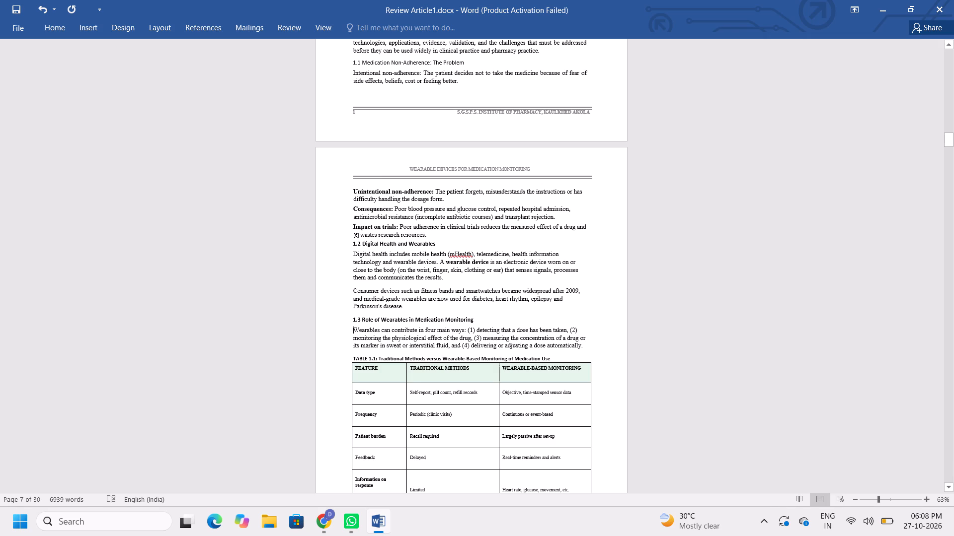
# Remove bold from all text between "Unintentional non-adherence" and the end of the section 1.3 paragraph, above Table 1.1.
pyautogui.moveTo(351, 190); pyautogui.dragTo(564, 301)
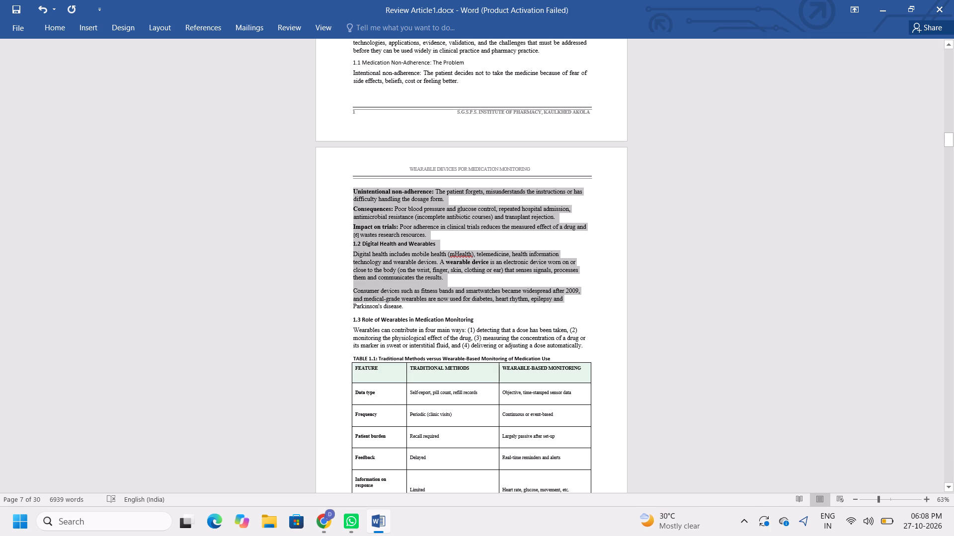
pyautogui.moveTo(564, 301); pyautogui.dragTo(615, 349)
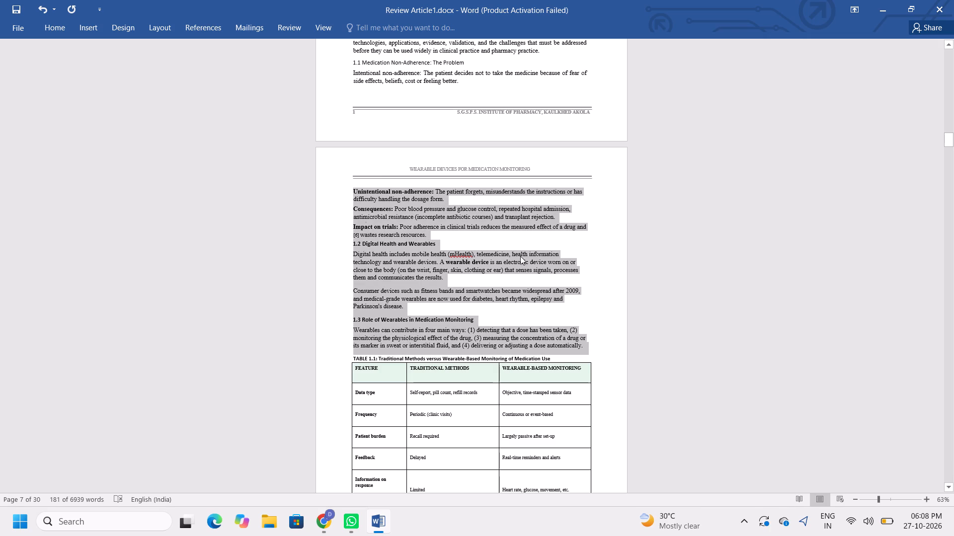
pyautogui.click(60, 23)
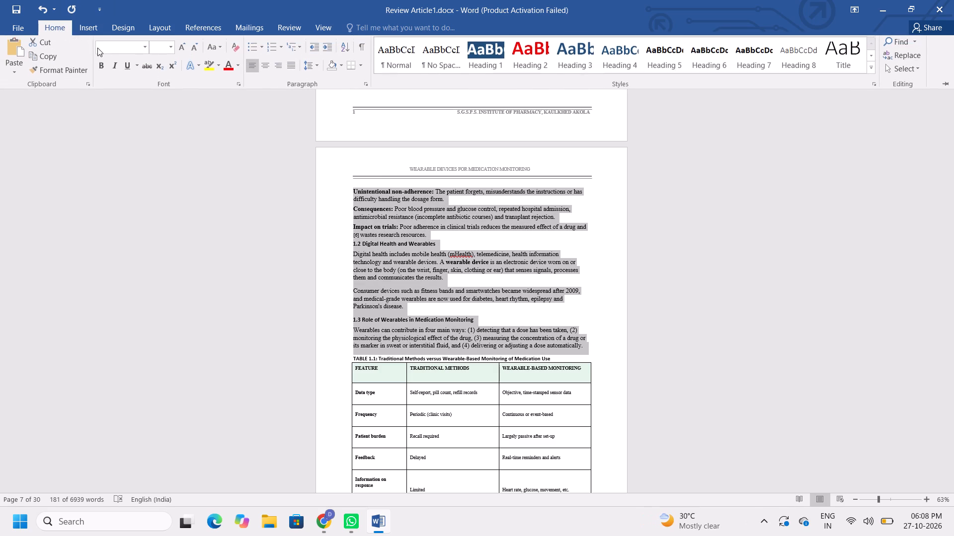
pyautogui.click(101, 65)
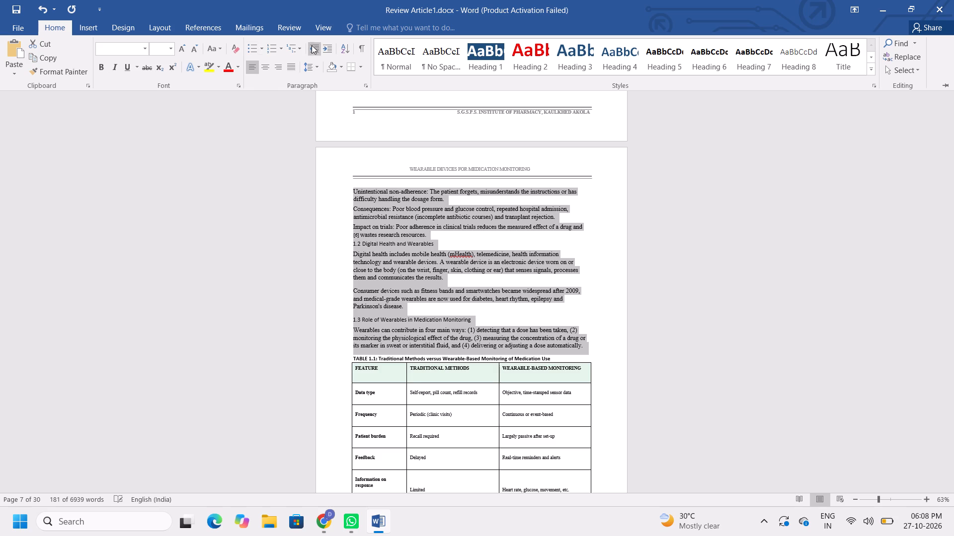
# Justify the selected text above Table 1.1 and deselect it.
pyautogui.click(295, 65)
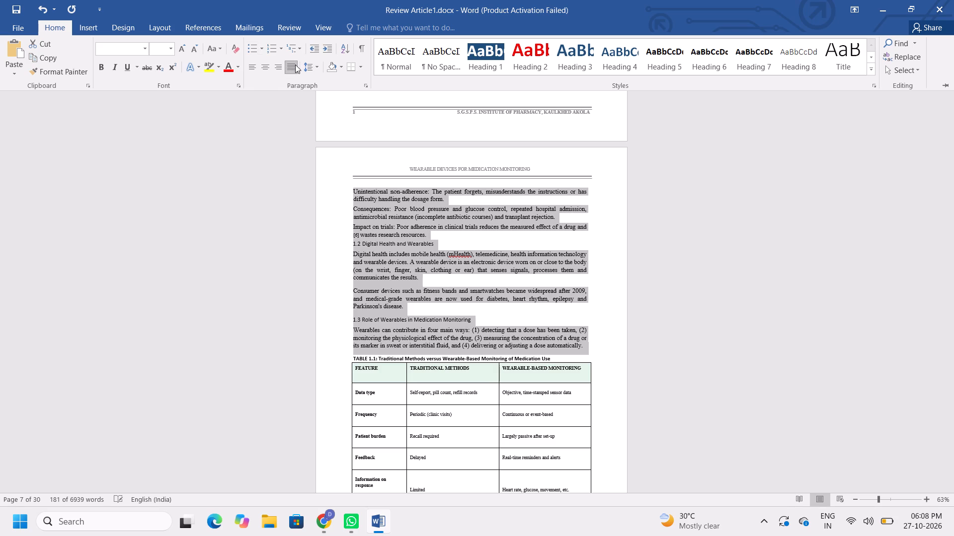
pyautogui.click(297, 333)
pyautogui.click(738, 321)
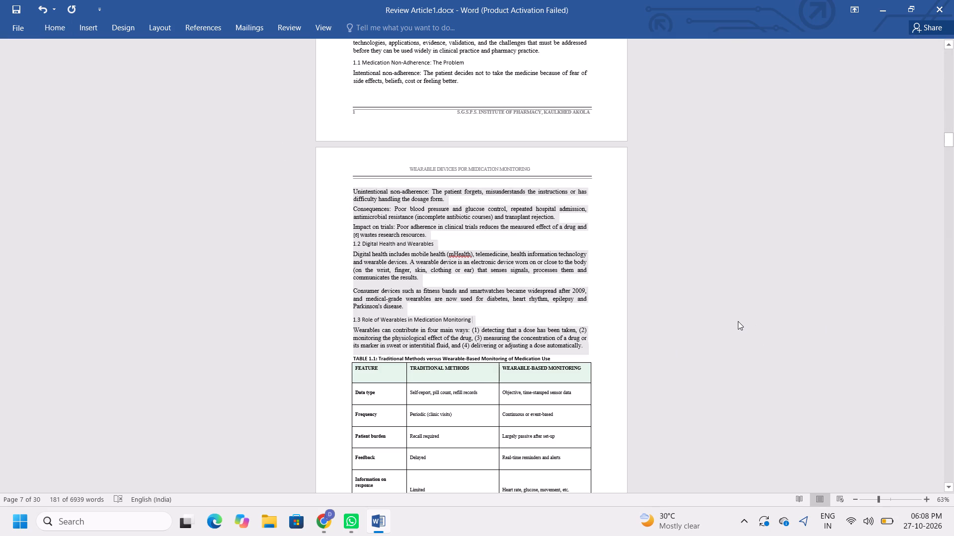
# Remove bold from the Table 1.1 caption, the whole table and the heading 1.4 Scope and Objectives of the Review.
pyautogui.press('Down')
pyautogui.press('Down')
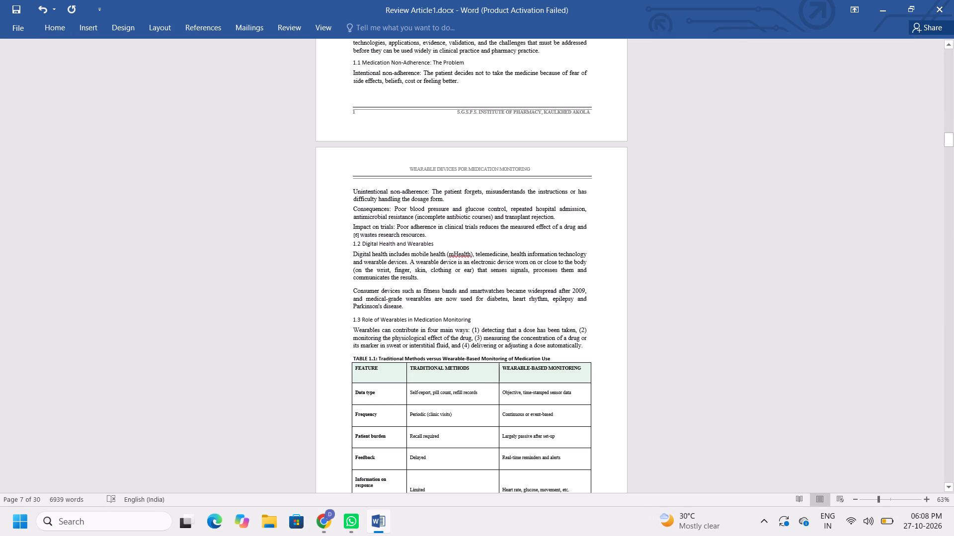
pyautogui.tripleClick(950, 485)
pyautogui.tripleClick(950, 485)
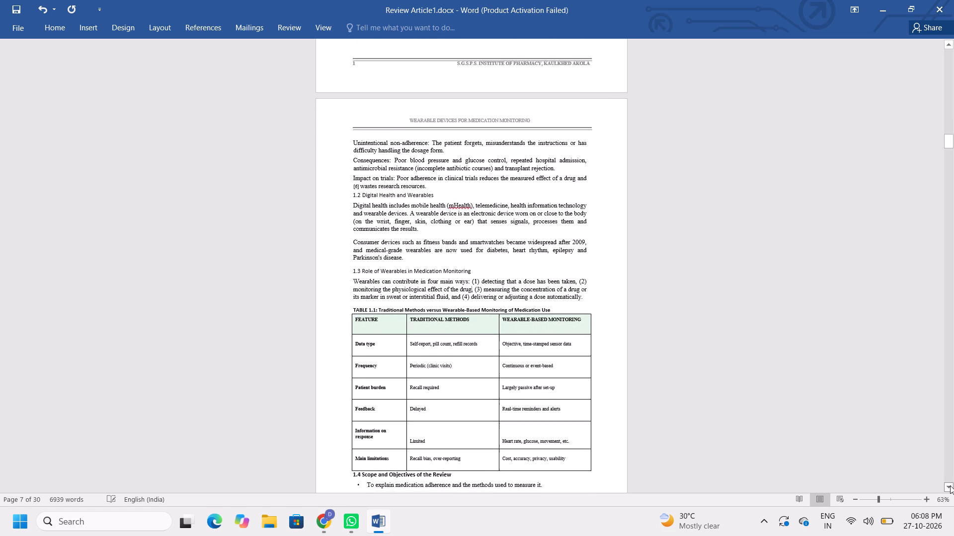
pyautogui.tripleClick(950, 485)
pyautogui.tripleClick(950, 485)
pyautogui.tripleClick(950, 485)
pyautogui.tripleClick(950, 485)
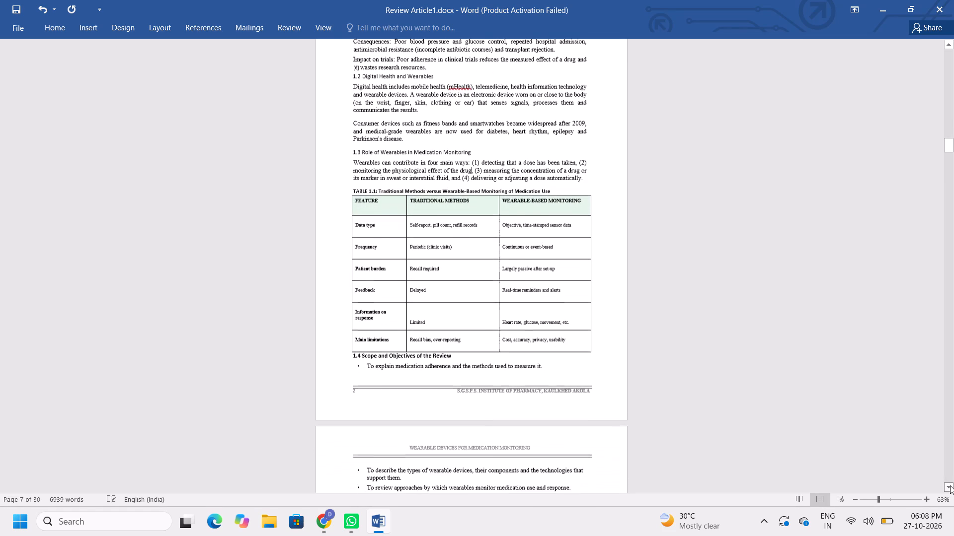
pyautogui.doubleClick(950, 485)
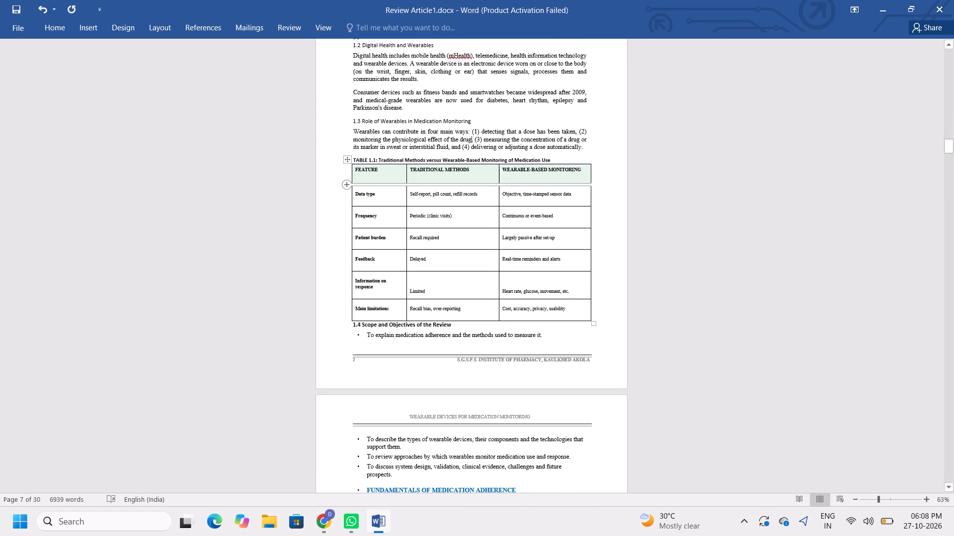
pyautogui.moveTo(336, 145); pyautogui.dragTo(381, 214)
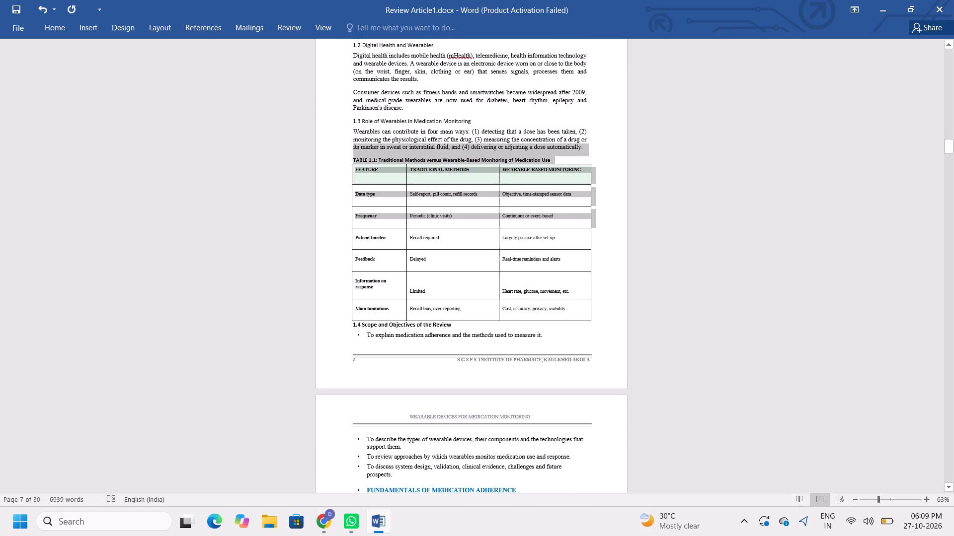
pyautogui.moveTo(381, 214); pyautogui.dragTo(365, 342)
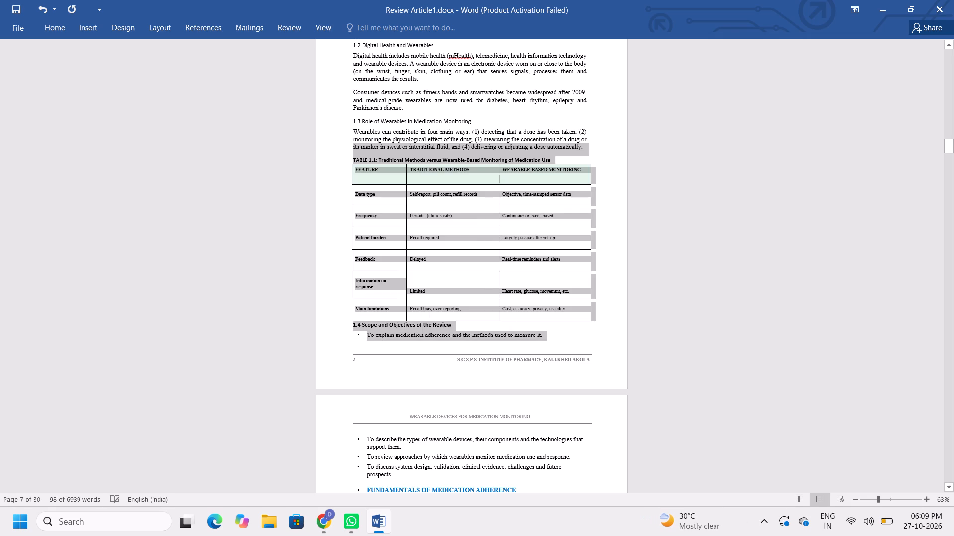
pyautogui.click(68, 34)
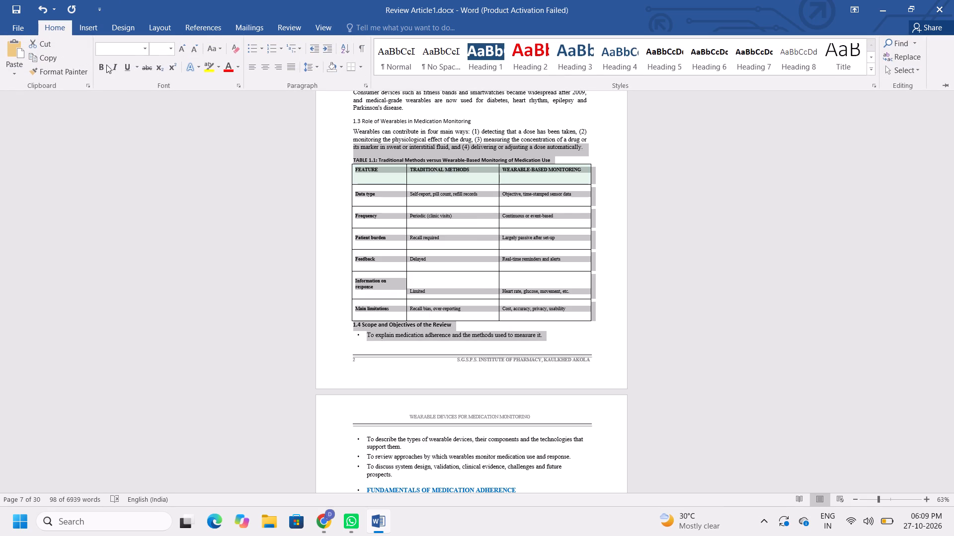
pyautogui.click(105, 65)
pyautogui.click(105, 65)
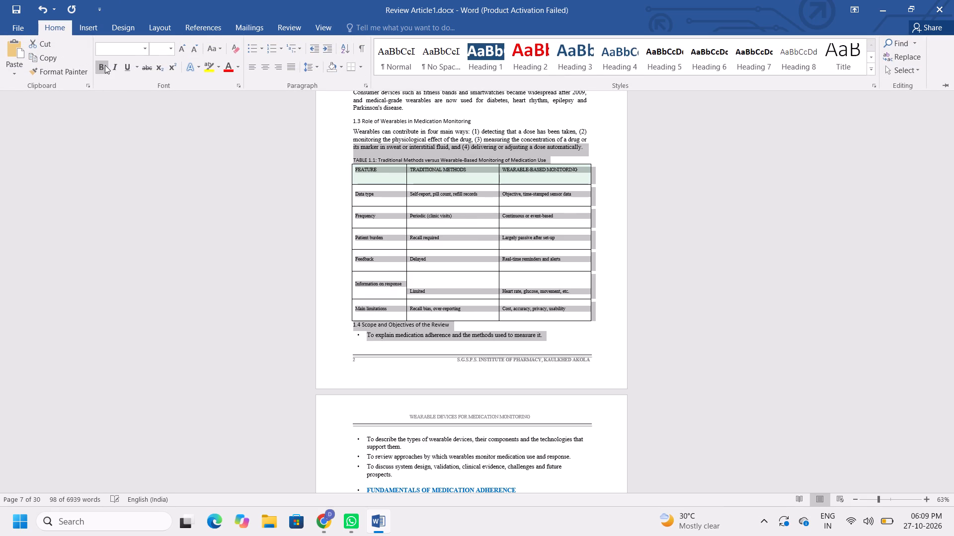
pyautogui.click(223, 236)
pyautogui.click(223, 236)
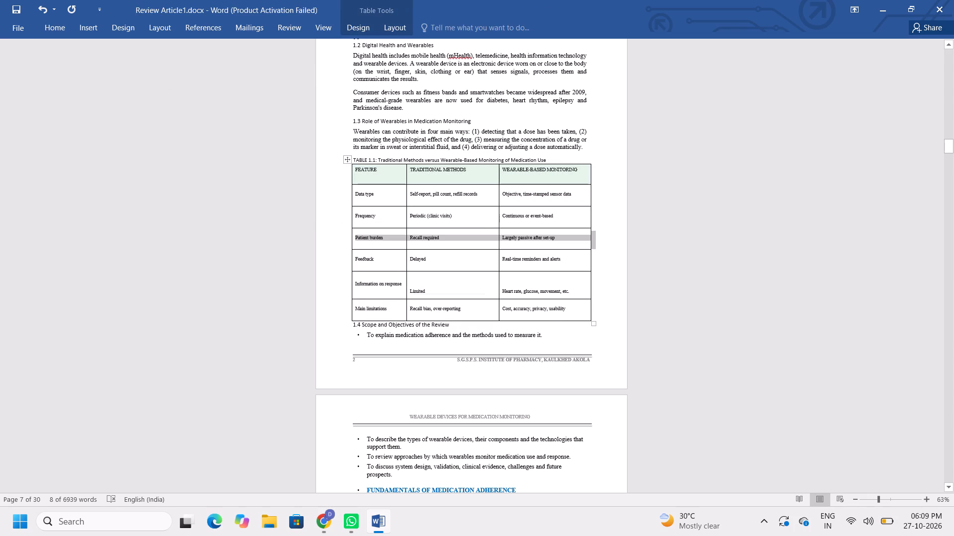
# Insert an empty line between Table 1.1 and the heading 1.4 Scope and Objectives of the Review.
pyautogui.click(353, 324)
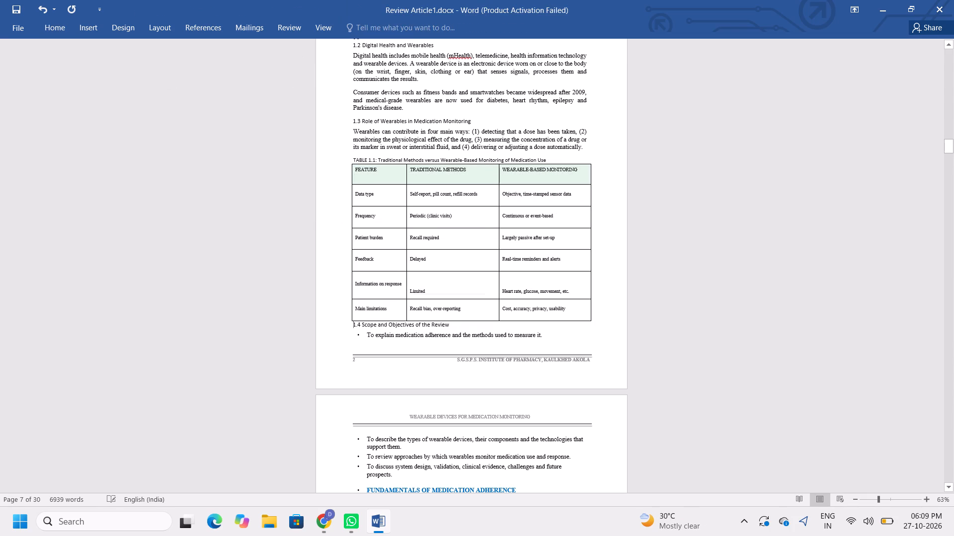
pyautogui.press('Return')
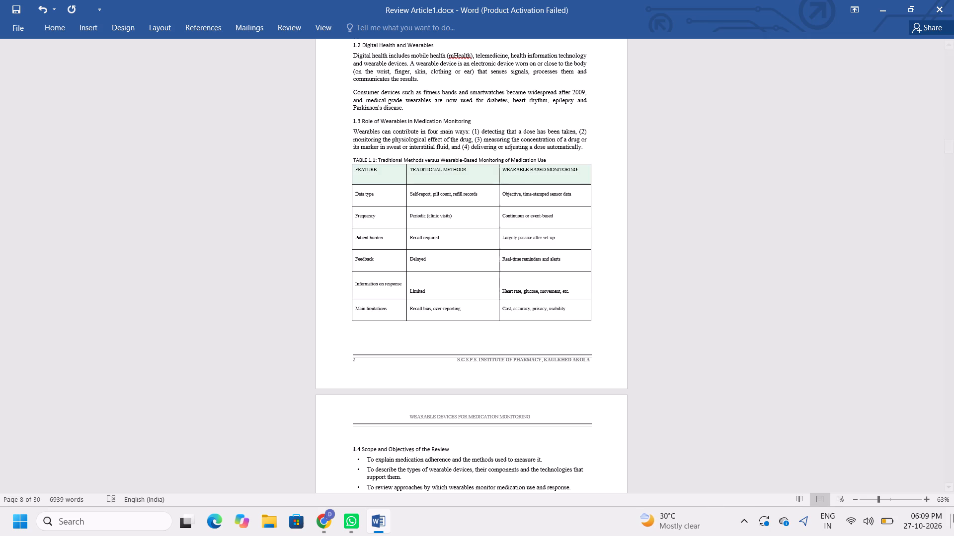
# Turn the first bulleted objective under section 1.4 into a separate line without bullet, numbering or indent.
pyautogui.tripleClick(946, 487)
pyautogui.tripleClick(946, 487)
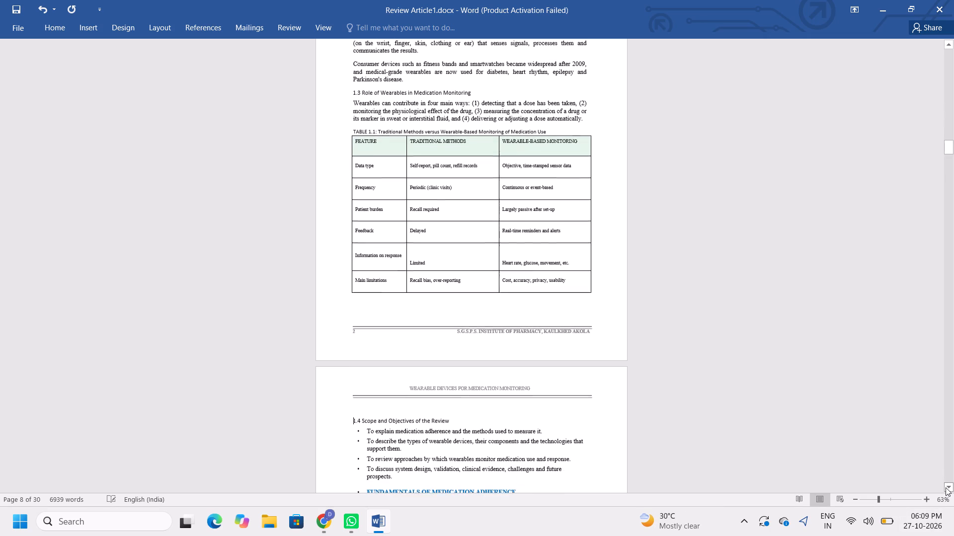
pyautogui.click(946, 487)
pyautogui.tripleClick(946, 487)
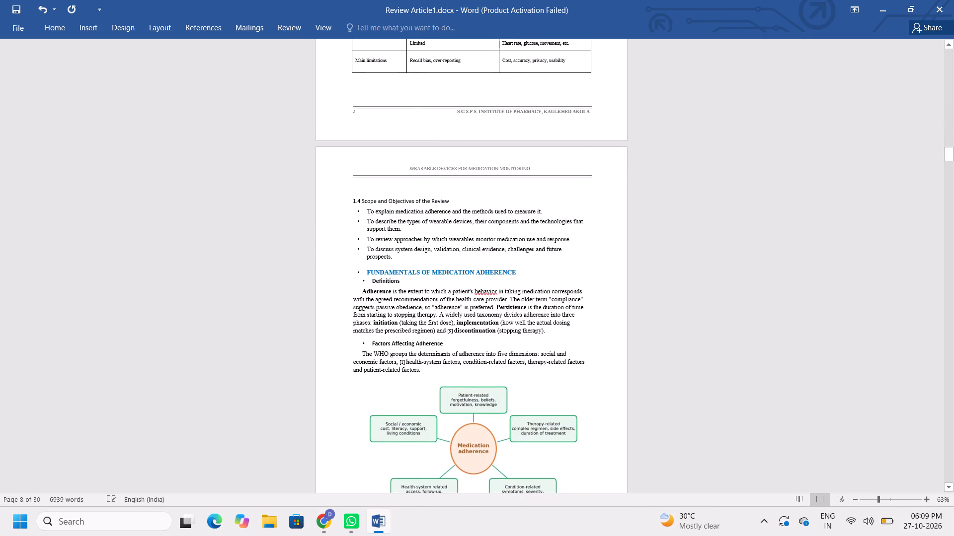
pyautogui.click(367, 212)
pyautogui.press('BackSpace')
pyautogui.press('BackSpace')
pyautogui.press('BackSpace')
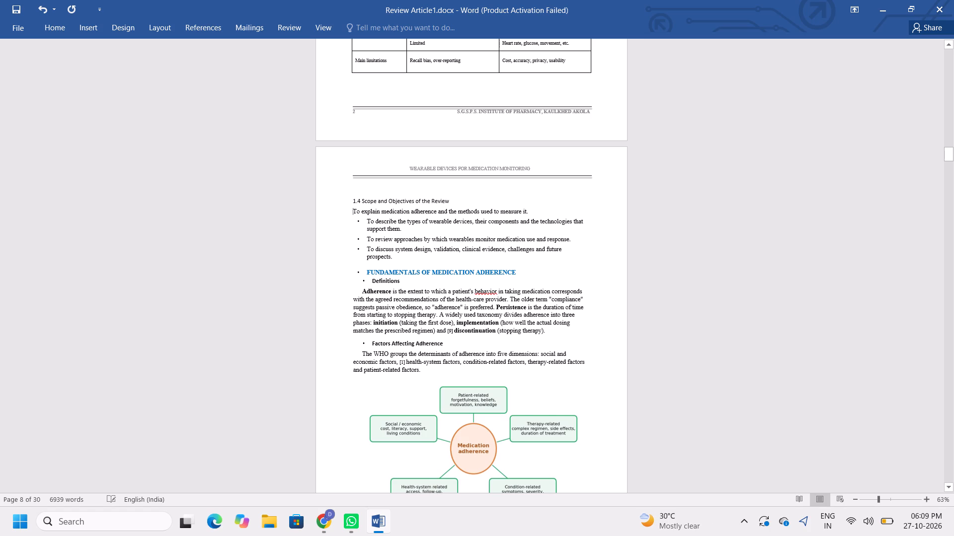
pyautogui.press('BackSpace')
pyautogui.press('Return')
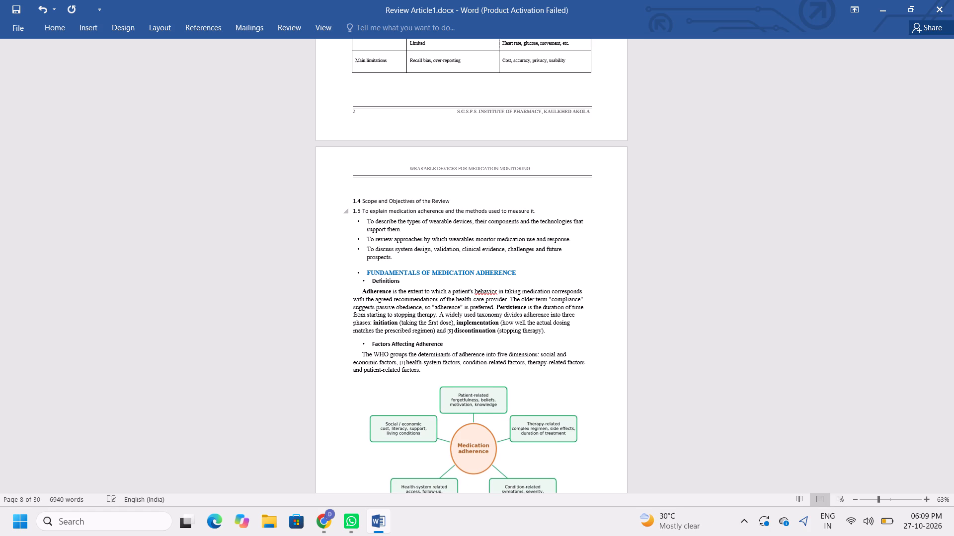
pyautogui.press('BackSpace')
pyautogui.press('BackSpace')
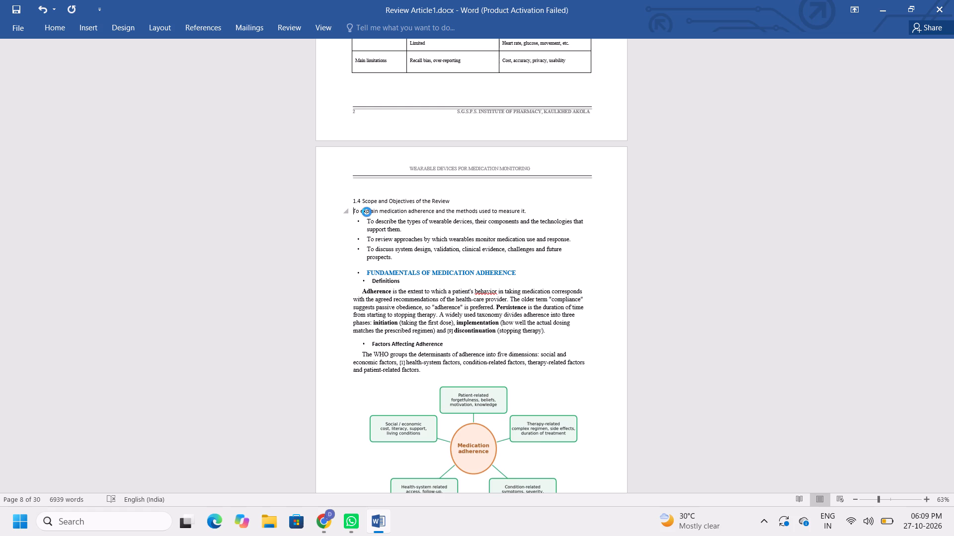
# Remove the bullets and indents from the remaining three objectives under section 1.4, from "To describe" to "To discuss".
pyautogui.press('Down')
pyautogui.press('BackSpace')
pyautogui.press('BackSpace')
pyautogui.press('Down')
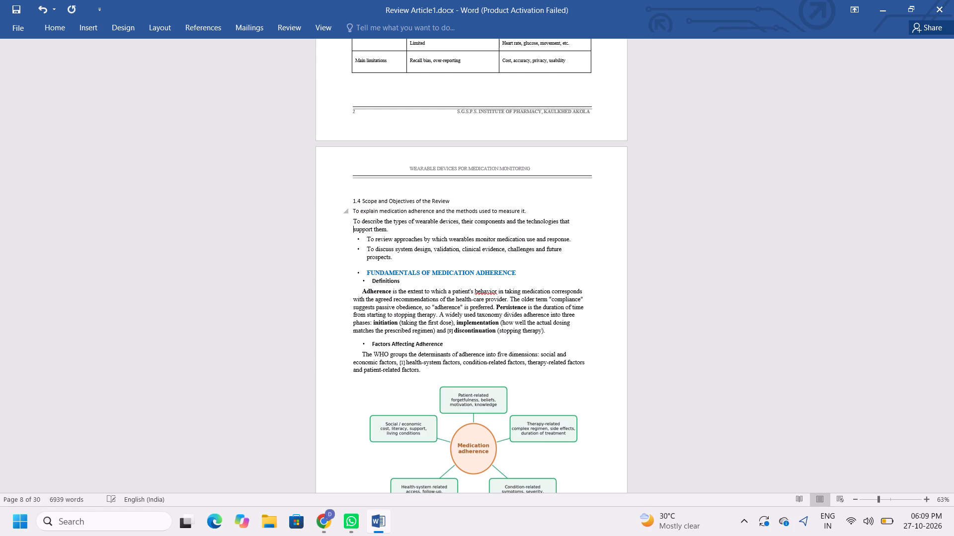
pyautogui.press('Right')
pyautogui.press('Down')
pyautogui.press('BackSpace')
pyautogui.press('BackSpace')
pyautogui.press('Down')
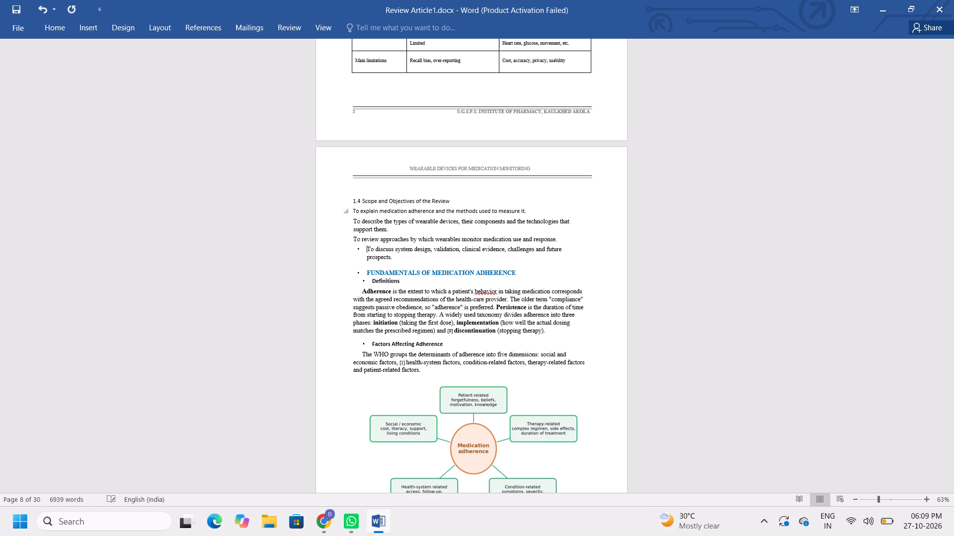
pyautogui.press('BackSpace')
pyautogui.press('BackSpace')
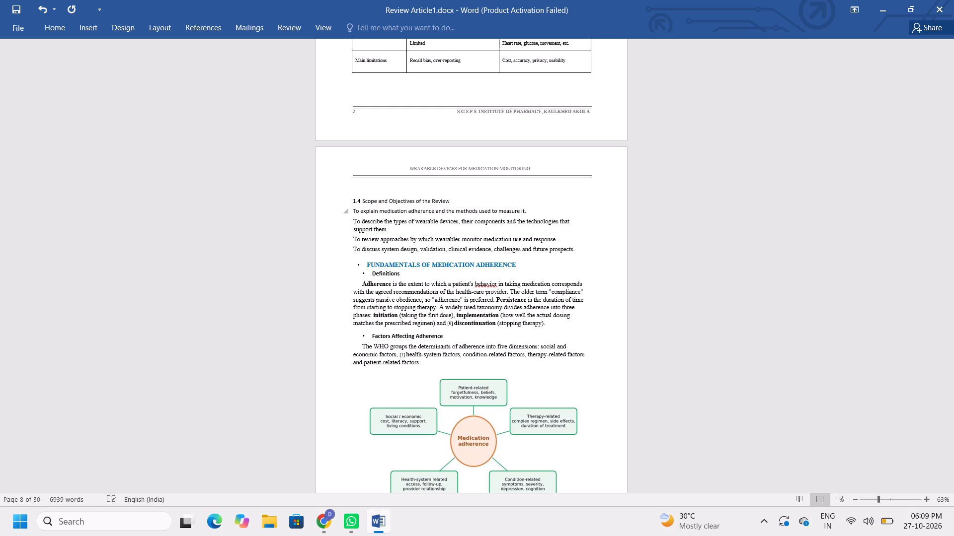
# Remove the bullet and indent from the heading FUNDAMENTALS OF MEDICATION ADHERENCE.
pyautogui.press('Down')
pyautogui.press('Down')
pyautogui.press('BackSpace')
pyautogui.press('BackSpace')
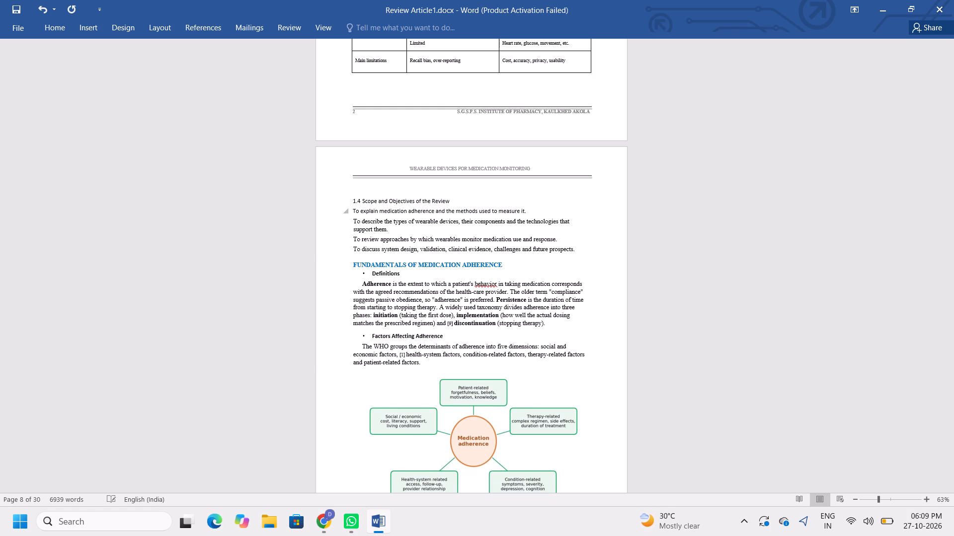
# Change the FUNDAMENTALS OF MEDICATION ADHERENCE heading's font colour to black and remove its bold.
pyautogui.moveTo(521, 265); pyautogui.dragTo(315, 271)
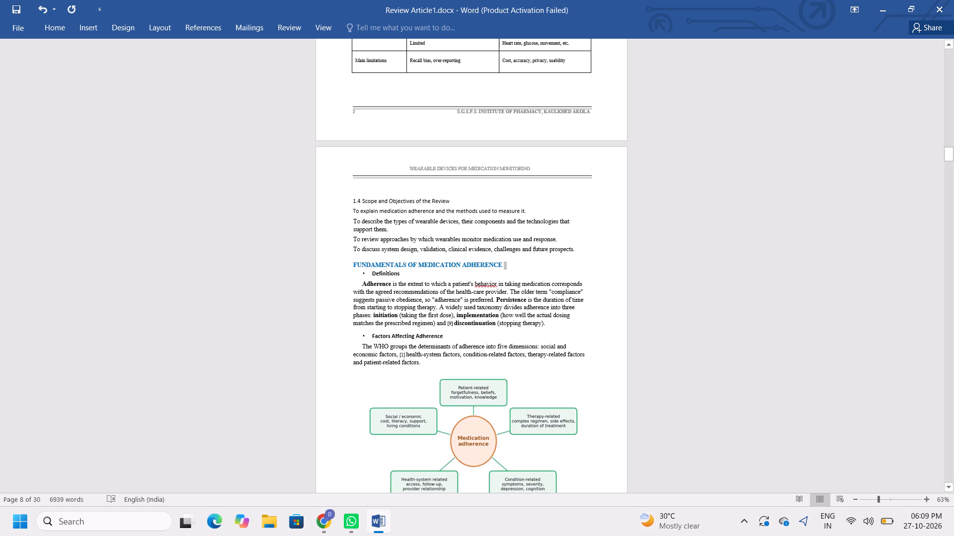
pyautogui.moveTo(315, 271); pyautogui.dragTo(334, 265)
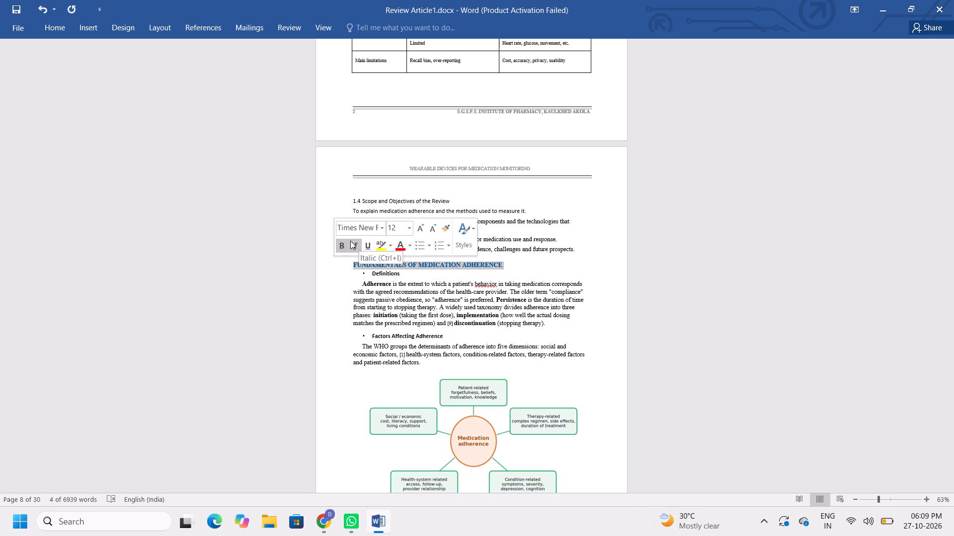
pyautogui.click(400, 242)
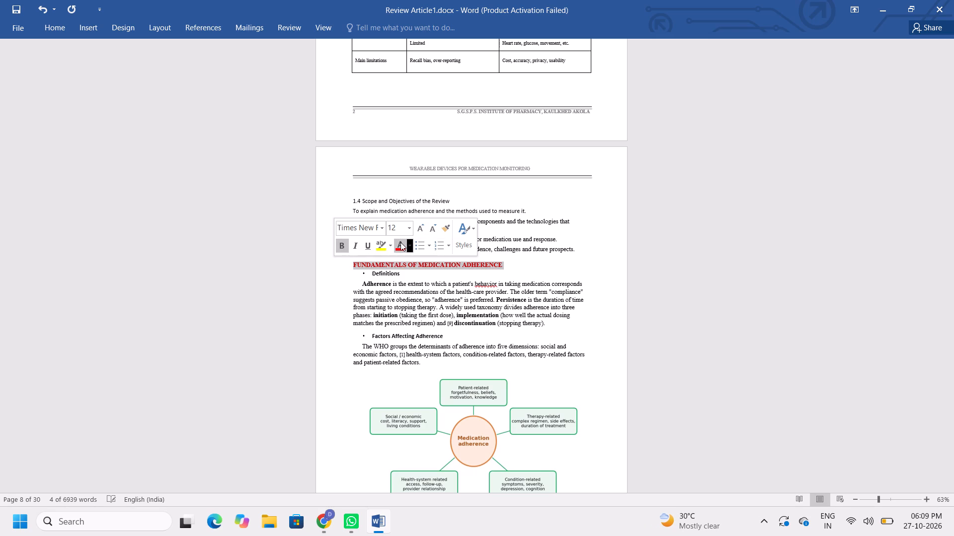
pyautogui.click(410, 243)
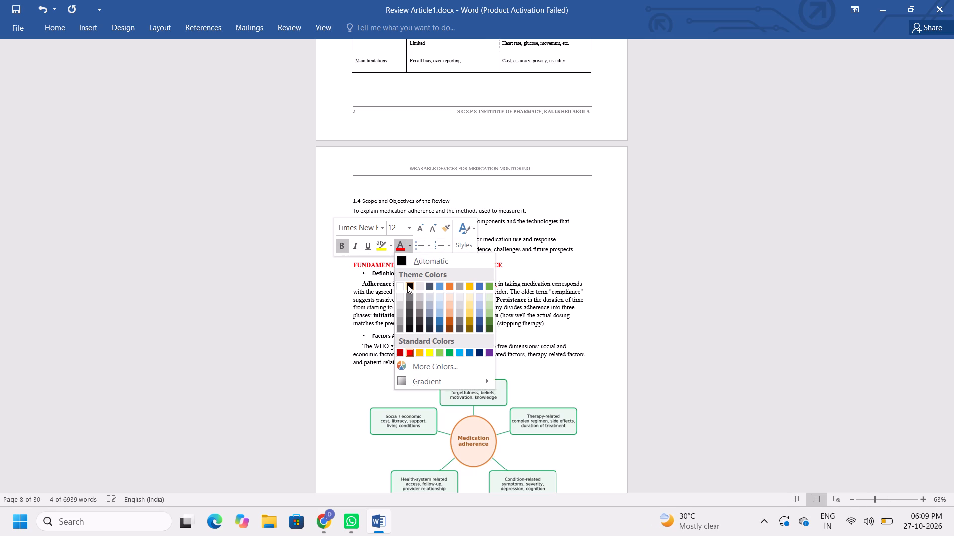
pyautogui.click(407, 285)
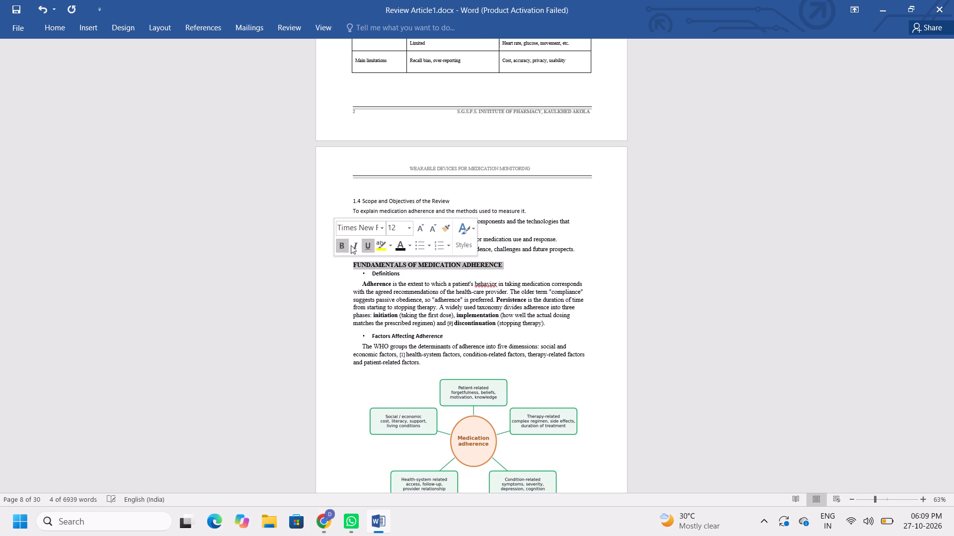
pyautogui.click(340, 245)
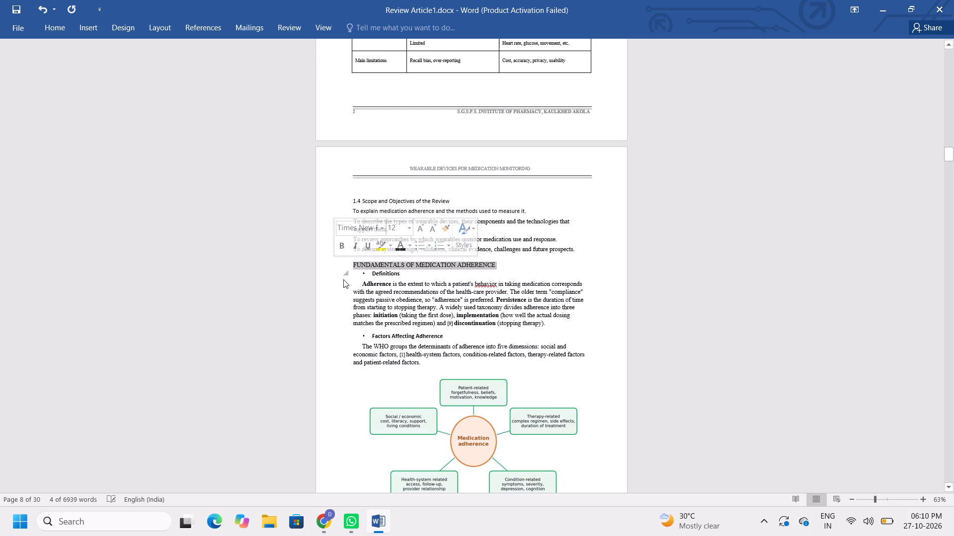
# Remove the bullet and indent from the Definitions subheading and the first-line indent from the Adherence paragraph below it.
pyautogui.click(372, 272)
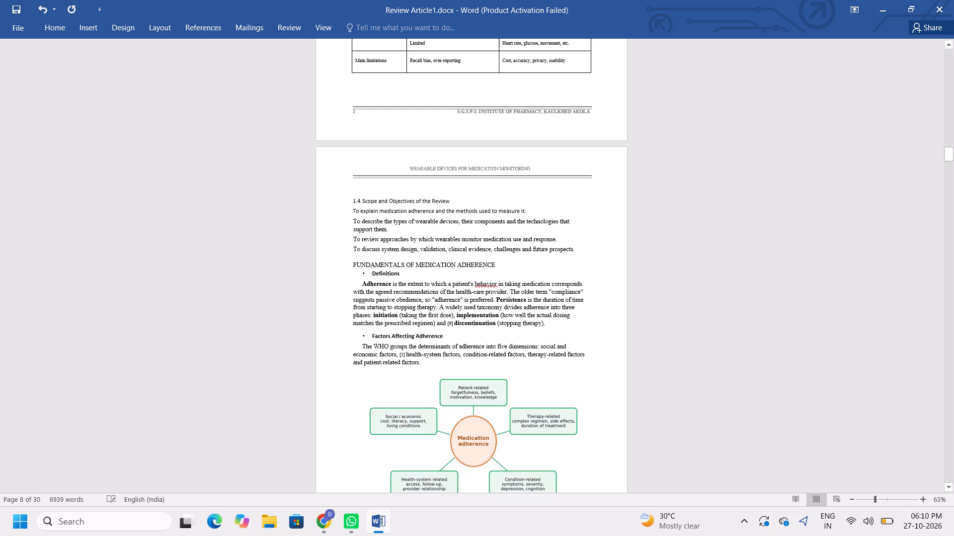
pyautogui.press('BackSpace')
pyautogui.press('BackSpace')
pyautogui.press('BackSpace')
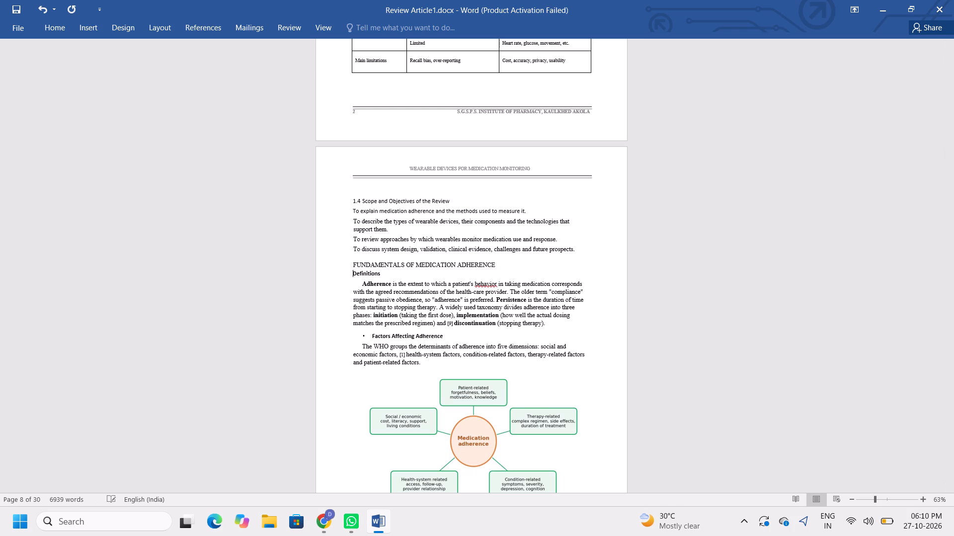
pyautogui.click(360, 284)
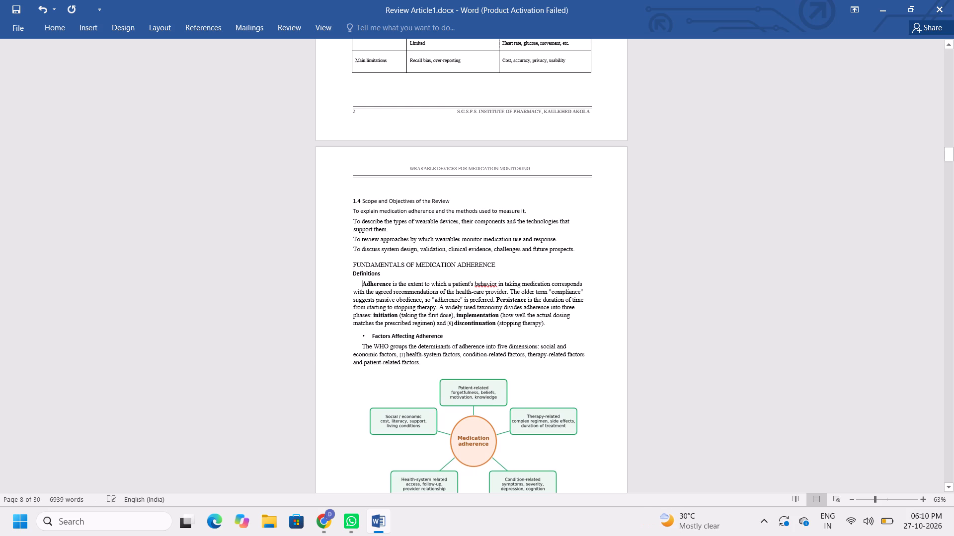
pyautogui.press('BackSpace')
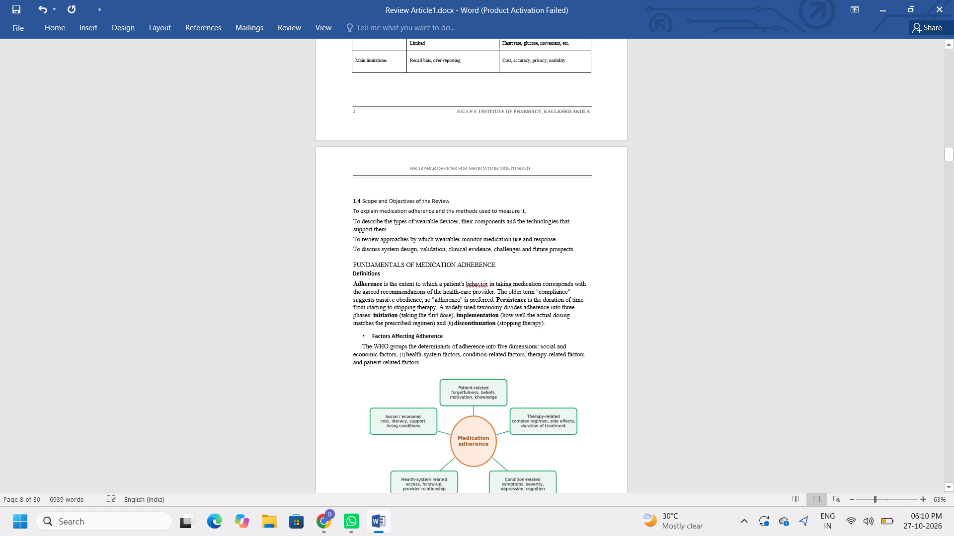
# Remove the bullet and indent from the Factors Affecting Adherence subheading and the first-line indent from the WHO paragraph below it.
pyautogui.click(369, 337)
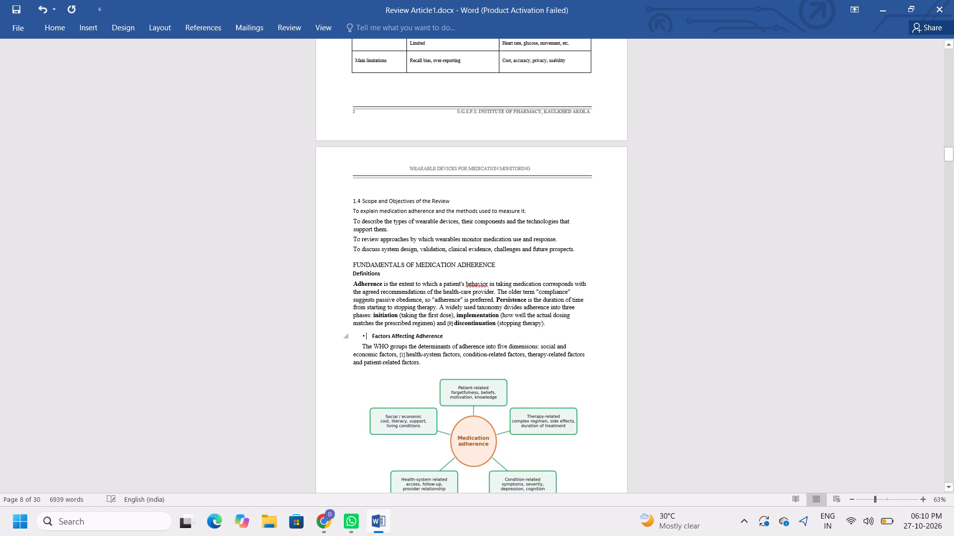
pyautogui.click(369, 337)
pyautogui.press('Right')
pyautogui.press('BackSpace')
pyautogui.press('BackSpace')
pyautogui.press('BackSpace')
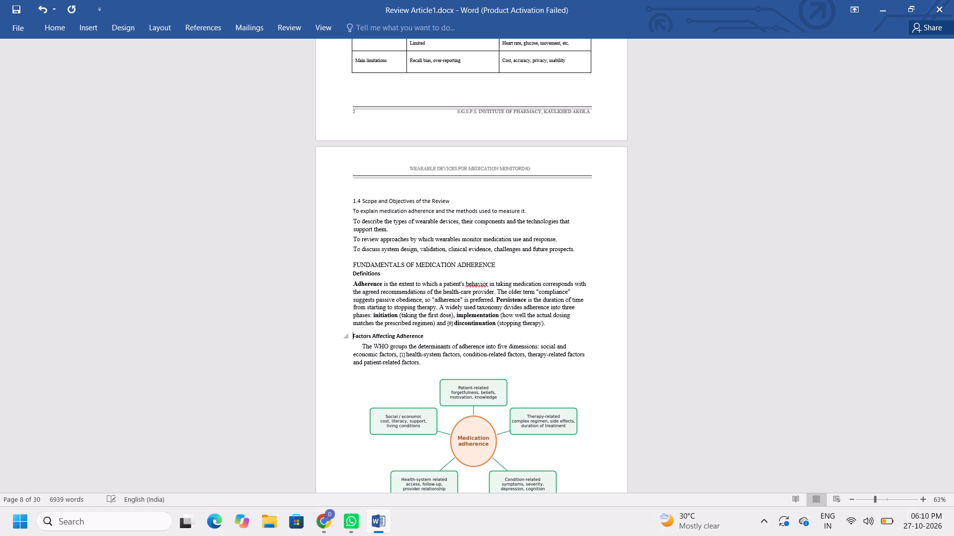
pyautogui.press('Down')
pyautogui.press('BackSpace')
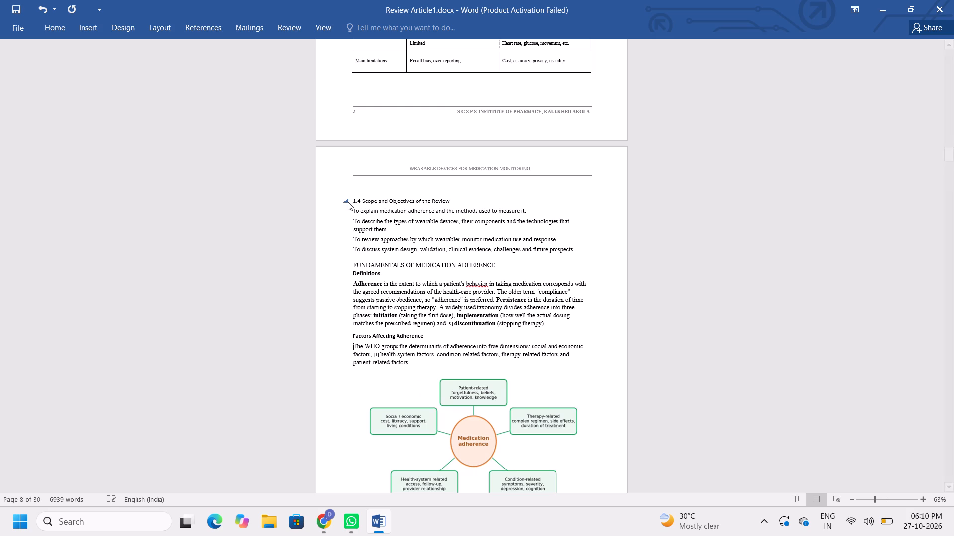
# Remove the bold from all text between the 1.4 Scope and Objectives heading and the WHO paragraph above the diagram.
pyautogui.scroll(-1, 353, 196)
pyautogui.moveTo(353, 198); pyautogui.dragTo(440, 331)
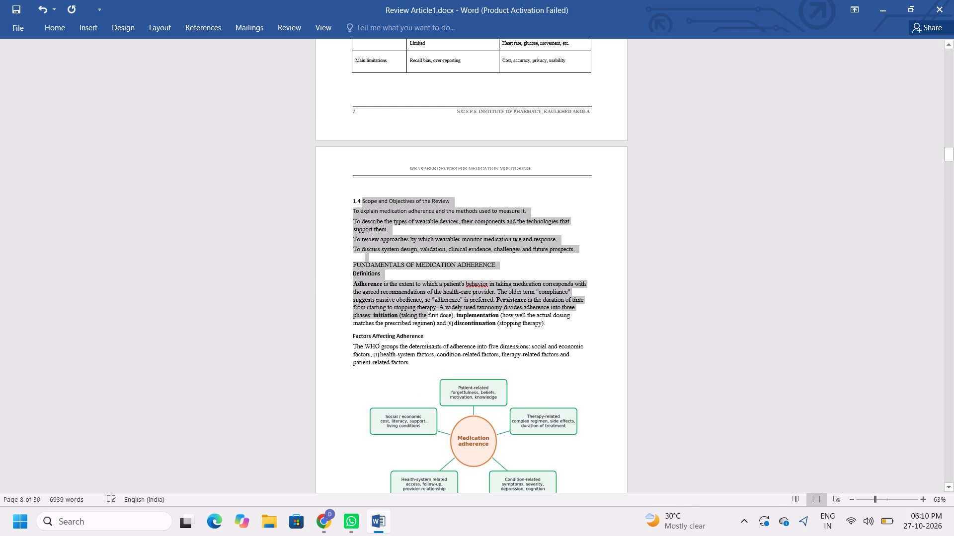
pyautogui.moveTo(440, 331); pyautogui.dragTo(436, 366)
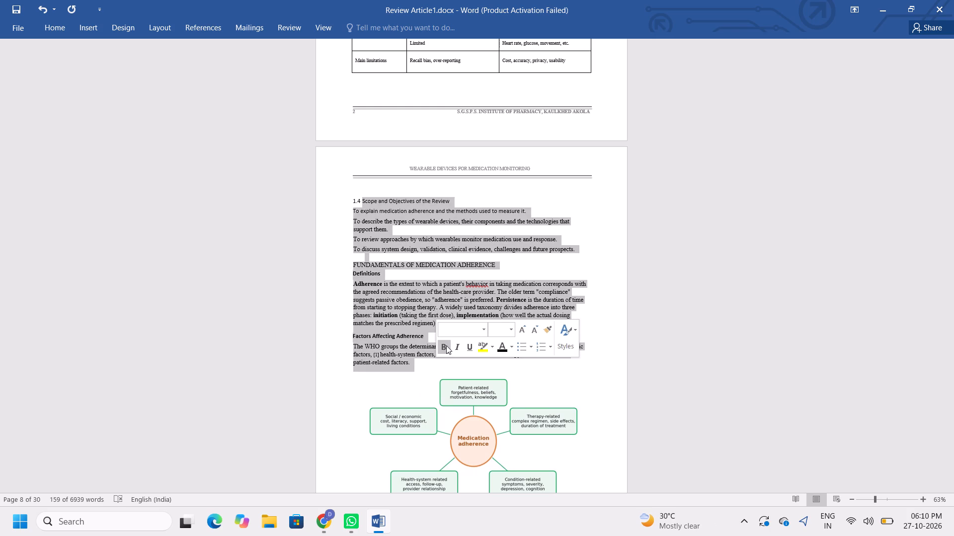
pyautogui.click(446, 345)
pyautogui.click(446, 345)
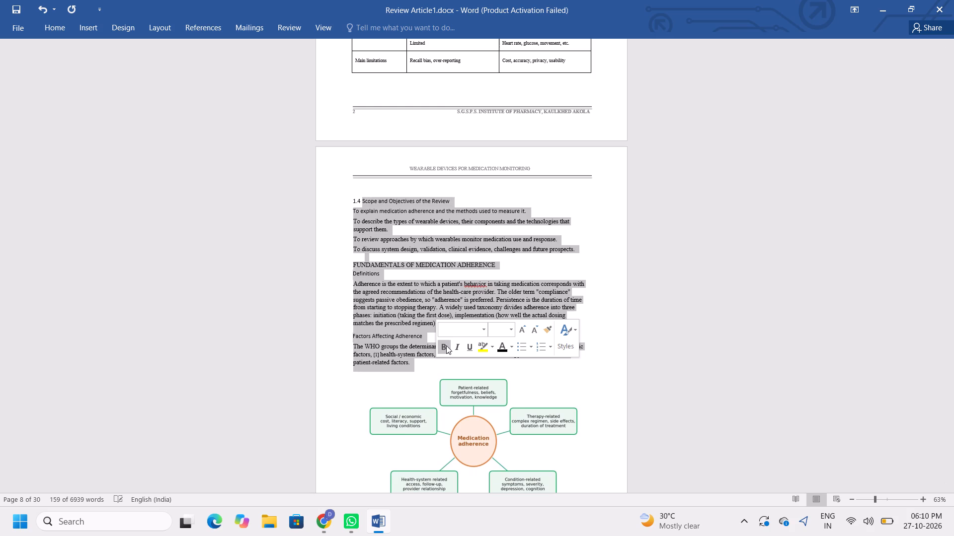
pyautogui.click(555, 388)
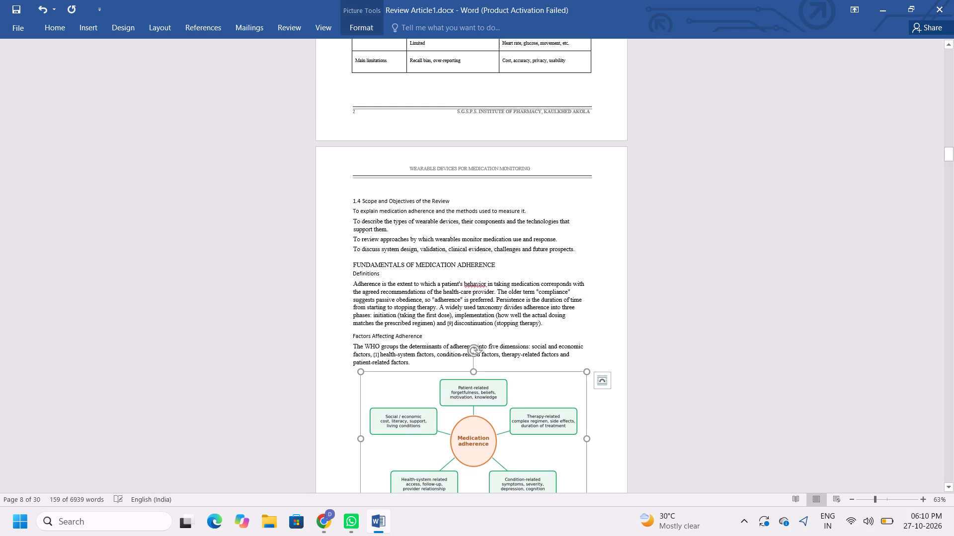
pyautogui.click(689, 295)
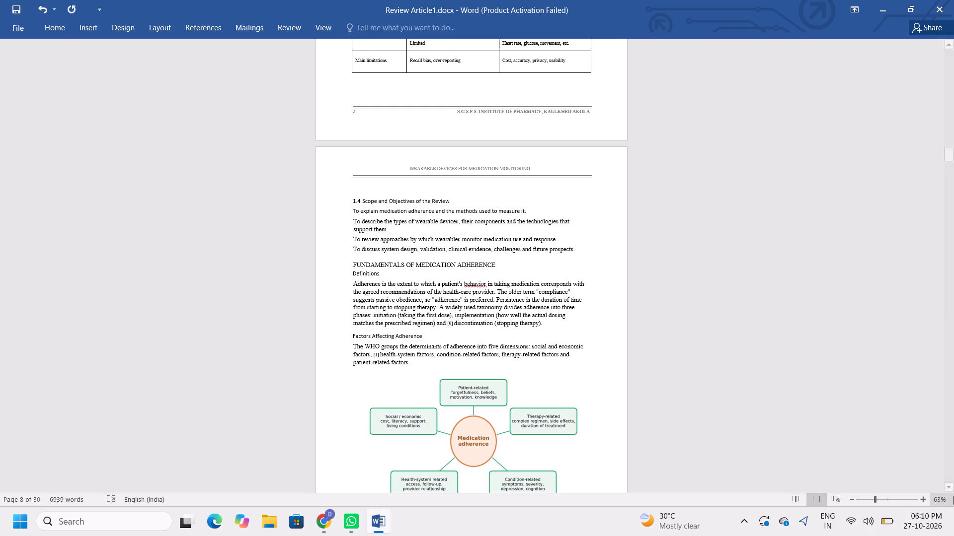
# Shorten the label FIGURE to FIG in the caption below the medication adherence diagram.
pyautogui.tripleClick(948, 487)
pyautogui.tripleClick(948, 487)
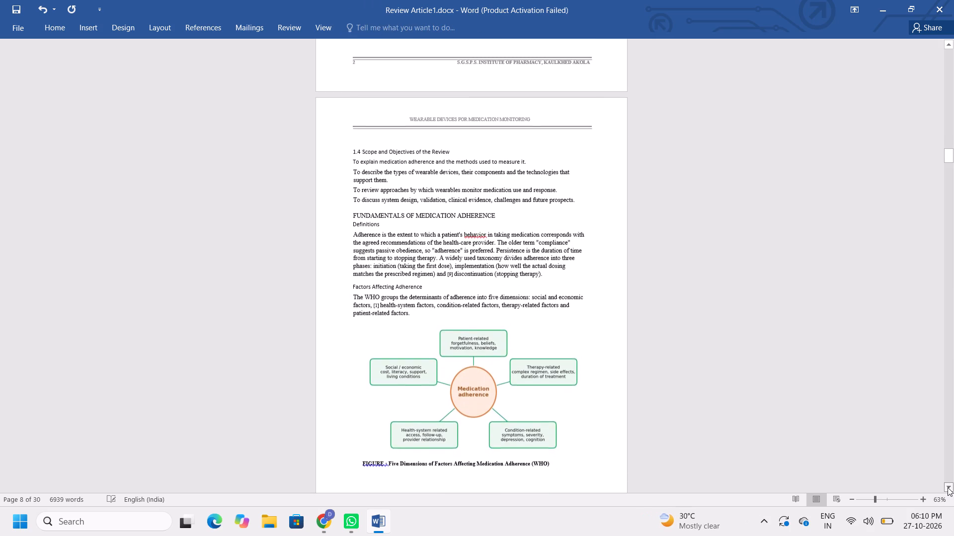
pyautogui.tripleClick(948, 487)
pyautogui.tripleClick(948, 487)
pyautogui.tripleClick(948, 487)
pyautogui.click(948, 487)
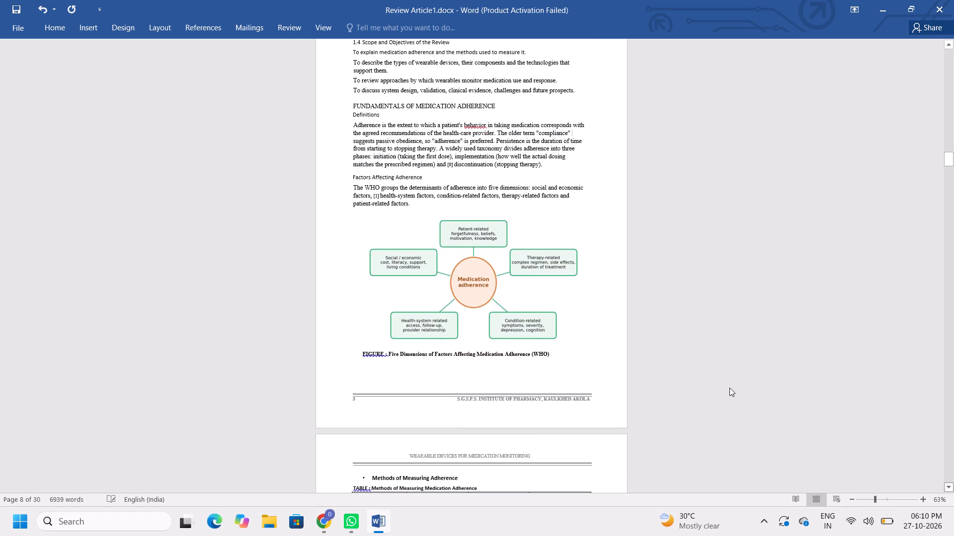
pyautogui.click(382, 353)
pyautogui.press('BackSpace')
pyautogui.press('BackSpace')
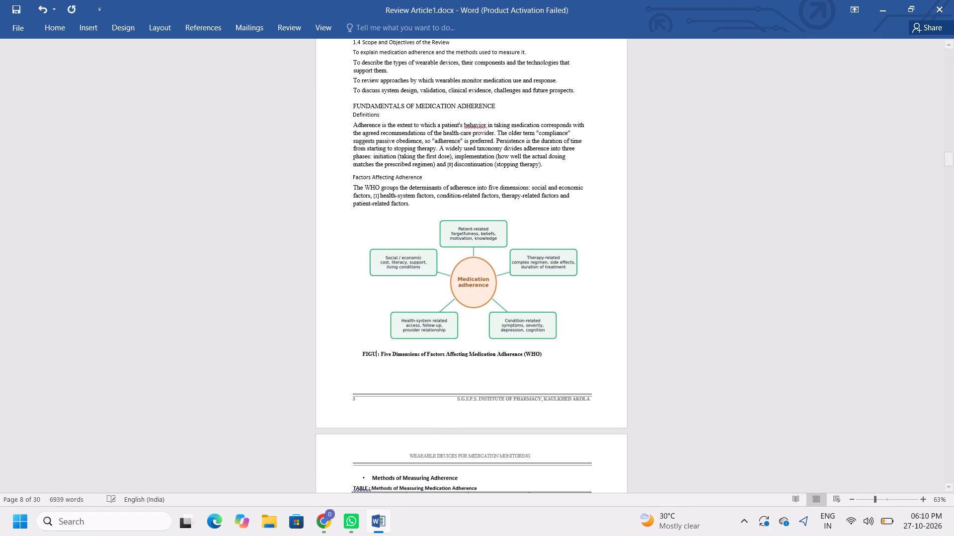
pyautogui.press('BackSpace')
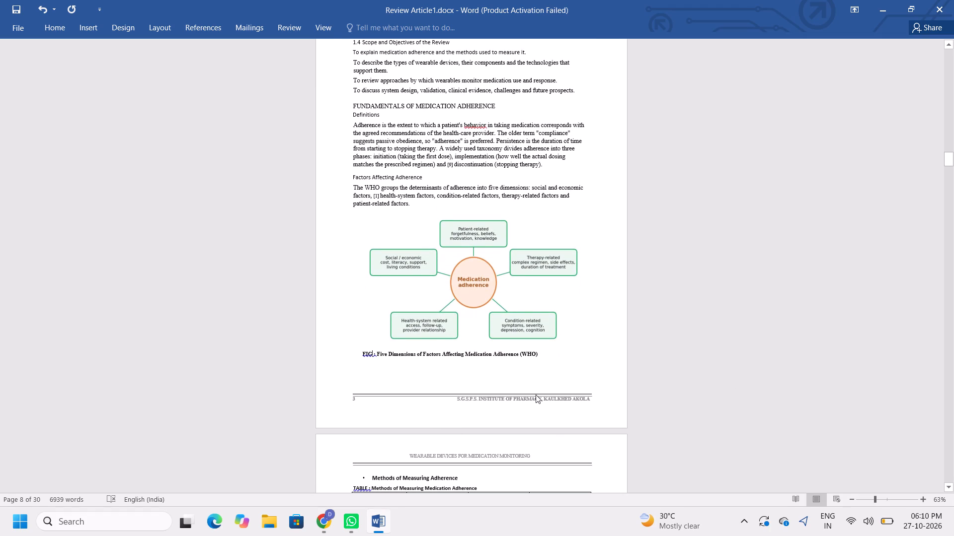
# Remove the bold from the Five Dimensions figure caption and centre it.
pyautogui.moveTo(541, 356); pyautogui.dragTo(350, 353)
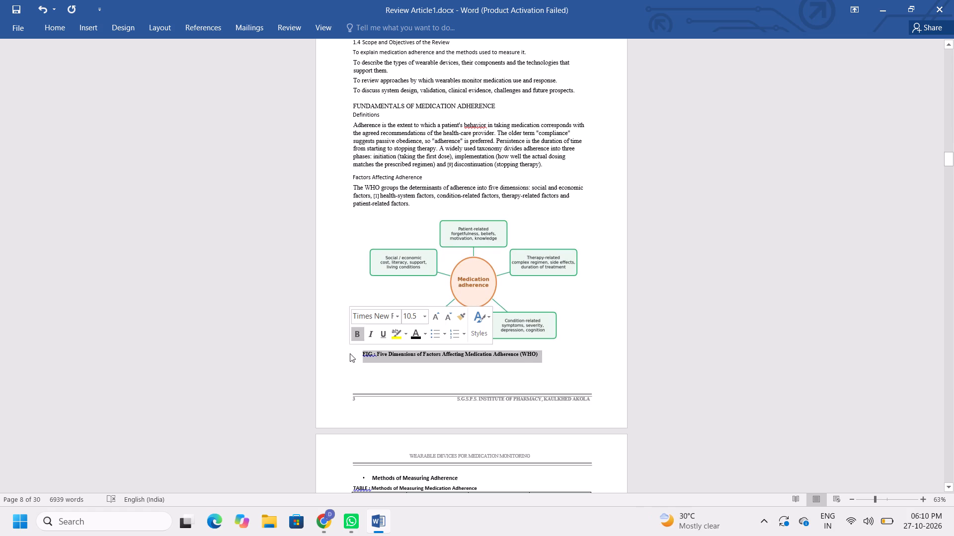
pyautogui.click(355, 335)
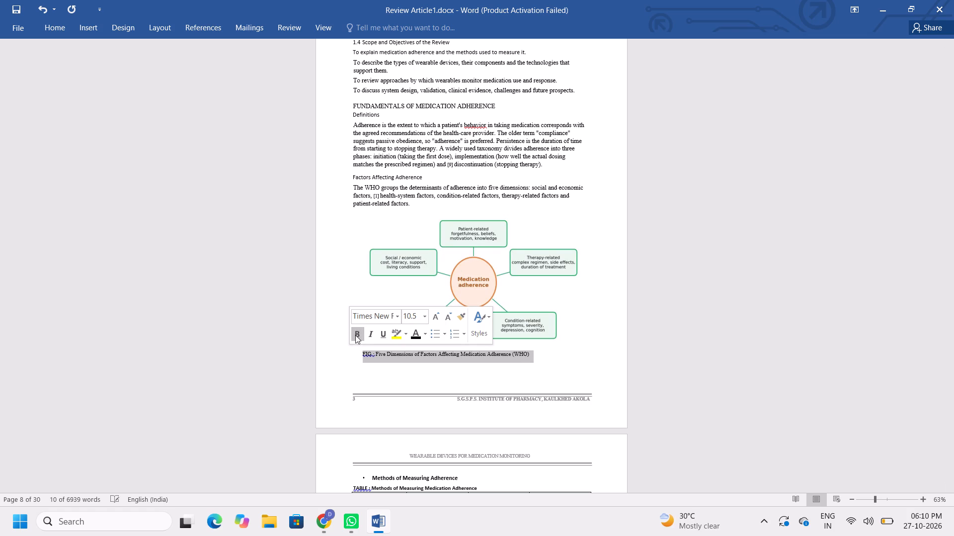
pyautogui.click(68, 28)
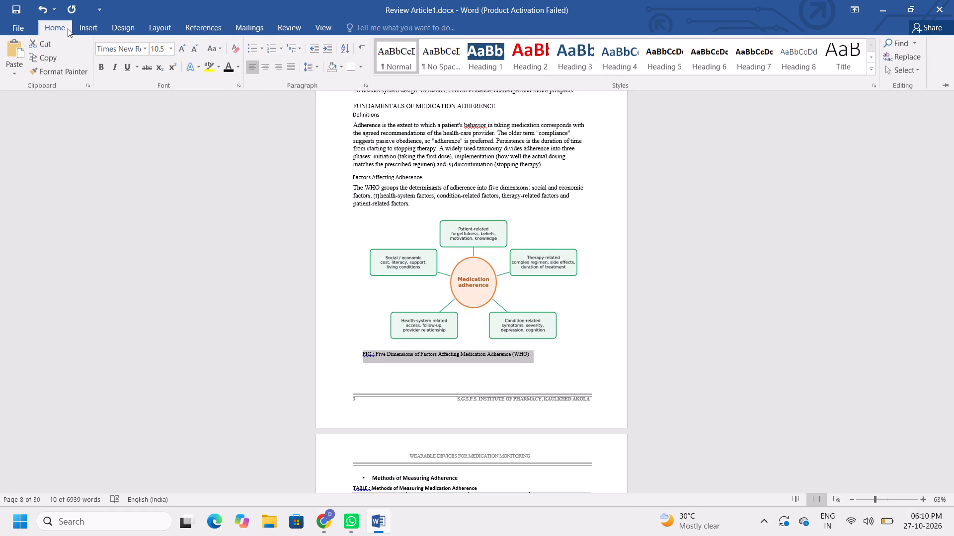
pyautogui.click(265, 65)
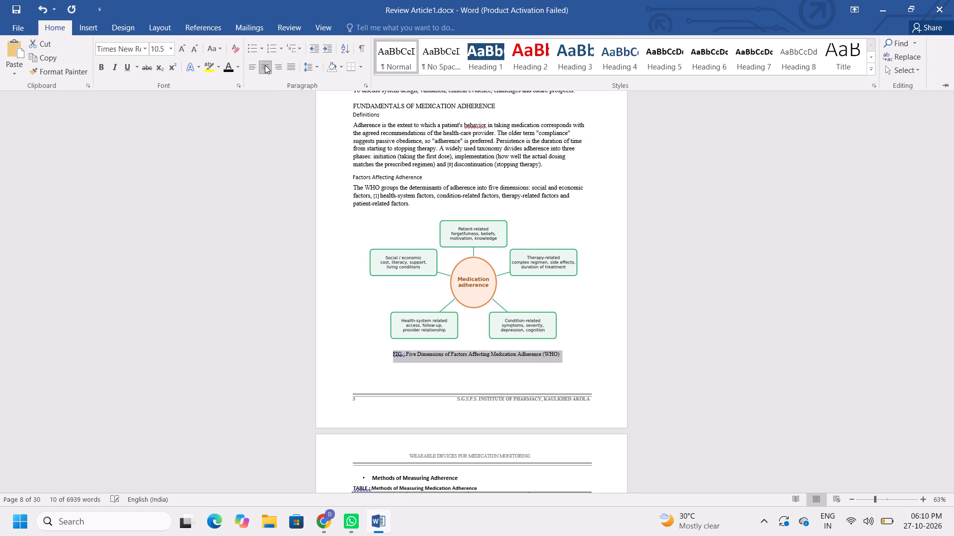
pyautogui.click(278, 295)
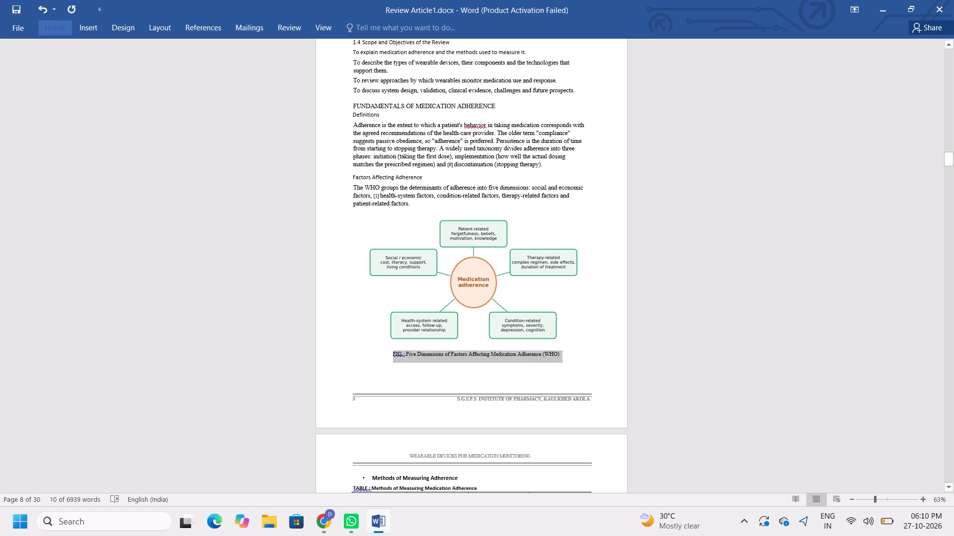
# Justify the page content from the 1.4 Scope and Objectives heading through the diagram and its caption.
pyautogui.tripleClick(944, 42)
pyautogui.tripleClick(944, 42)
pyautogui.click(944, 42)
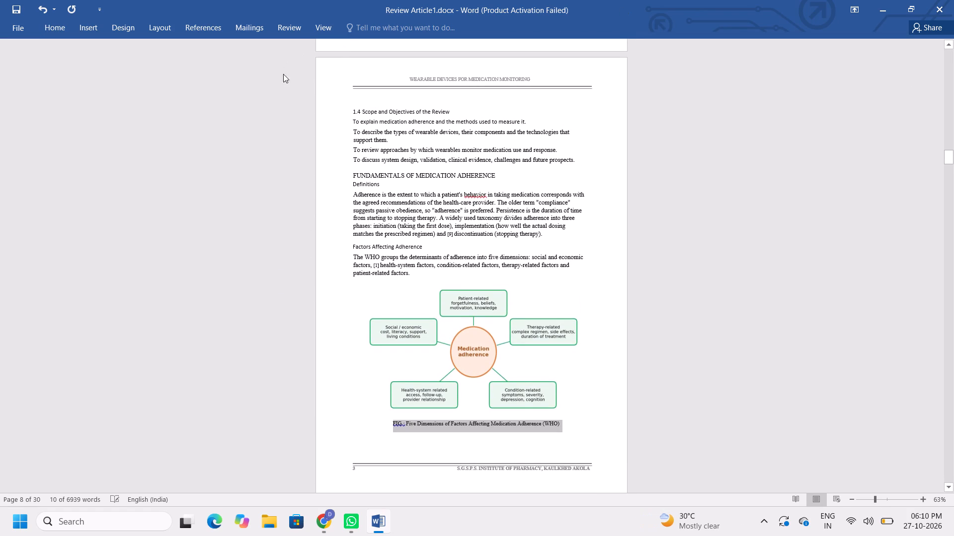
pyautogui.scroll(1, 356, 104)
pyautogui.scroll(-1, 346, 118)
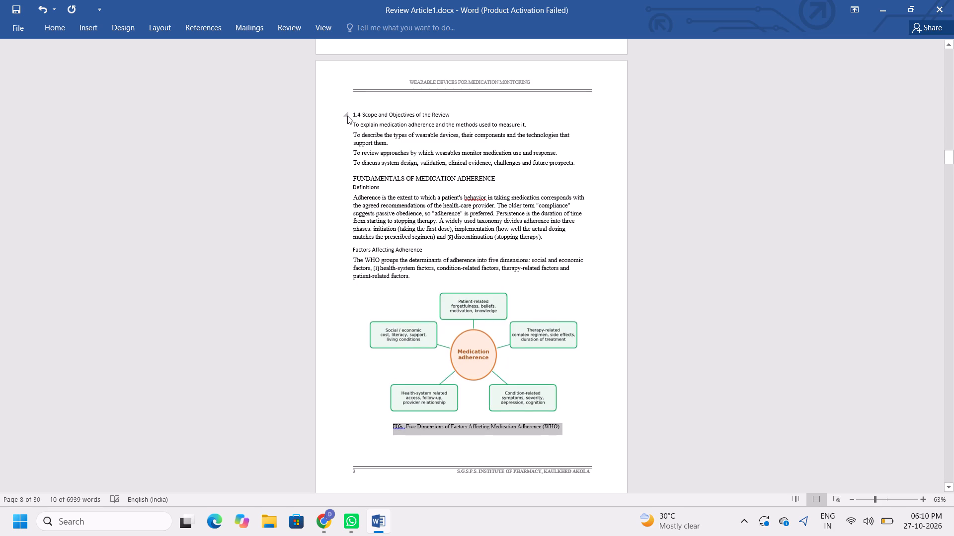
pyautogui.scroll(-1, 347, 116)
pyautogui.moveTo(349, 96); pyautogui.dragTo(442, 264)
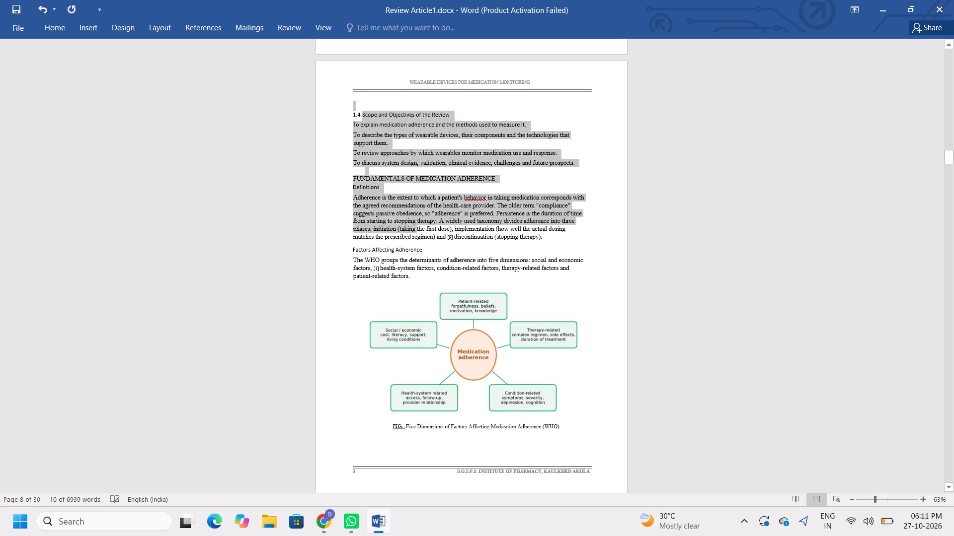
pyautogui.moveTo(442, 264); pyautogui.dragTo(585, 452)
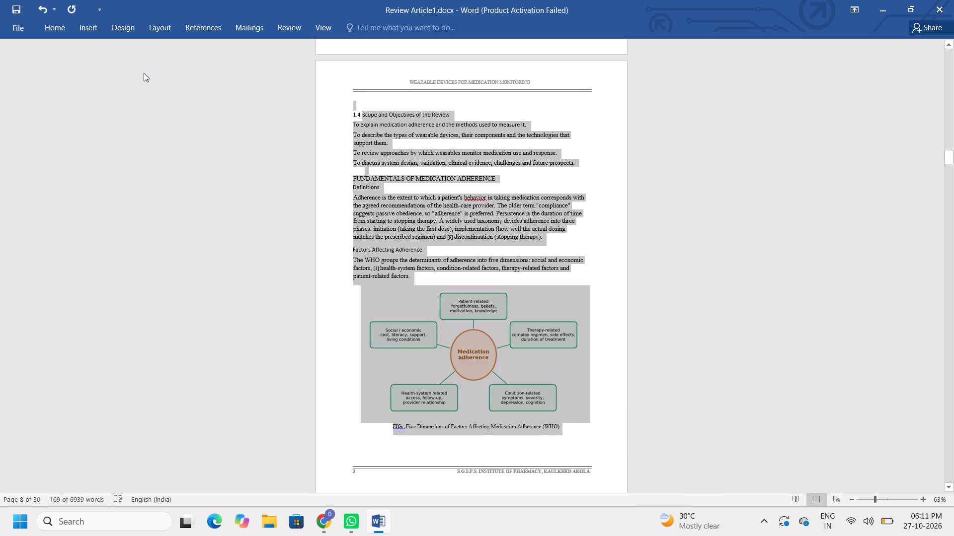
pyautogui.click(50, 26)
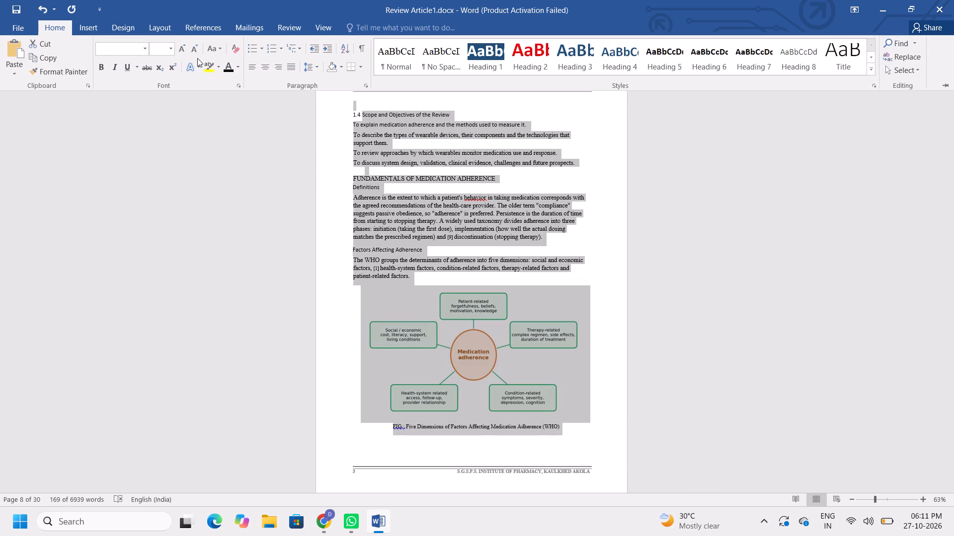
pyautogui.click(292, 66)
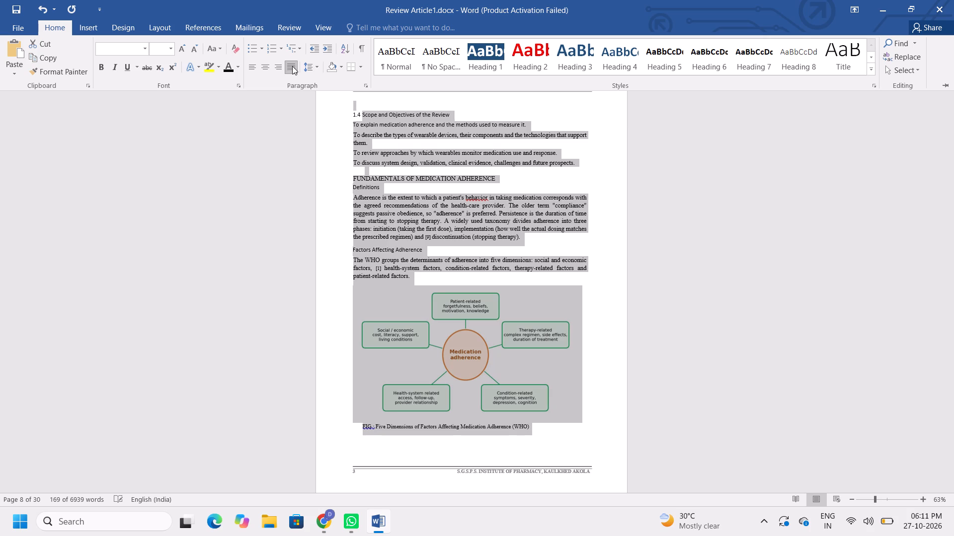
pyautogui.click(671, 247)
pyautogui.click(667, 353)
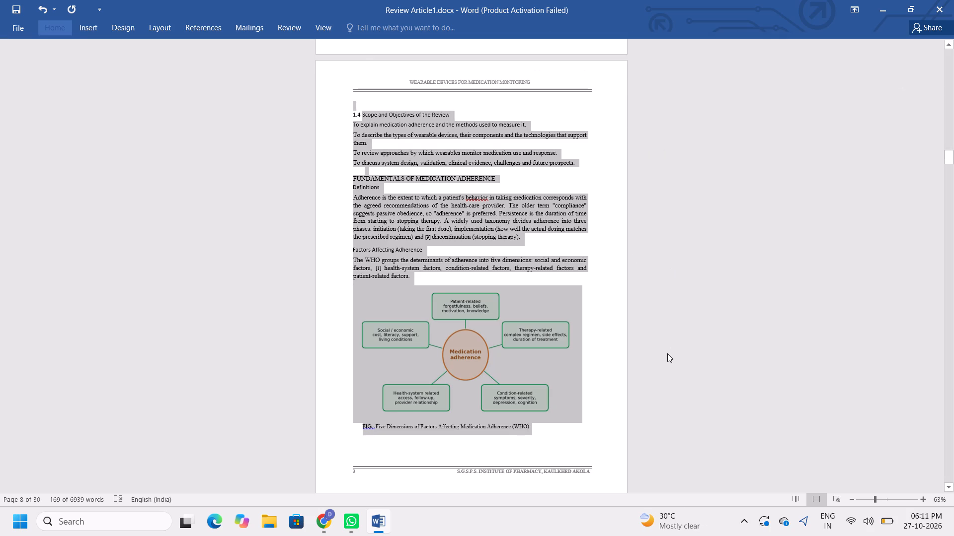
# Centre the Five Dimensions figure caption again below the diagram.
pyautogui.moveTo(531, 426); pyautogui.dragTo(475, 427)
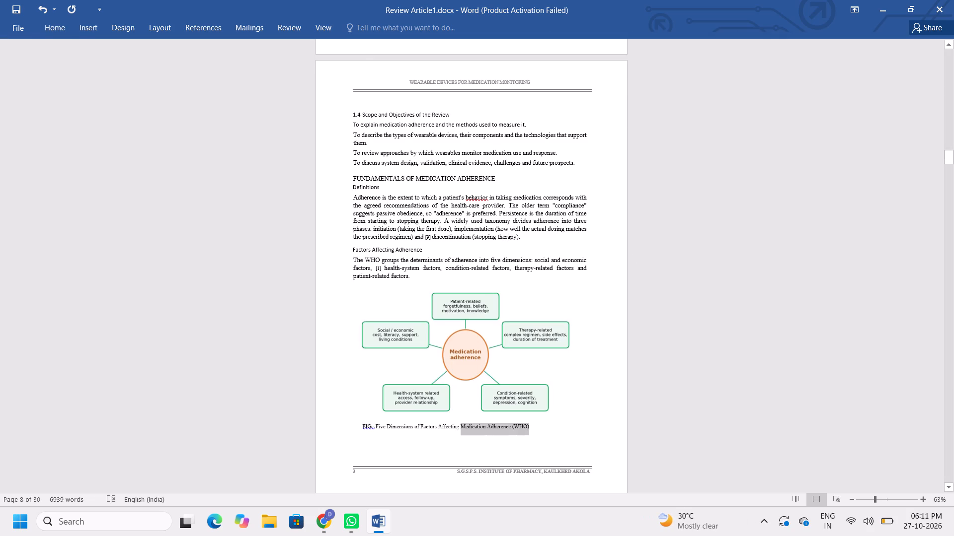
pyautogui.moveTo(475, 427); pyautogui.dragTo(355, 428)
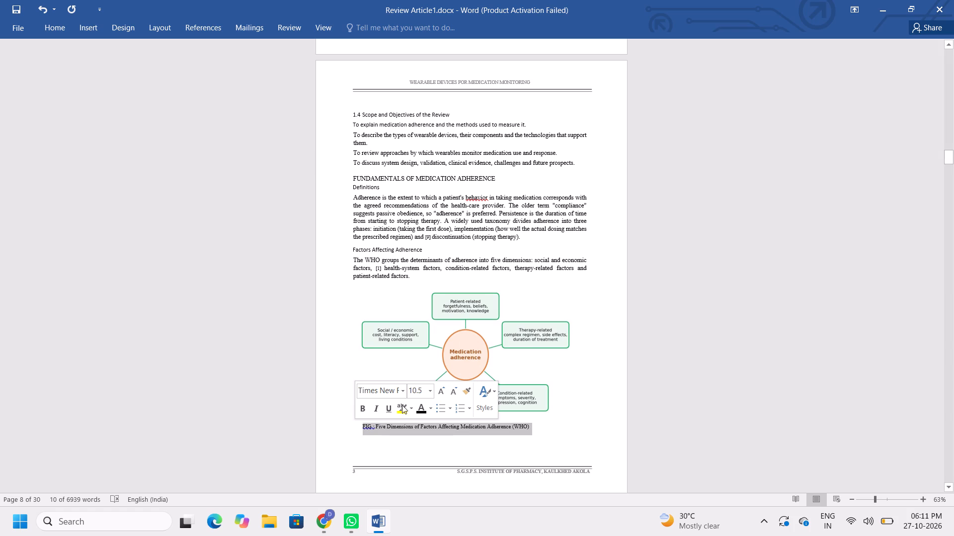
pyautogui.click(48, 25)
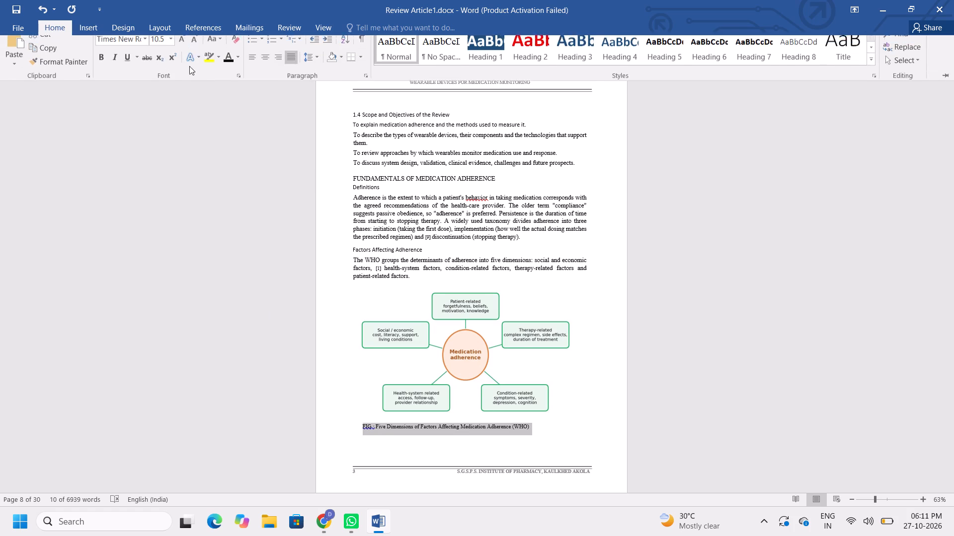
pyautogui.click(265, 68)
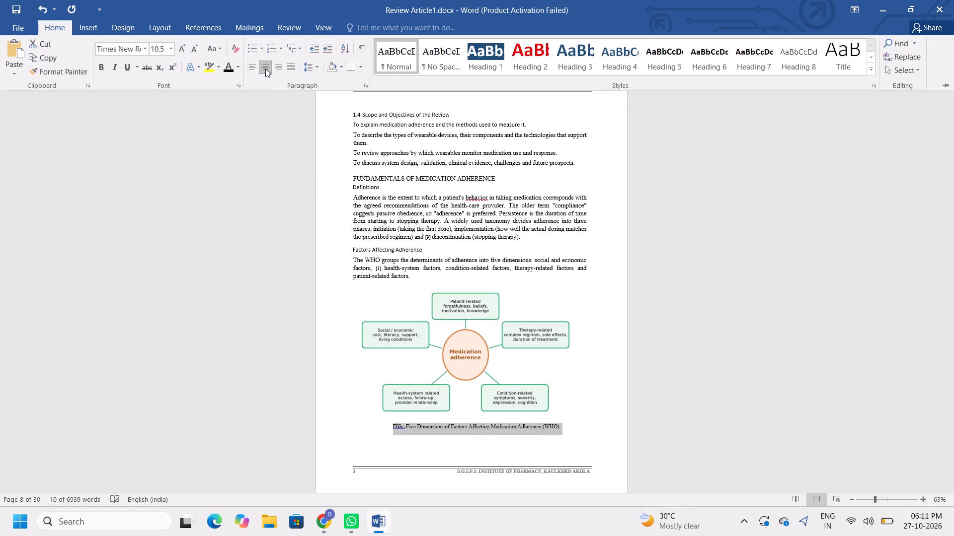
pyautogui.click(677, 248)
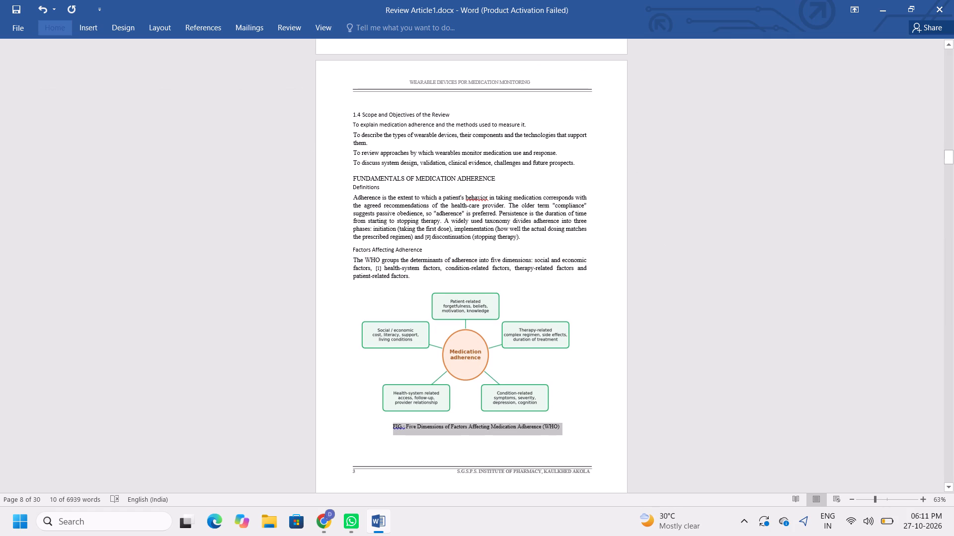
pyautogui.click(808, 374)
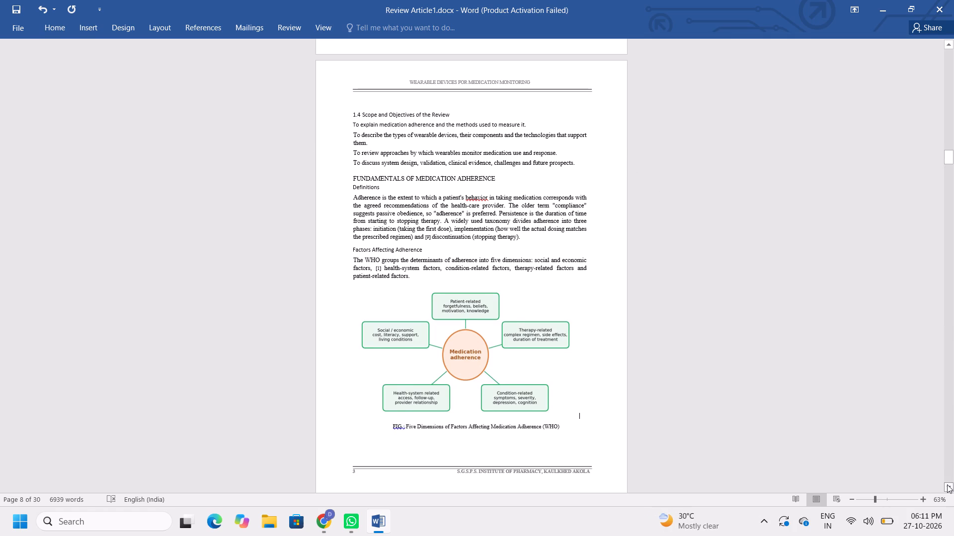
# Remove the bold from and justify everything from the Methods of Measuring Adherence heading through the Limitations of Current Approaches paragraph, including the table.
pyautogui.tripleClick(947, 484)
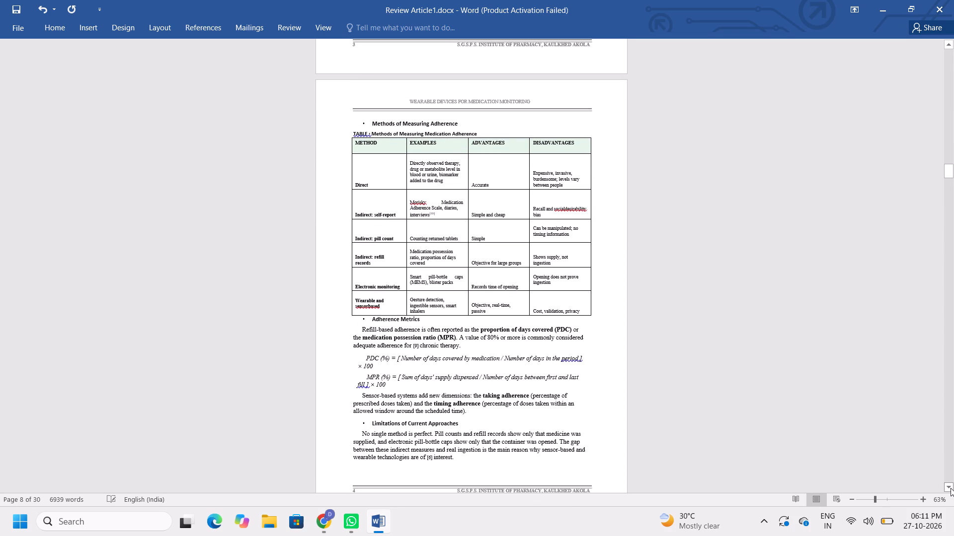
pyautogui.hscroll(-1, 514, 155)
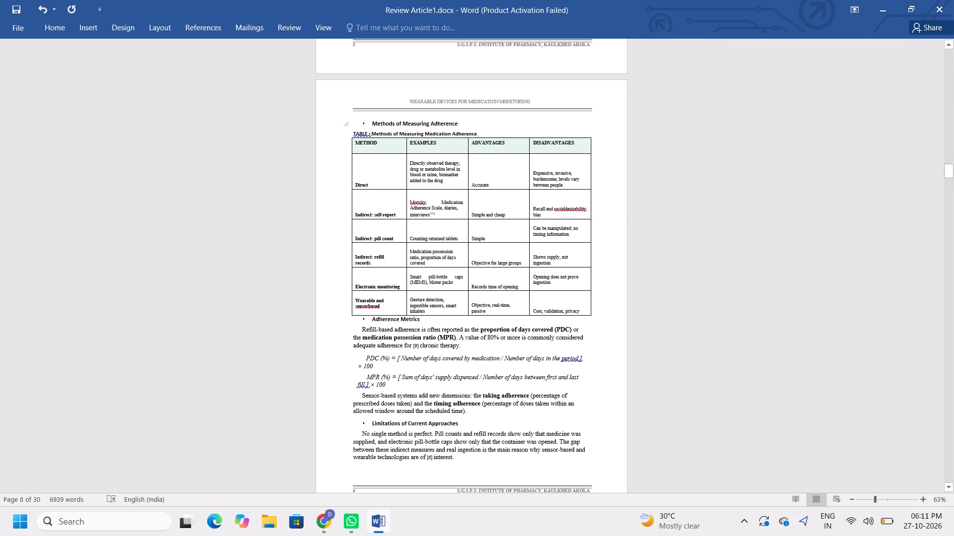
pyautogui.hscroll(-1, 358, 121)
pyautogui.moveTo(359, 122); pyautogui.dragTo(491, 467)
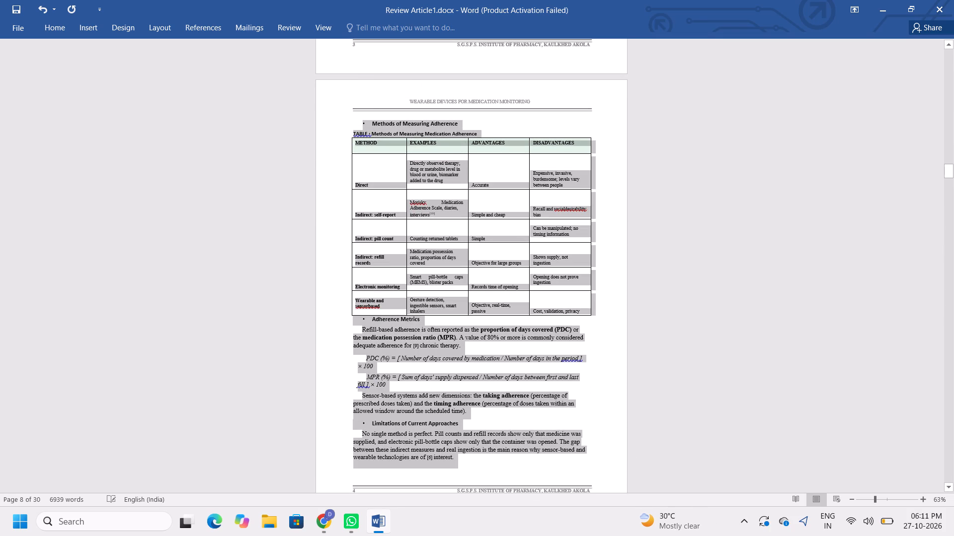
pyautogui.click(51, 25)
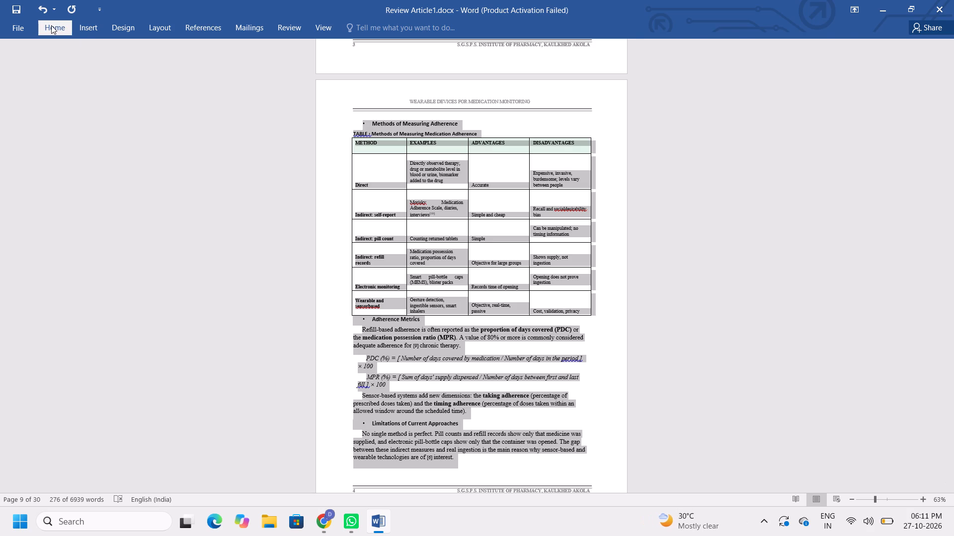
pyautogui.click(106, 65)
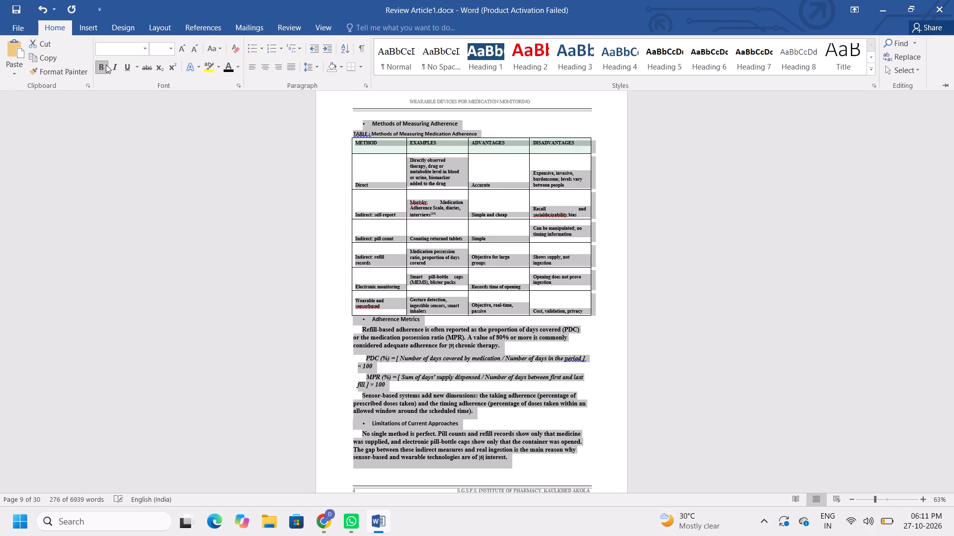
pyautogui.click(106, 65)
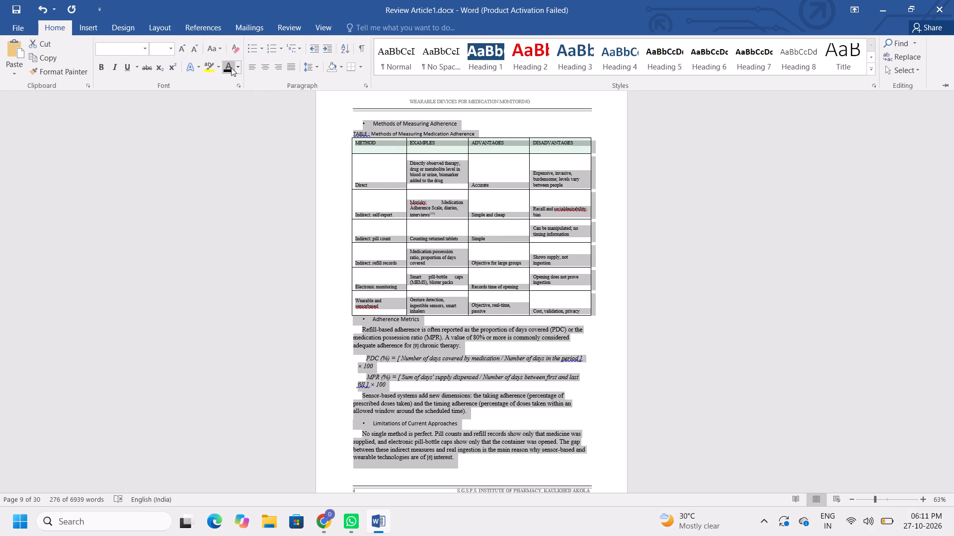
pyautogui.click(289, 64)
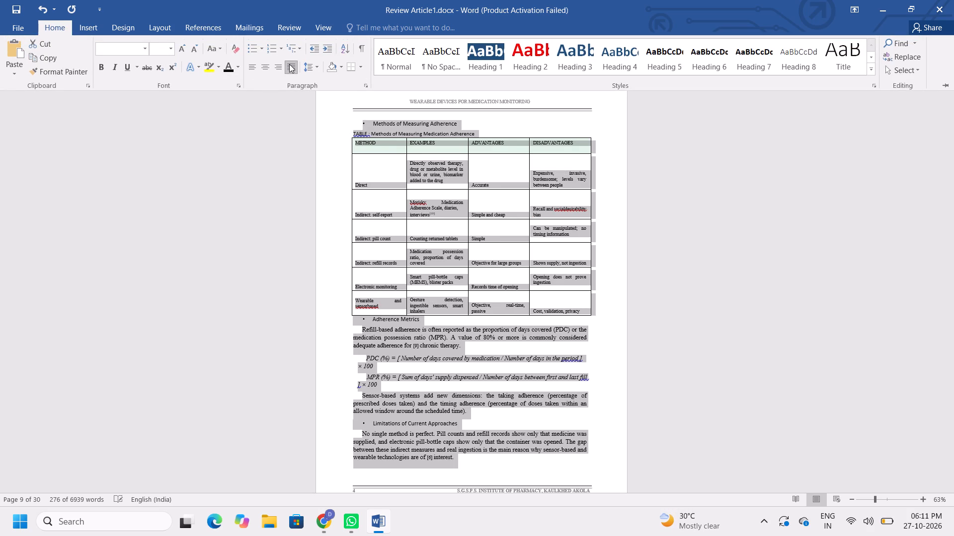
pyautogui.click(241, 202)
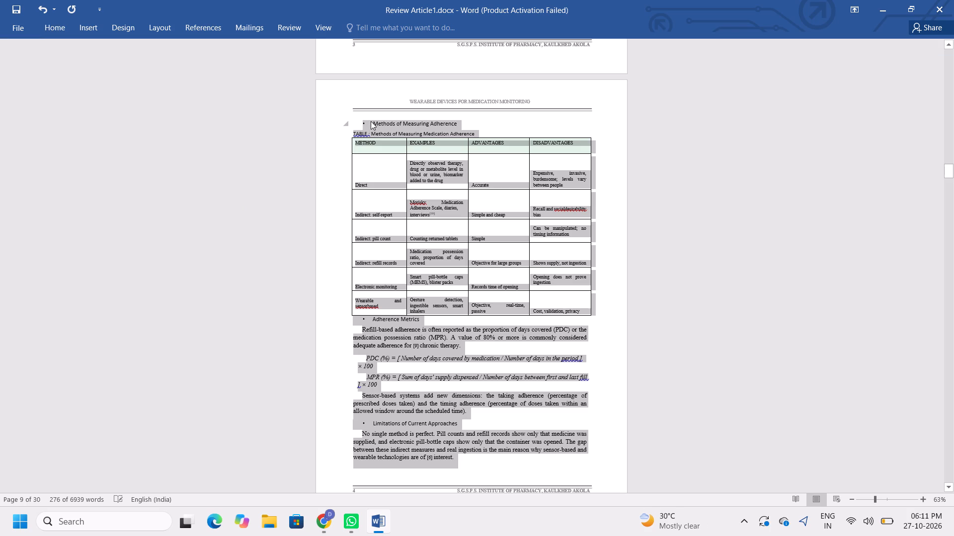
# Remove the bullet and indent from the Methods of Measuring Adherence heading.
pyautogui.click(371, 121)
pyautogui.press('BackSpace')
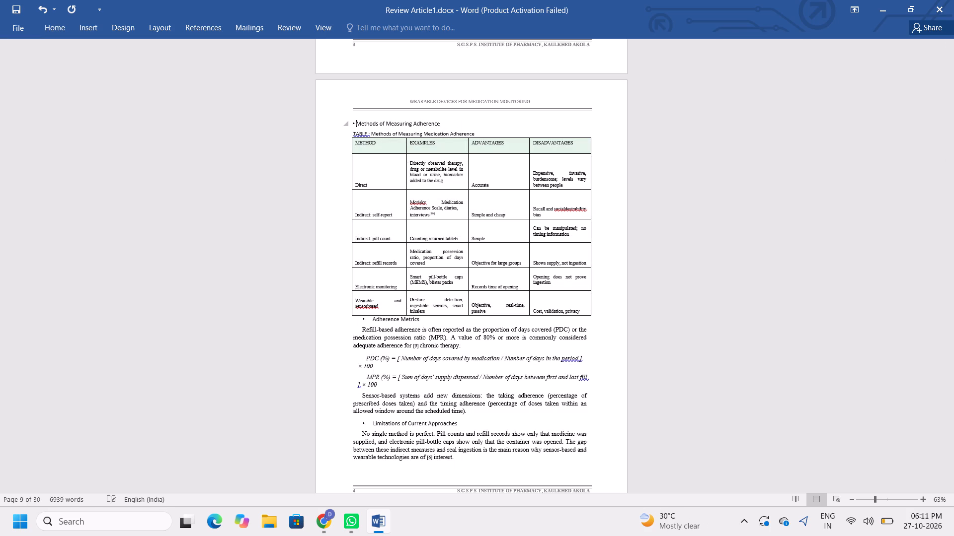
pyautogui.press('BackSpace')
pyautogui.press('BackSpace')
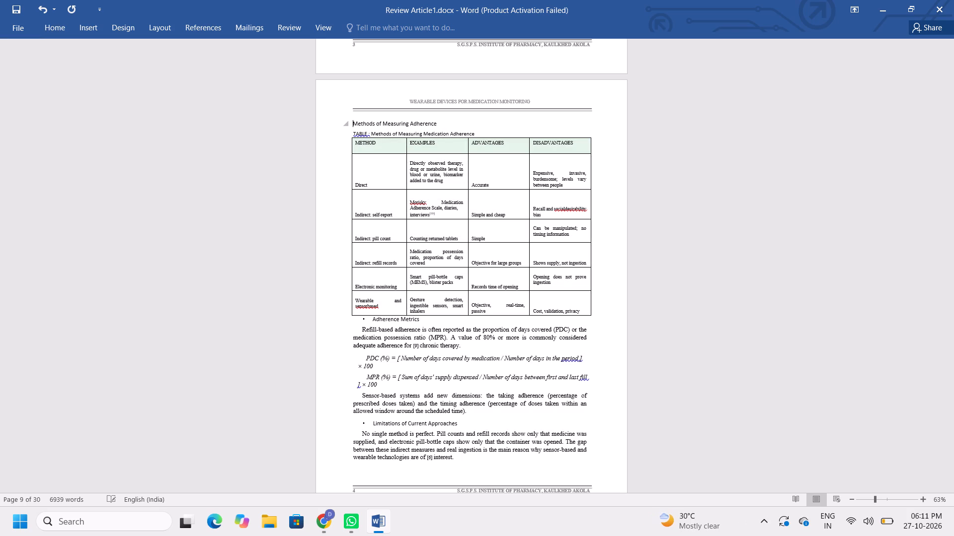
# Remove the bullet and indent from the Adherence Metrics heading below the table.
pyautogui.press('Down')
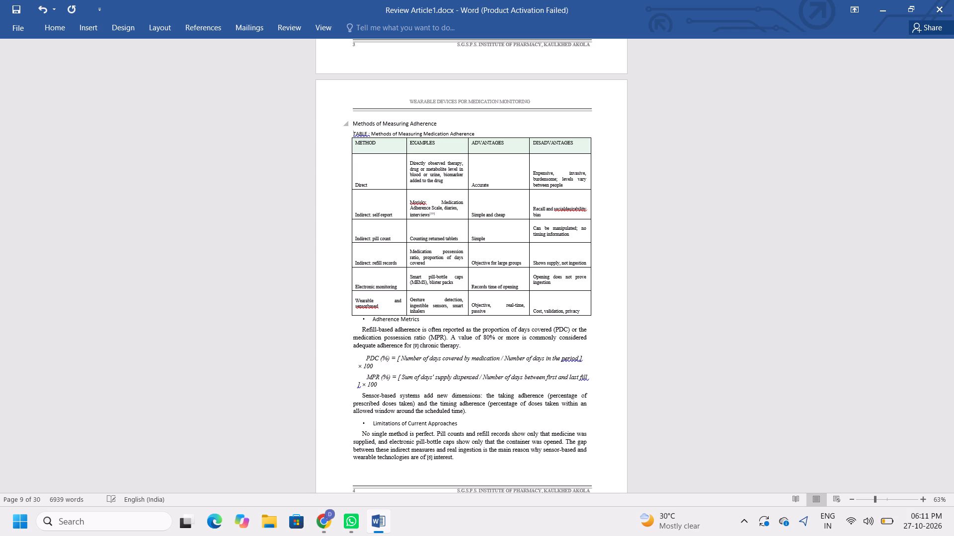
pyautogui.press('Down')
pyautogui.press('Down')
pyautogui.press('Down')
pyautogui.press('Down')
pyautogui.press('Down')
pyautogui.press('Down')
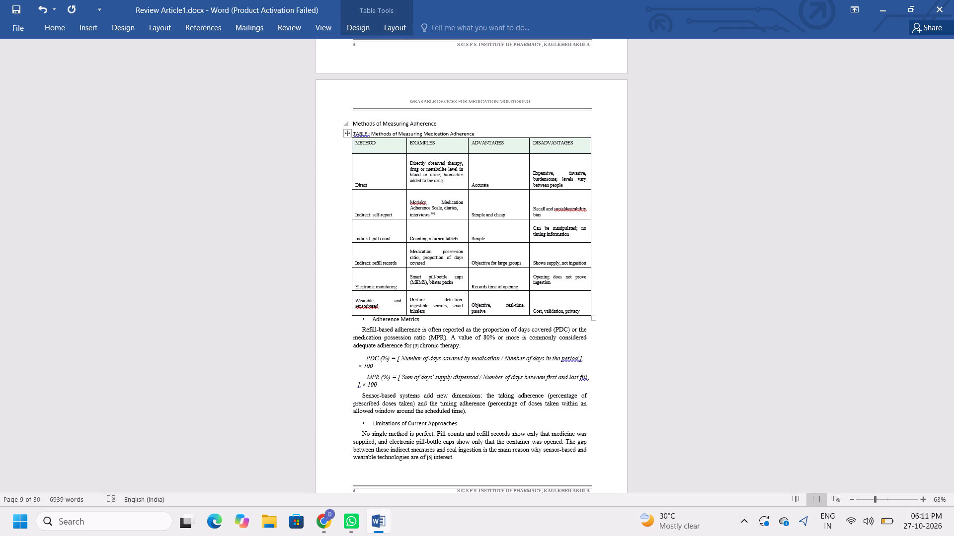
pyautogui.press('Down')
pyautogui.press('Down')
pyautogui.press('Down')
pyautogui.press('Right')
pyautogui.press('Right')
pyautogui.press('Right')
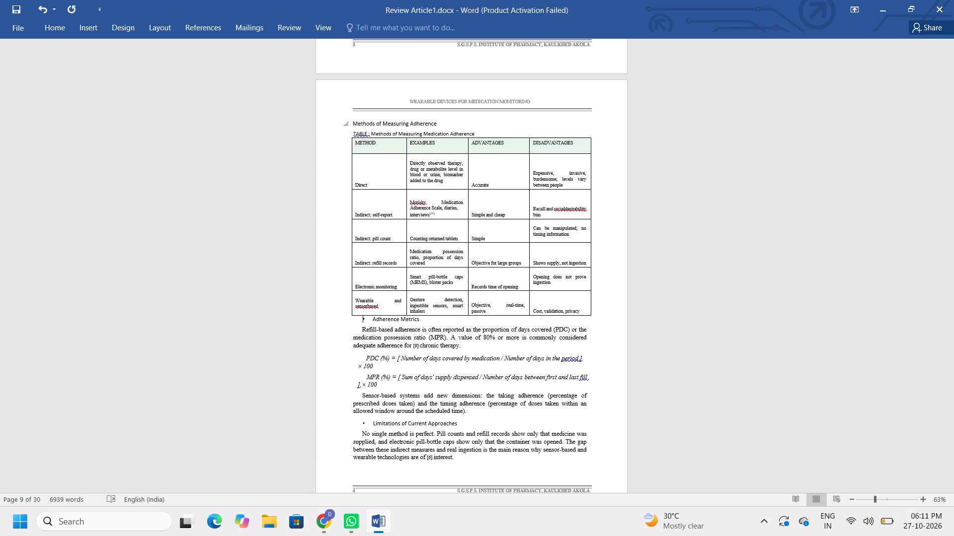
pyautogui.press('Right')
pyautogui.press('Right')
pyautogui.press('Left')
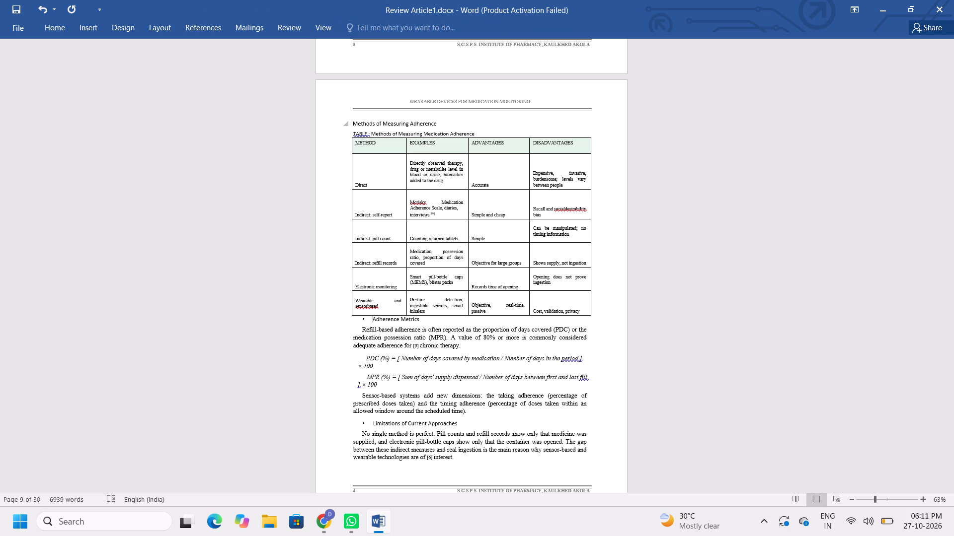
pyautogui.press('BackSpace')
pyautogui.press('BackSpace')
pyautogui.press('BackSpace')
# Remove the indents from the body paragraphs and the PDC and MPR formulas under Adherence Metrics.
pyautogui.press('Down')
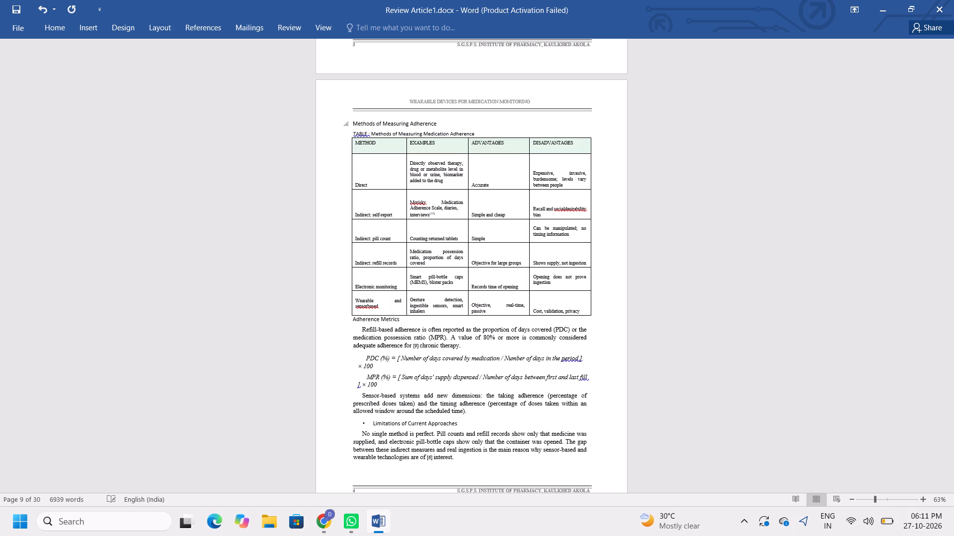
pyautogui.press('BackSpace')
pyautogui.press('Up')
pyautogui.press('Up')
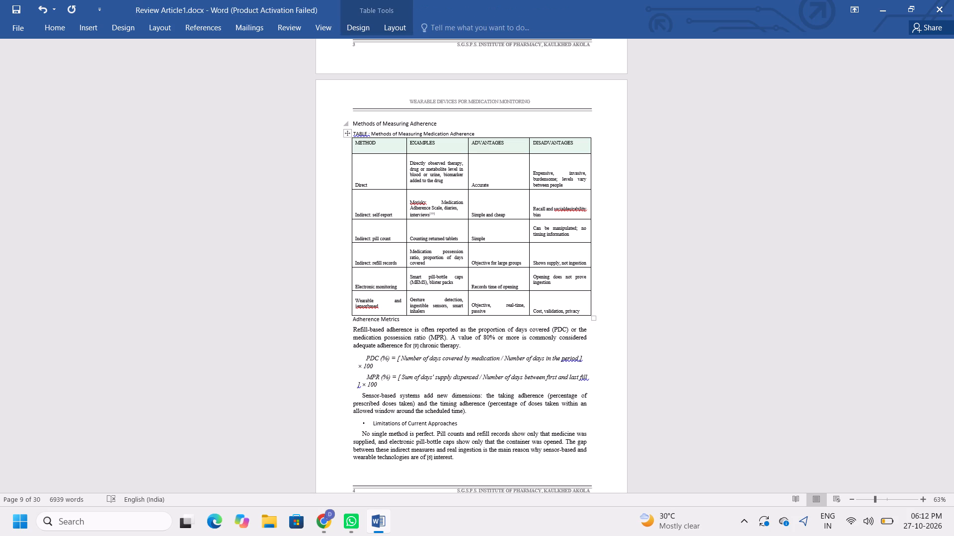
pyautogui.press('Down')
pyautogui.press('Down')
pyautogui.press('Down')
pyautogui.press('Down')
pyautogui.press('Down')
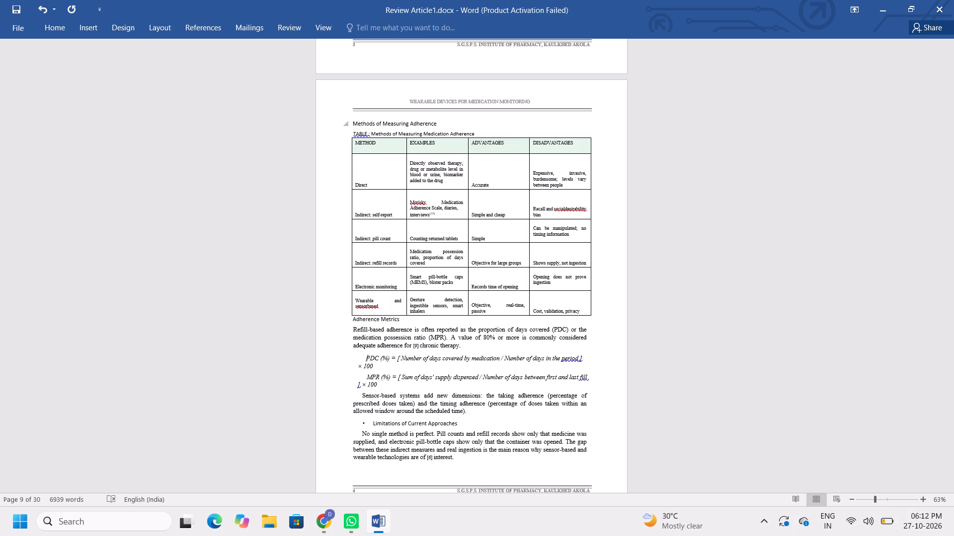
pyautogui.press('BackSpace')
pyautogui.press('Down')
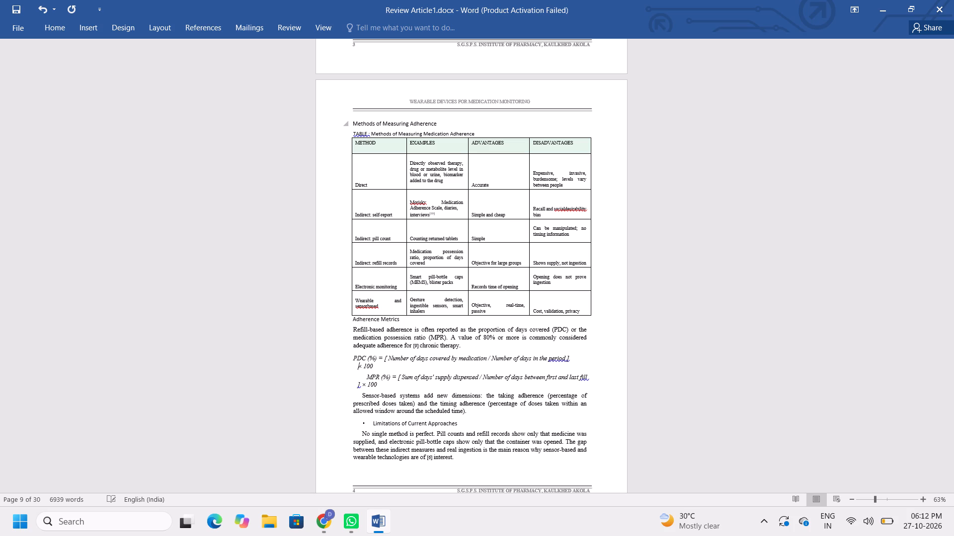
pyautogui.press('BackSpace')
pyautogui.press('Down')
pyautogui.press('BackSpace')
pyautogui.press('BackSpace')
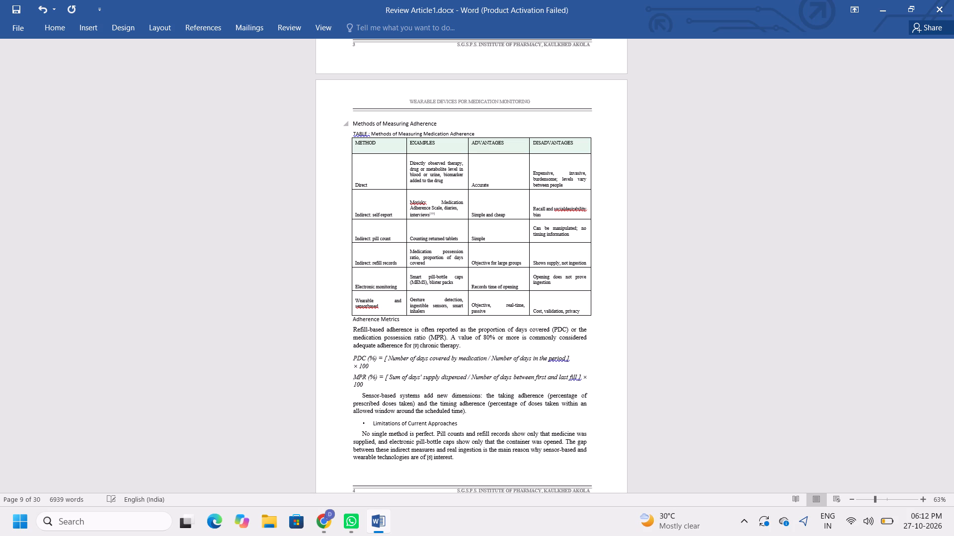
pyautogui.press('Down')
pyautogui.press('Down')
pyautogui.press('BackSpace')
# Remove the bullet and indent from the Limitations of Current Approaches heading and the first-line indent from its paragraph.
pyautogui.press('Down')
pyautogui.press('Down')
pyautogui.press('Down')
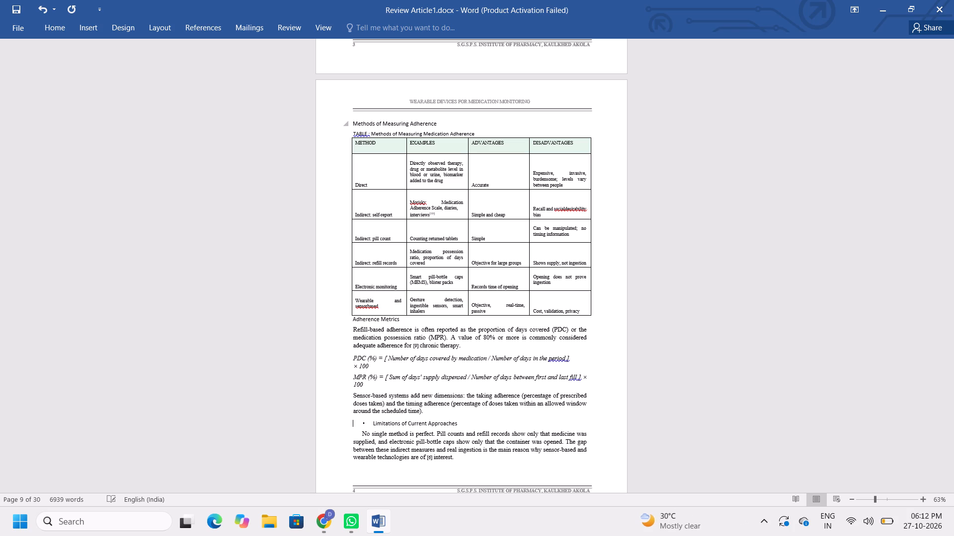
pyautogui.press('Down')
pyautogui.press('Up')
pyautogui.press('Right')
pyautogui.press('Right')
pyautogui.press('Right')
pyautogui.press('Right')
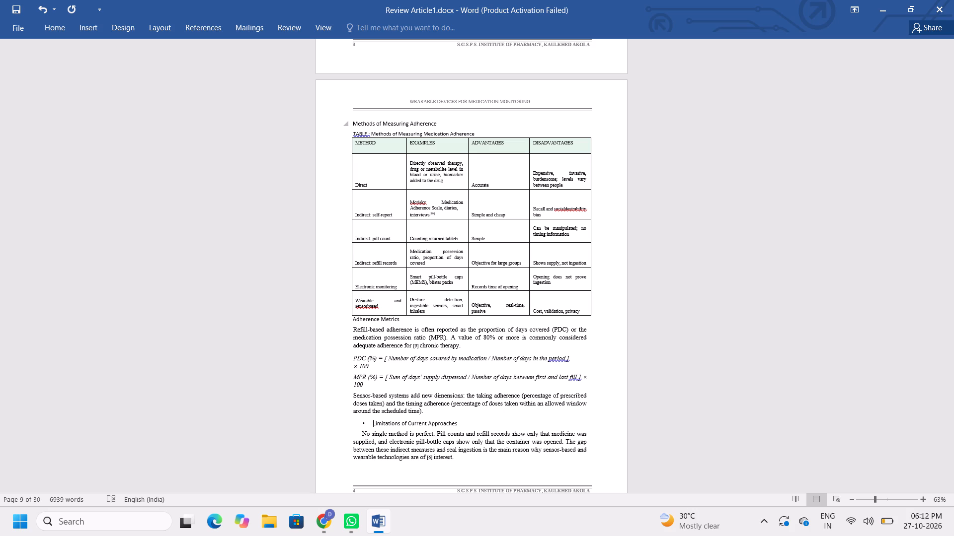
pyautogui.press('BackSpace')
pyautogui.press('BackSpace')
pyautogui.press('BackSpace')
pyautogui.press('Down')
pyautogui.press('BackSpace')
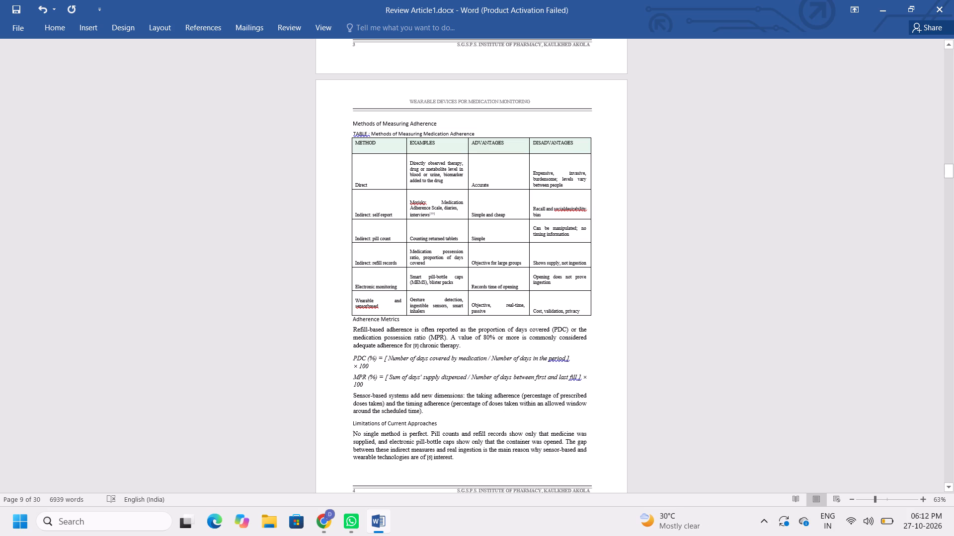
# Remove the first-line indent from the paragraph under 2.1 Evolution of Wearable Devices.
pyautogui.tripleClick(947, 488)
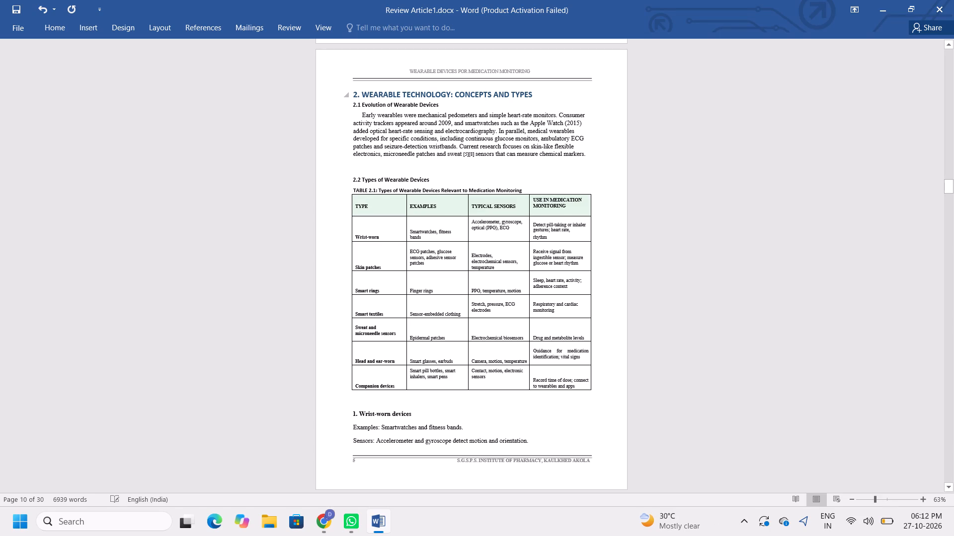
pyautogui.click(360, 118)
pyautogui.press('BackSpace')
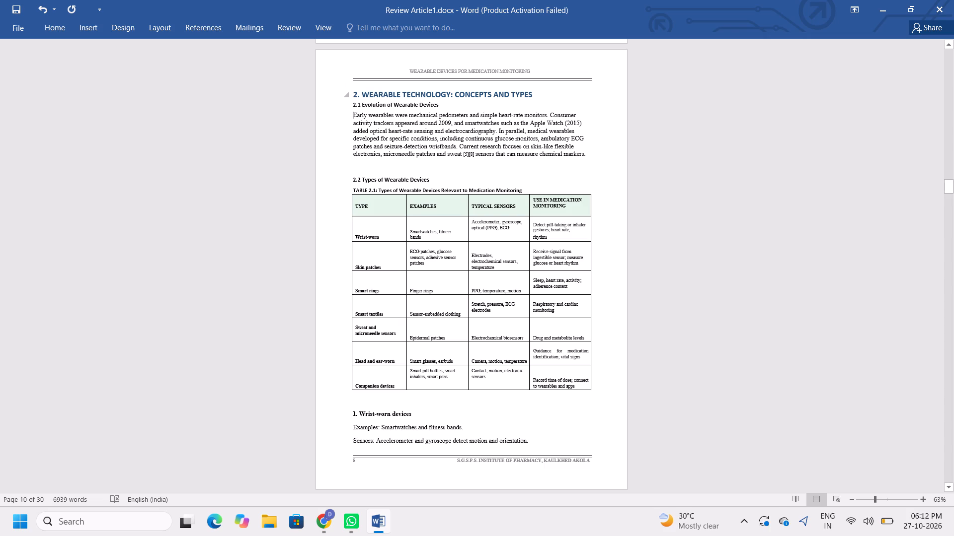
# Justify and unbold the page content from the 2. Wearable Technology heading through the wrist-worn devices Sensors line, including the table.
pyautogui.moveTo(351, 85); pyautogui.dragTo(536, 447)
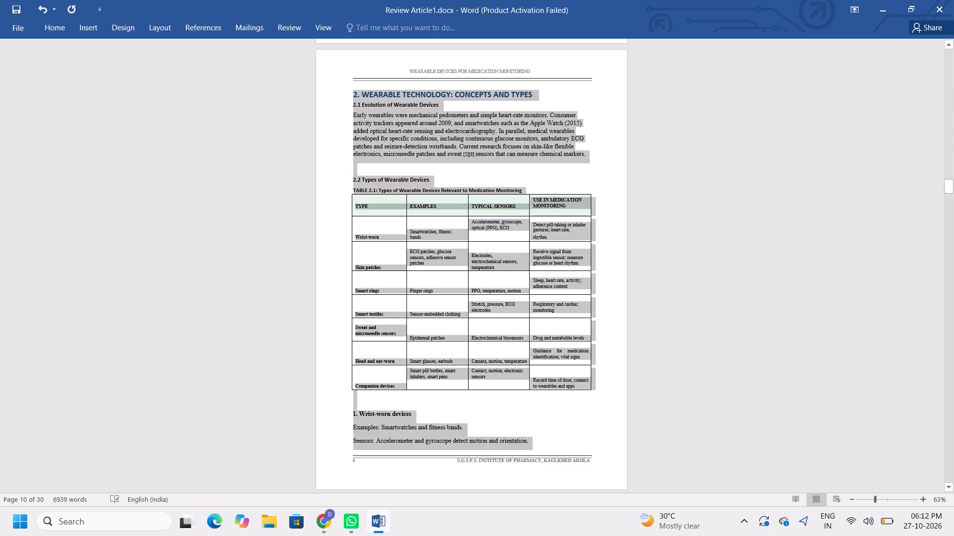
pyautogui.moveTo(536, 447); pyautogui.dragTo(538, 450)
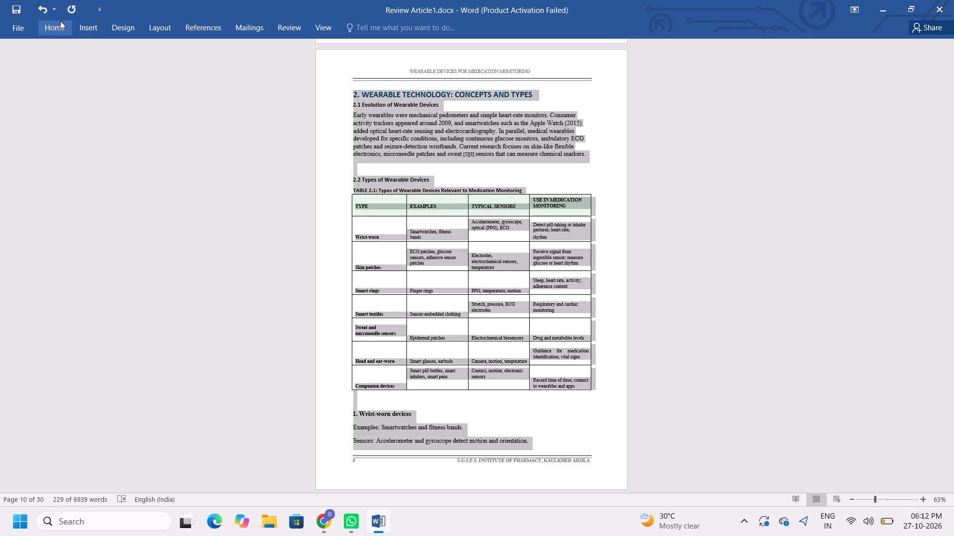
pyautogui.click(60, 21)
pyautogui.click(289, 70)
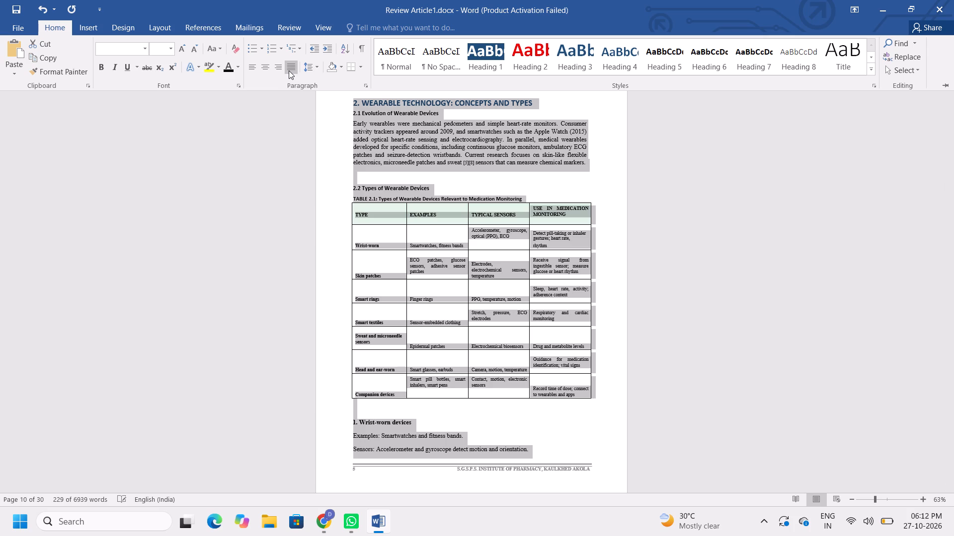
pyautogui.click(273, 272)
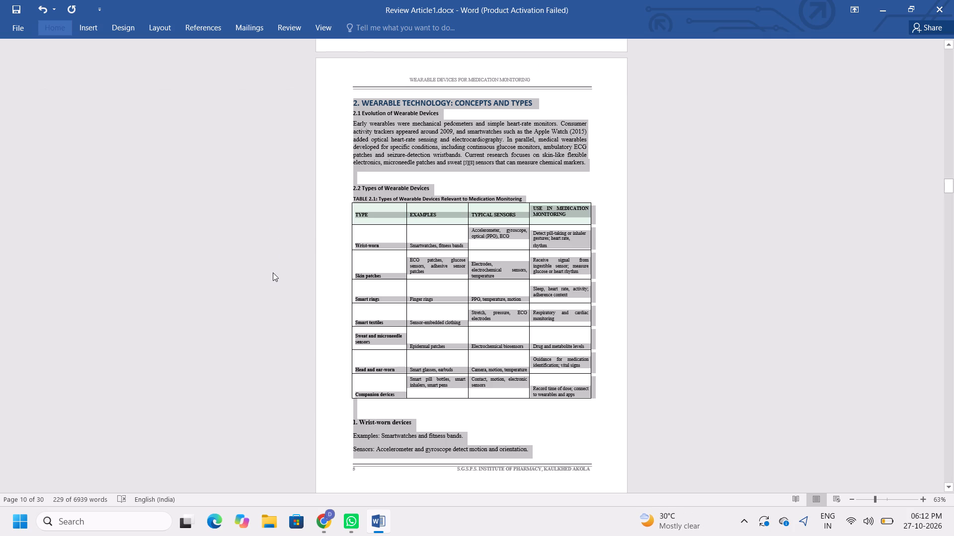
pyautogui.click(54, 22)
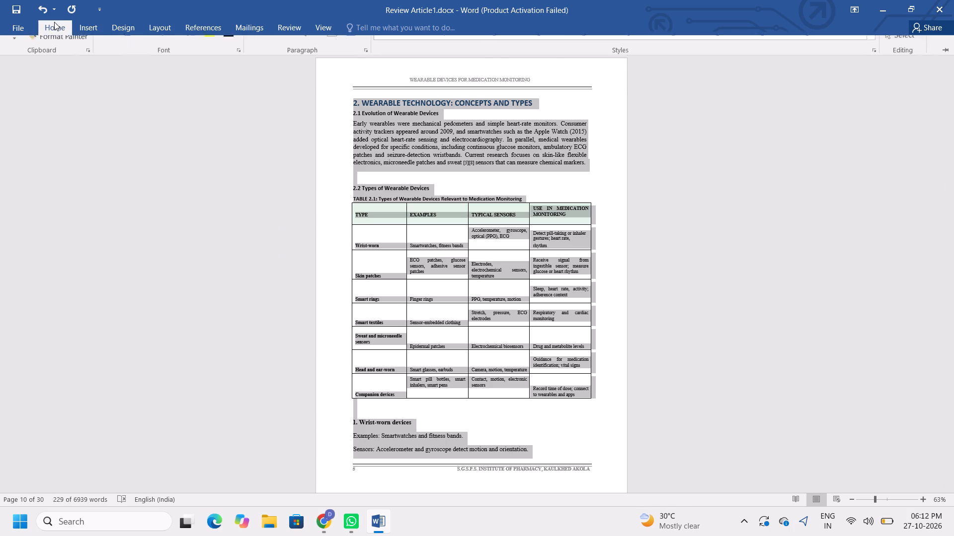
pyautogui.click(103, 64)
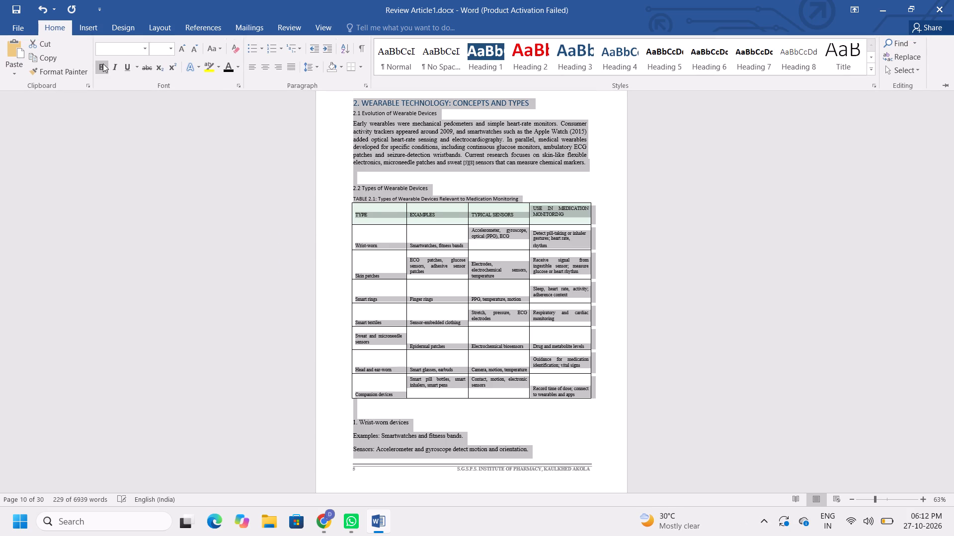
# Review the cleaned-up formatting of the pages from 1. Introduction through section 2. Wearable Technology: Concepts and Types.
pyautogui.click(173, 341)
pyautogui.click(173, 341)
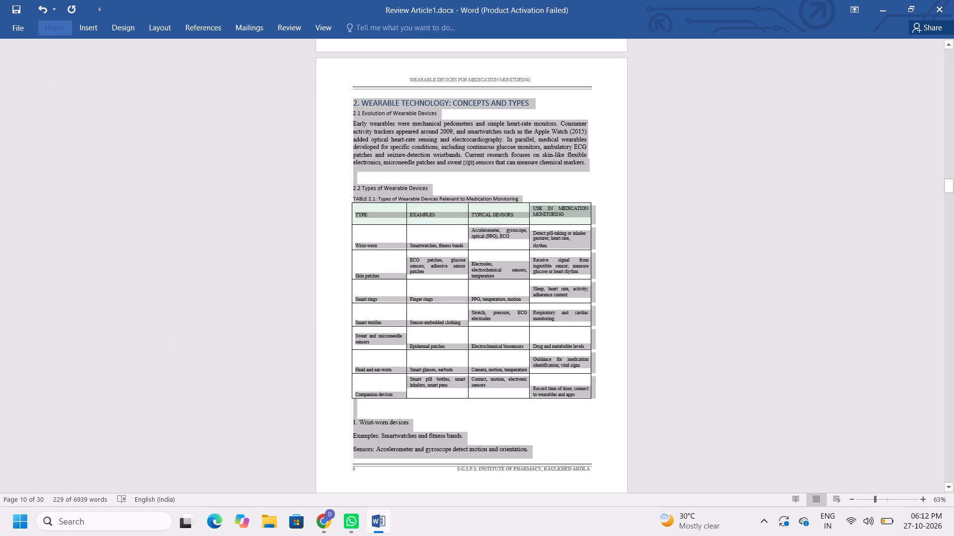
pyautogui.tripleClick(947, 43)
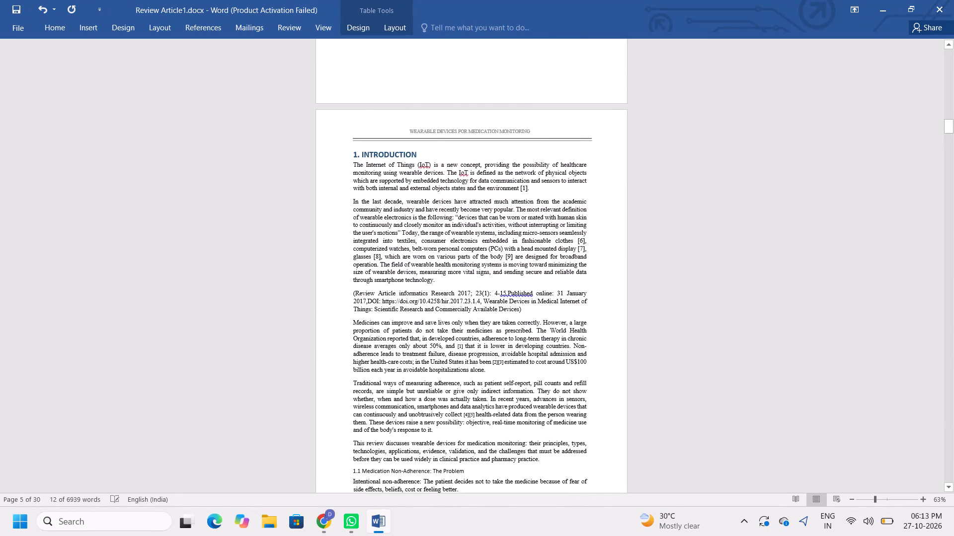
pyautogui.click(950, 486)
pyautogui.moveTo(950, 486); pyautogui.dragTo(952, 485)
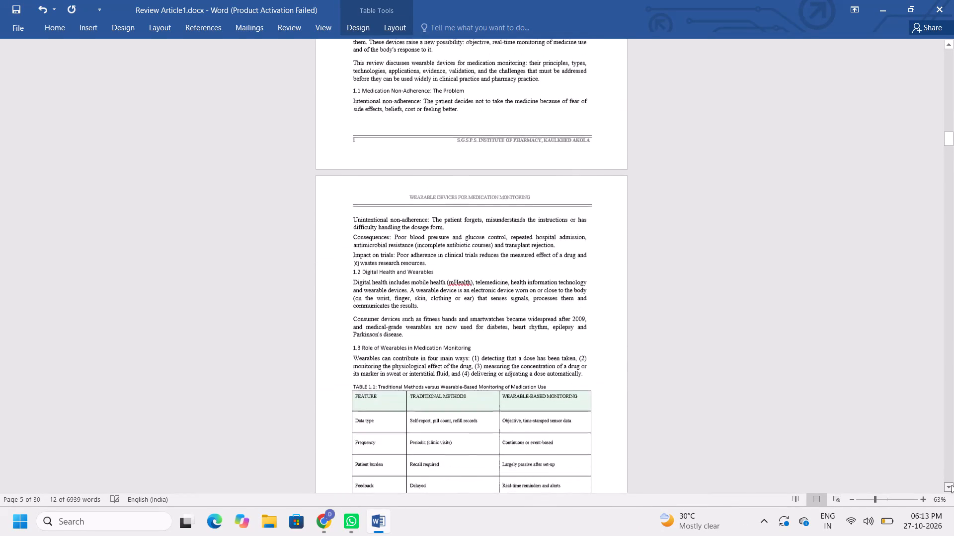
pyautogui.moveTo(952, 485); pyautogui.dragTo(951, 484)
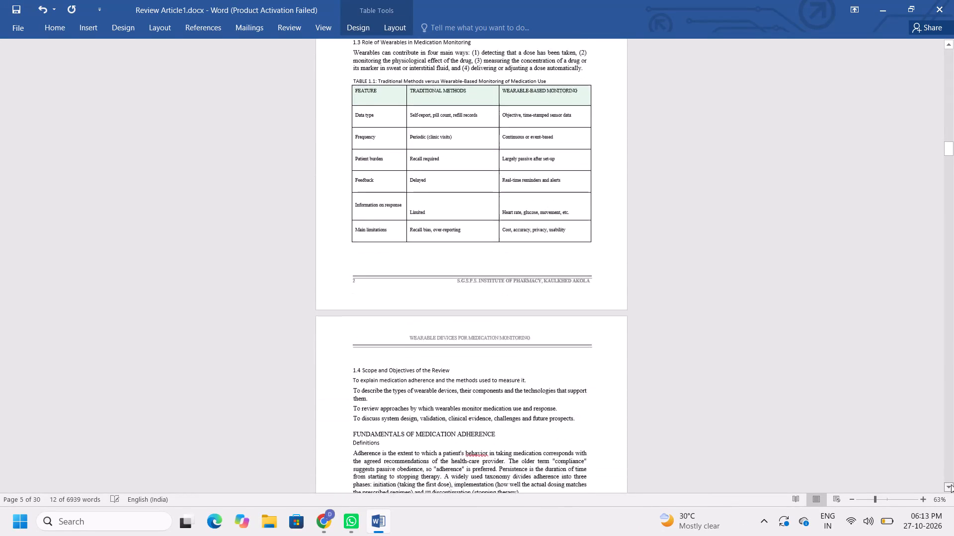
pyautogui.moveTo(951, 484); pyautogui.dragTo(952, 487)
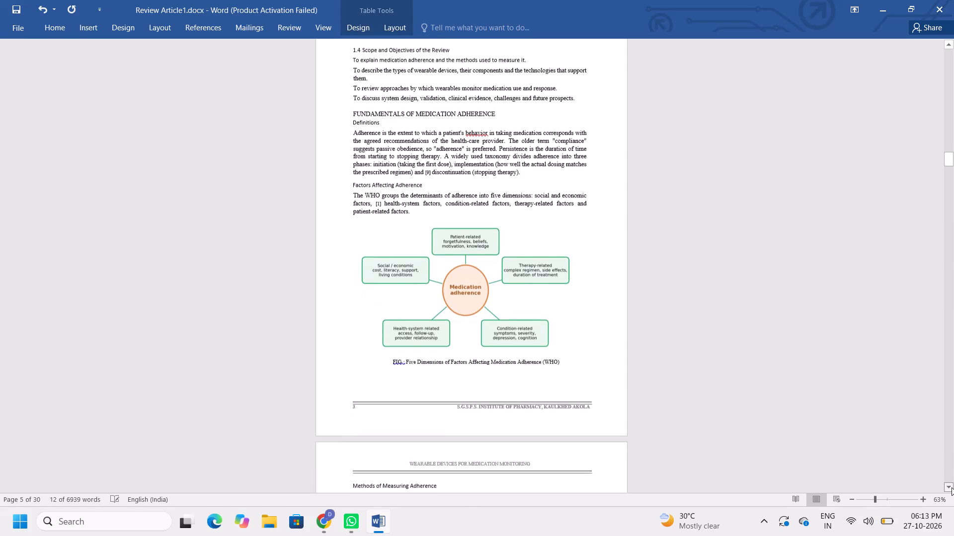
pyautogui.moveTo(952, 487); pyautogui.dragTo(952, 490)
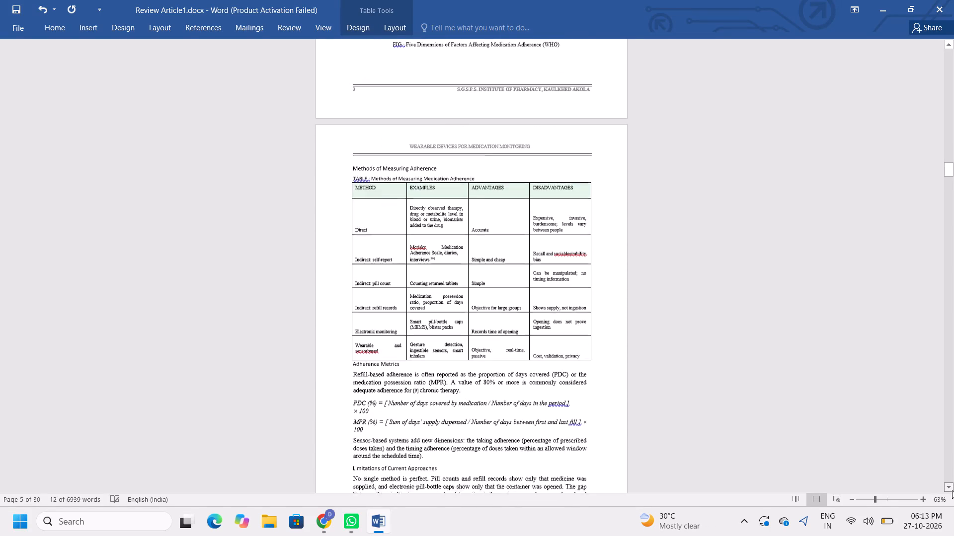
pyautogui.moveTo(952, 490); pyautogui.dragTo(953, 489)
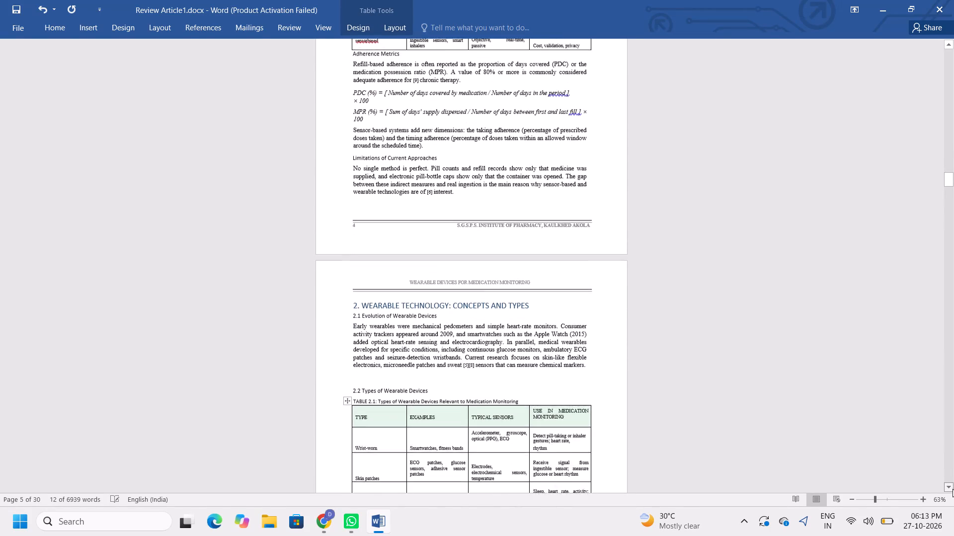
pyautogui.moveTo(953, 489); pyautogui.dragTo(842, 162)
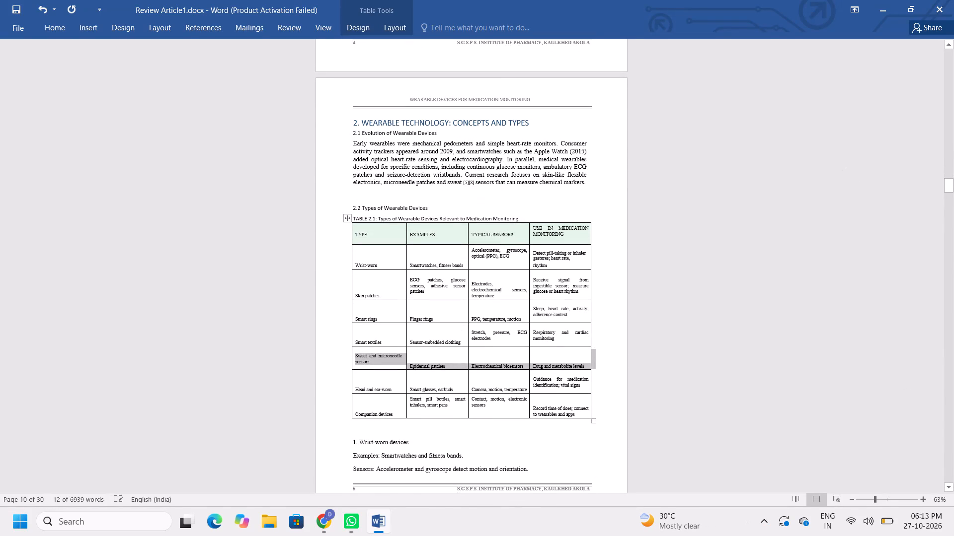
# Make the heading 2. Wearable Technology: Concepts and Types bold.
pyautogui.moveTo(534, 121); pyautogui.dragTo(390, 137)
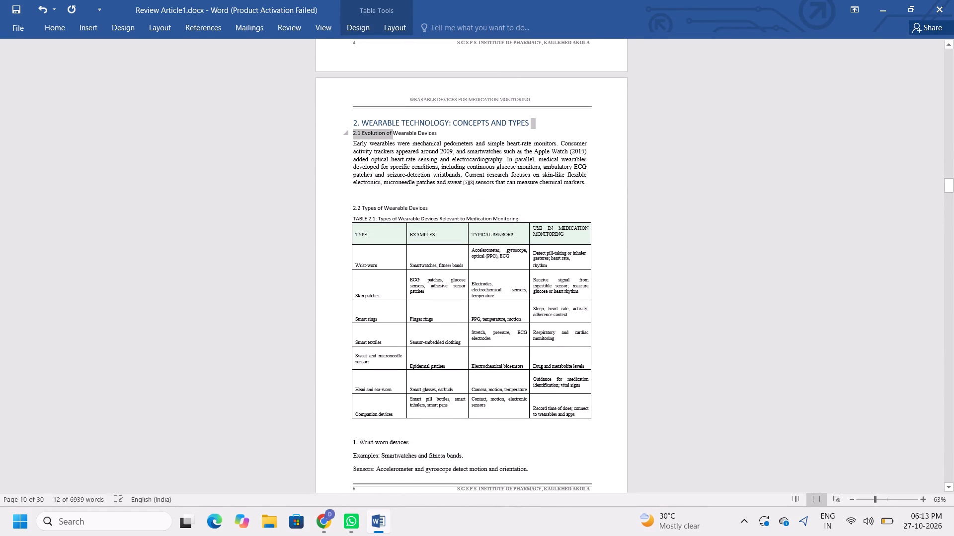
pyautogui.moveTo(390, 137); pyautogui.dragTo(338, 105)
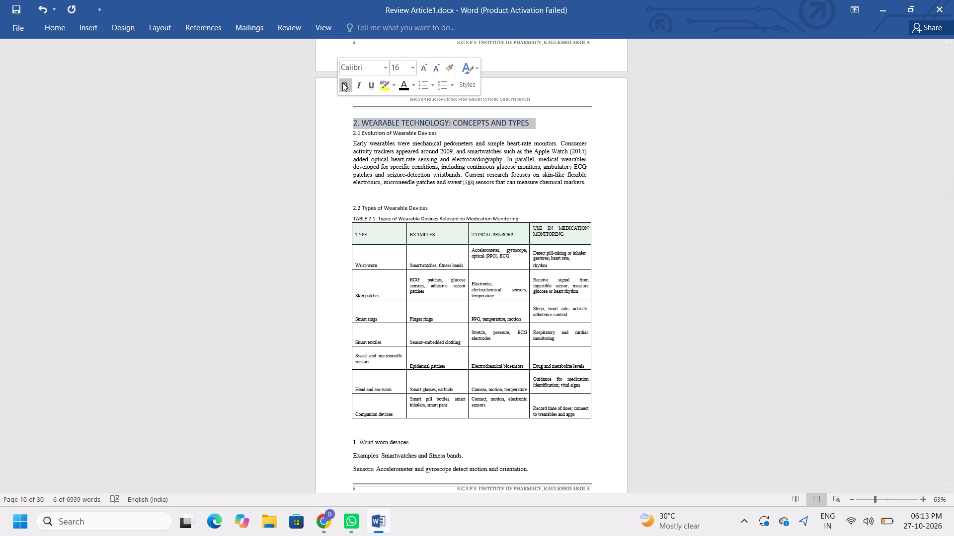
pyautogui.click(342, 82)
pyautogui.click(280, 275)
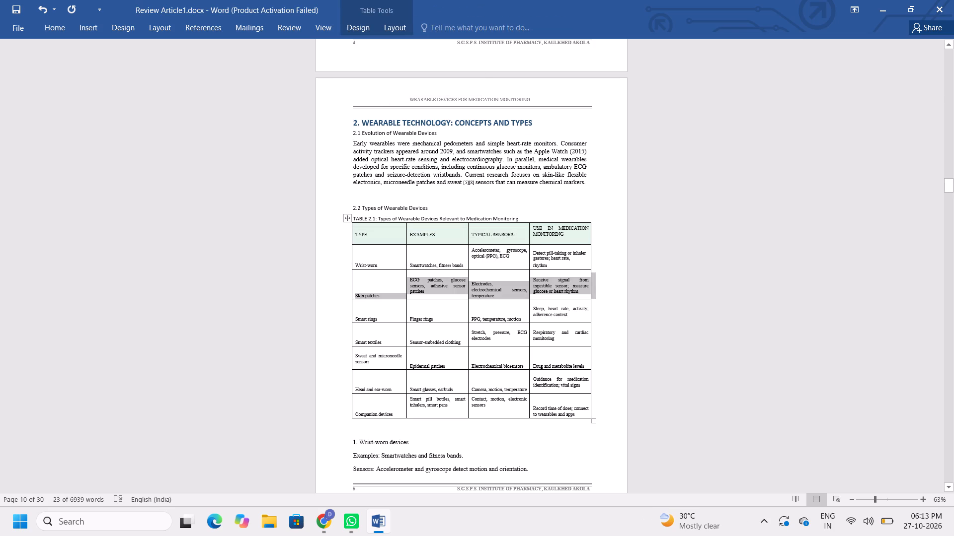
# Unbold and justify the device descriptions from the Optical (PPG) sensors line through the sweat and microneedle Sensors paragraph.
pyautogui.tripleClick(949, 485)
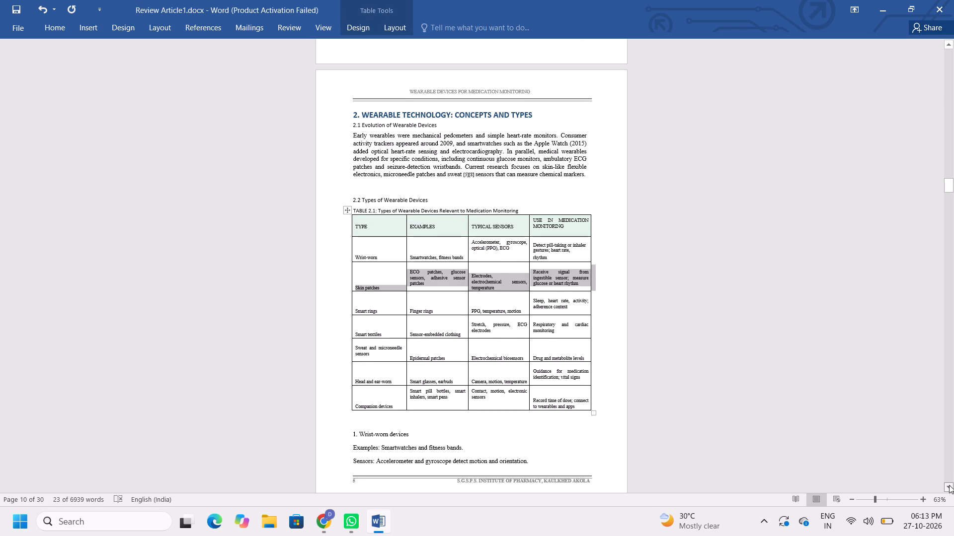
pyautogui.tripleClick(949, 485)
pyautogui.tripleClick(949, 485)
pyautogui.click(949, 485)
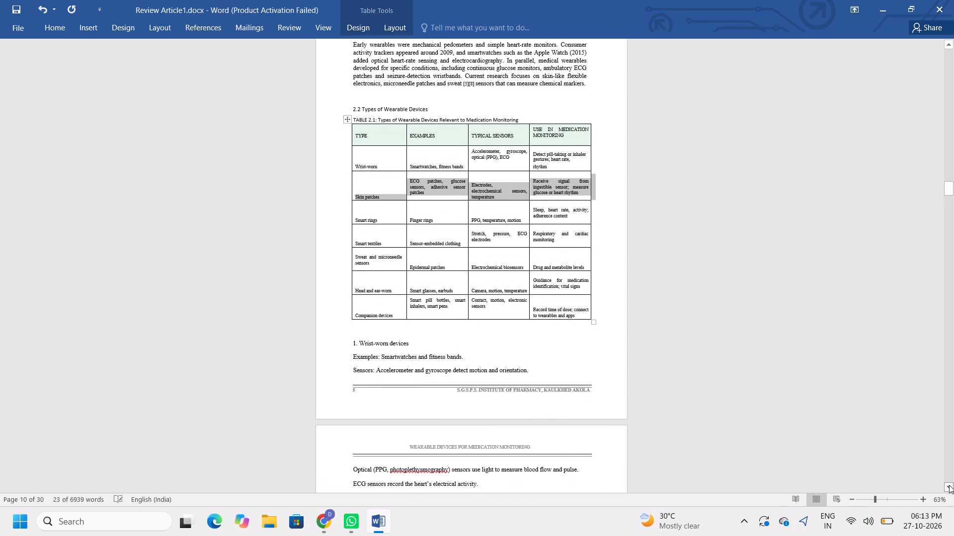
pyautogui.tripleClick(949, 485)
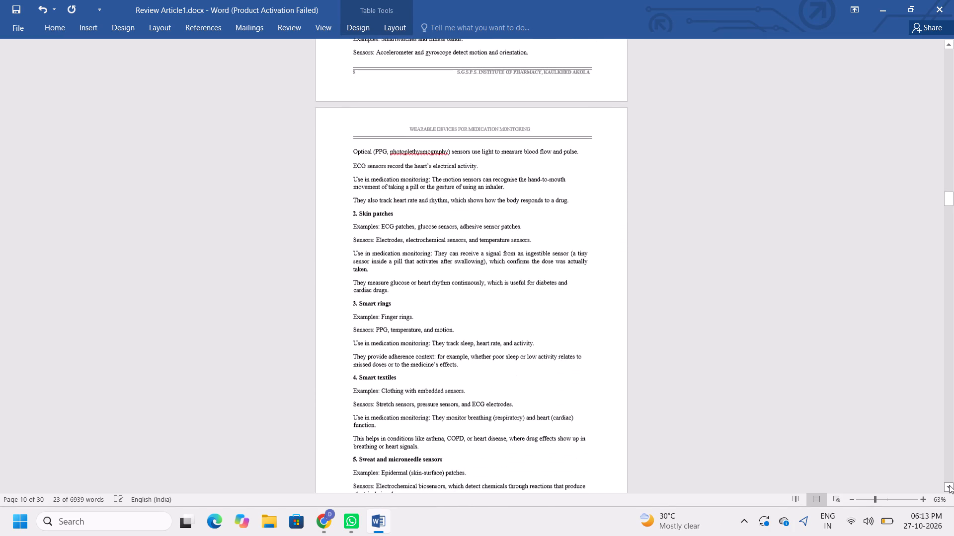
pyautogui.tripleClick(949, 485)
pyautogui.click(949, 485)
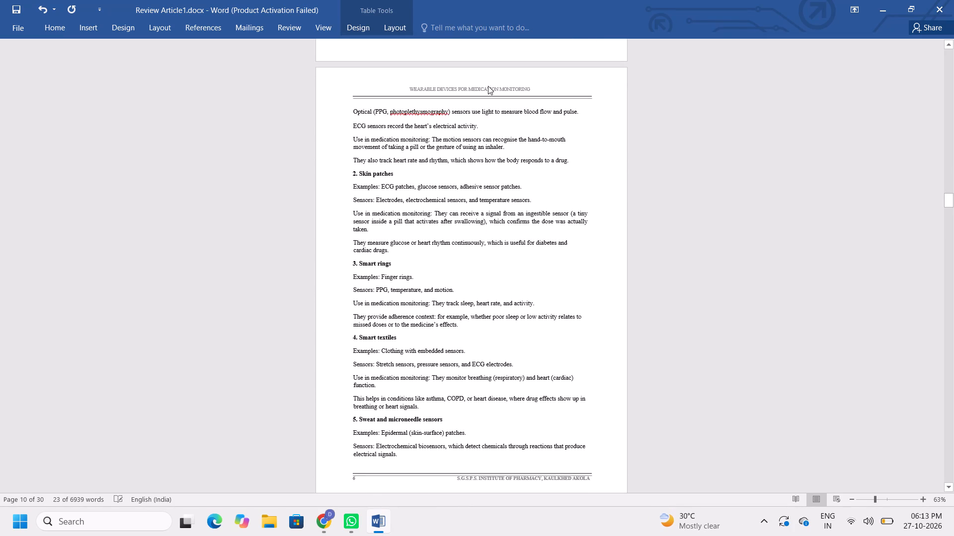
pyautogui.moveTo(350, 110); pyautogui.dragTo(423, 249)
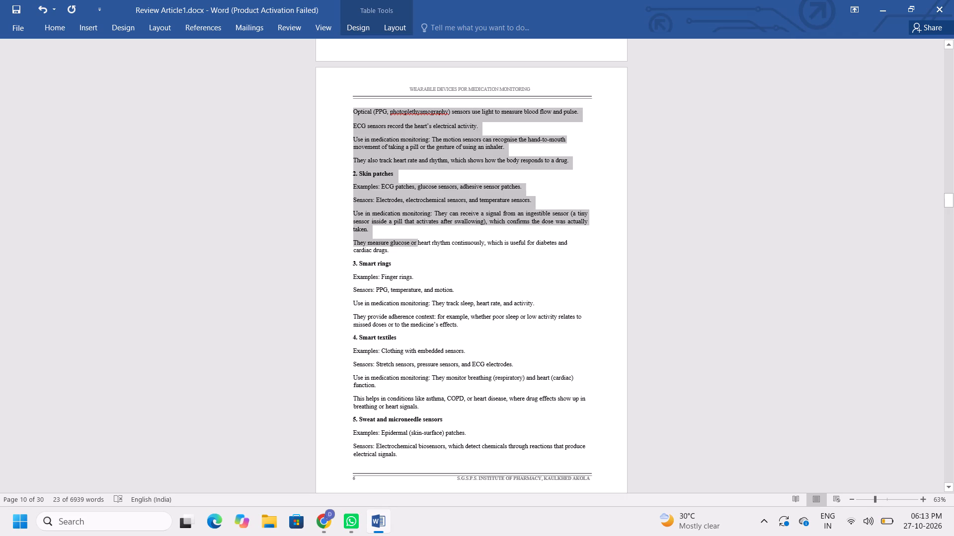
pyautogui.moveTo(423, 249); pyautogui.dragTo(498, 465)
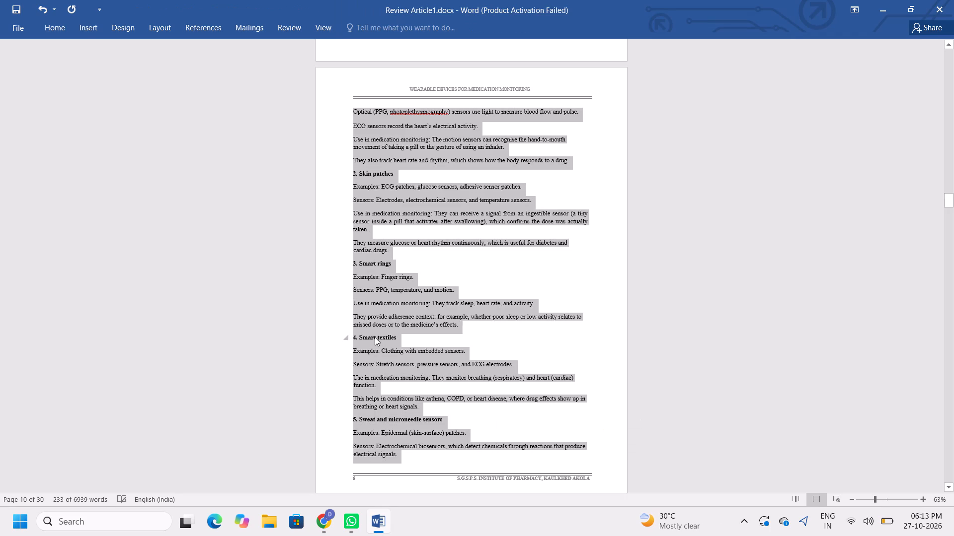
pyautogui.click(59, 25)
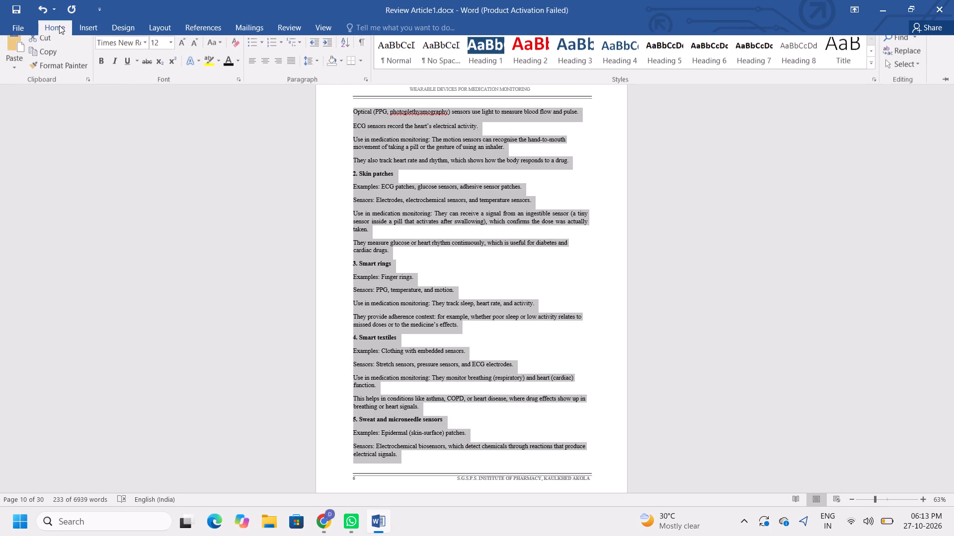
pyautogui.click(98, 65)
pyautogui.click(98, 65)
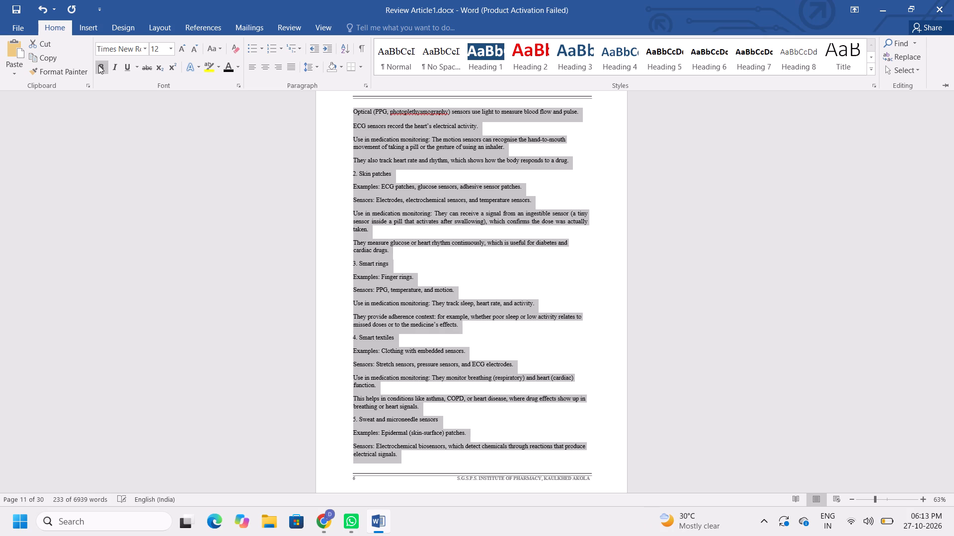
pyautogui.click(287, 67)
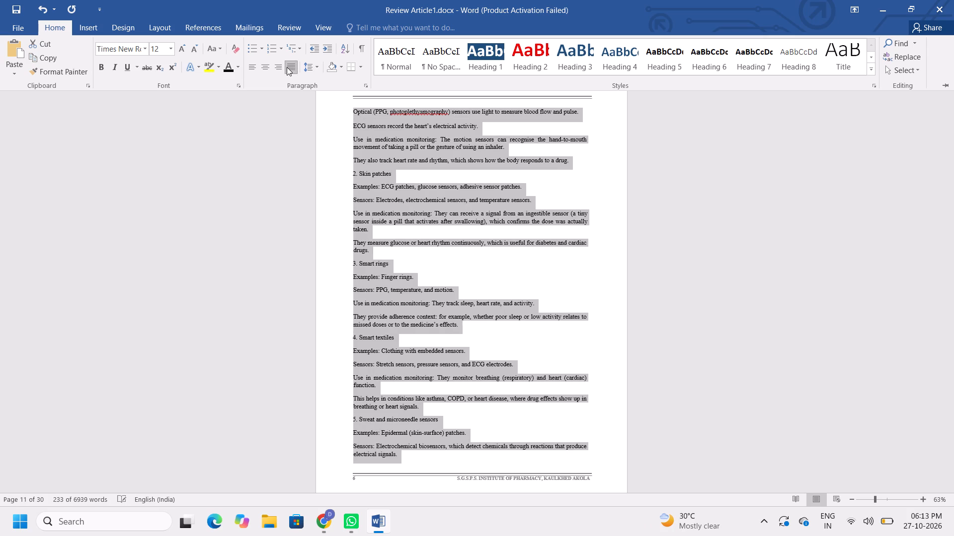
pyautogui.click(287, 67)
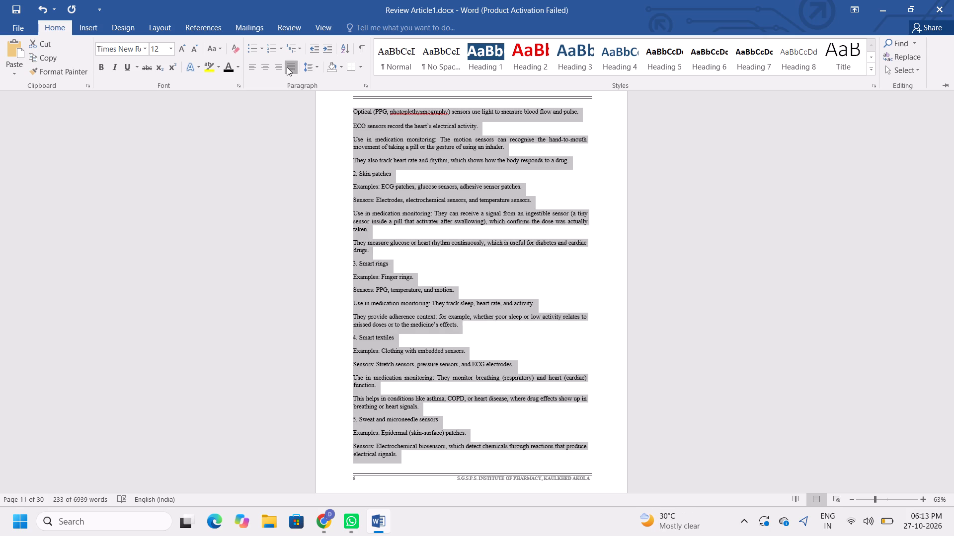
pyautogui.click(287, 67)
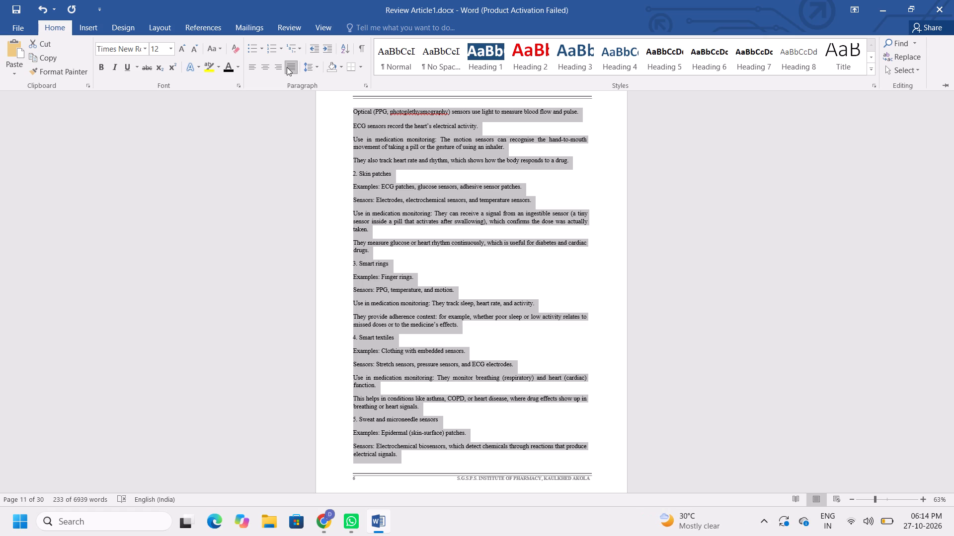
# Set 1.5 line spacing on the same device descriptions, keeping them justified.
pyautogui.click(319, 68)
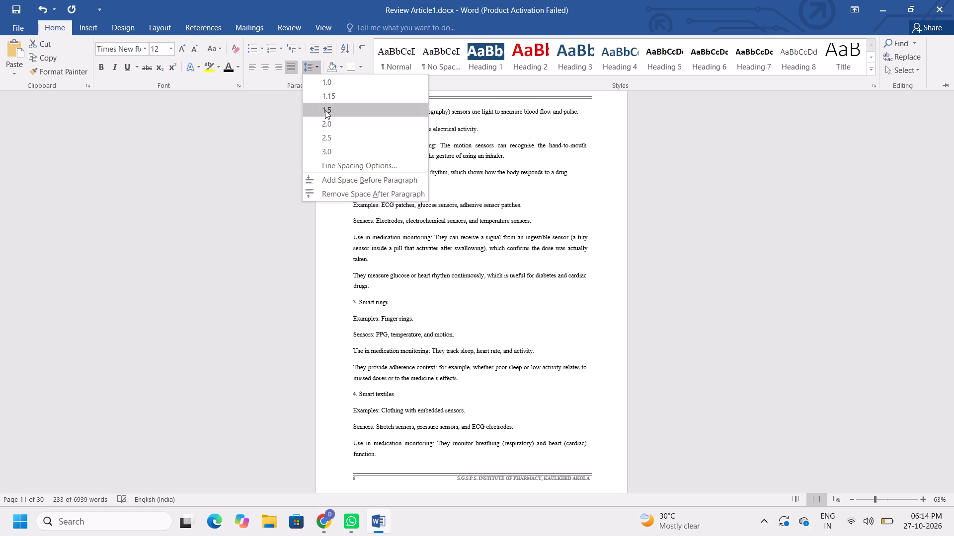
pyautogui.click(325, 110)
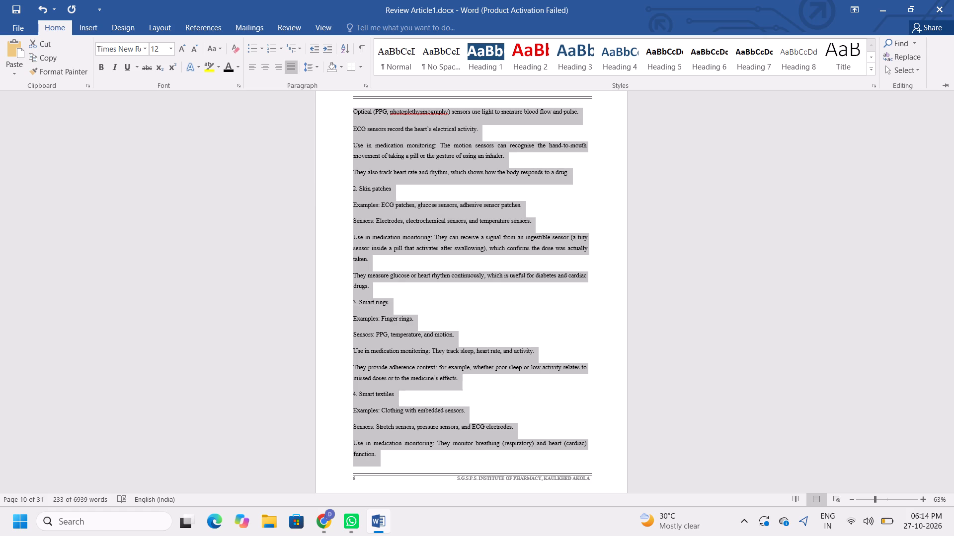
pyautogui.click(290, 67)
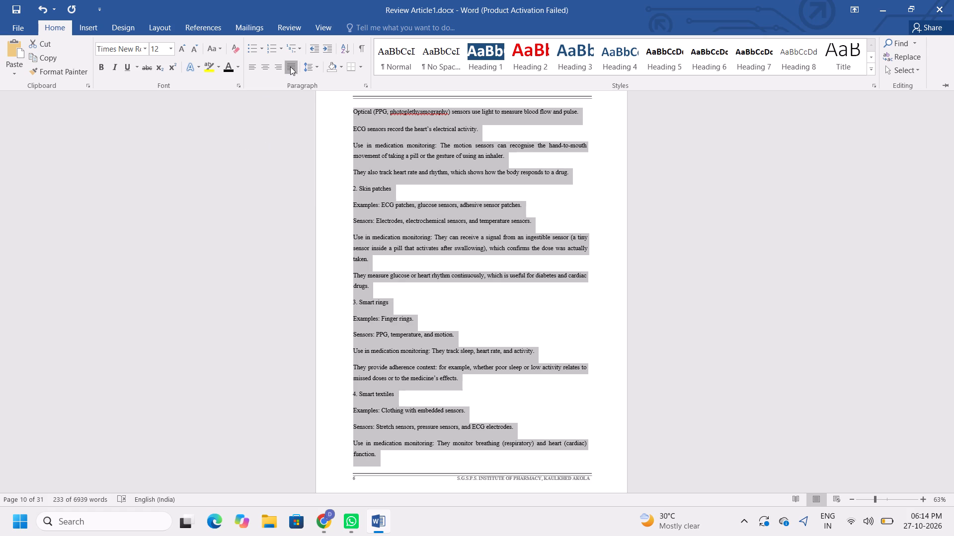
pyautogui.click(290, 67)
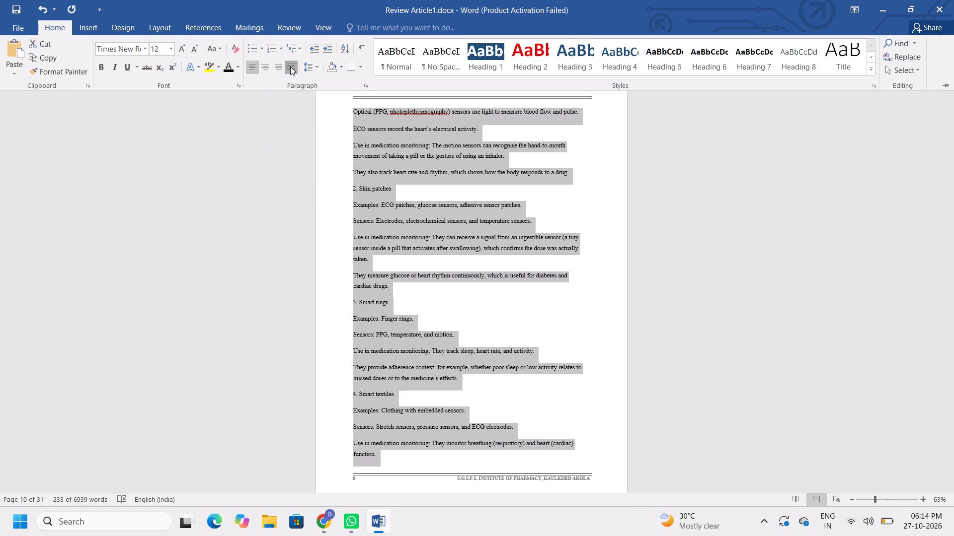
pyautogui.click(290, 67)
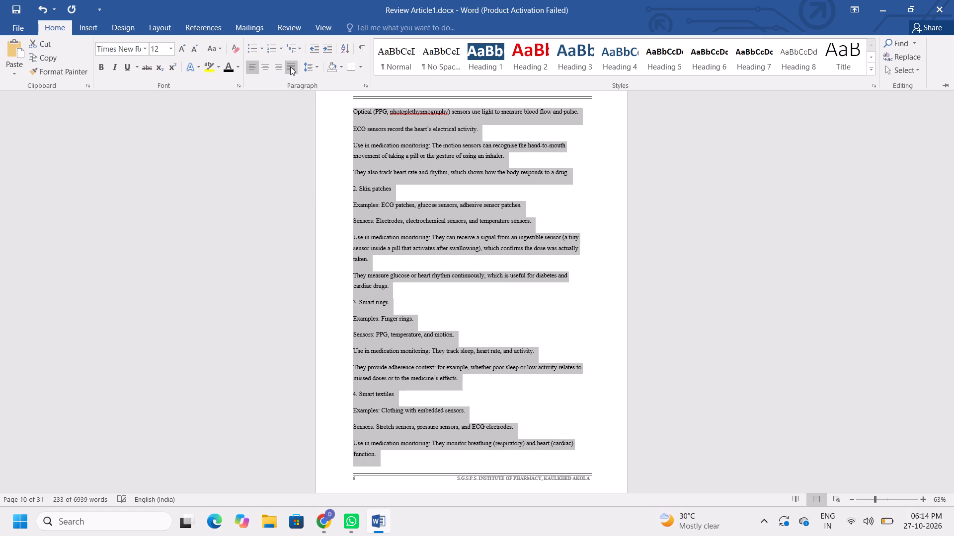
pyautogui.click(290, 67)
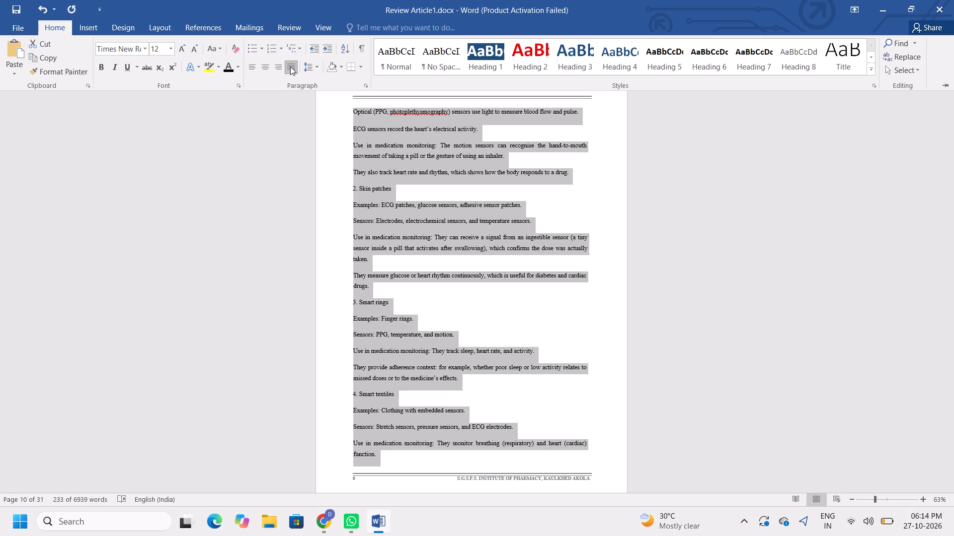
pyautogui.click(206, 188)
pyautogui.click(662, 213)
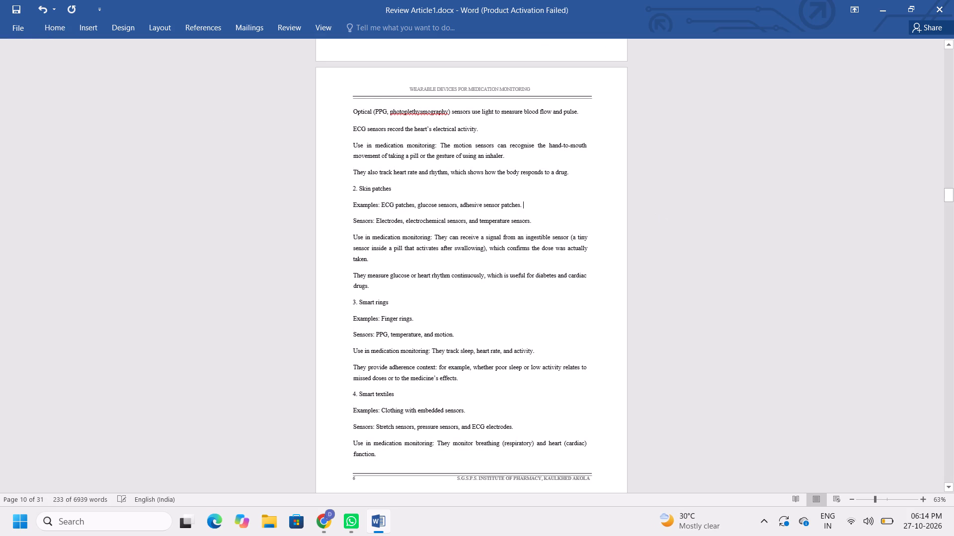
# Remove bold from the text running from the last Smart textiles paragraph through the end of 7. Companion devices.
pyautogui.tripleClick(947, 484)
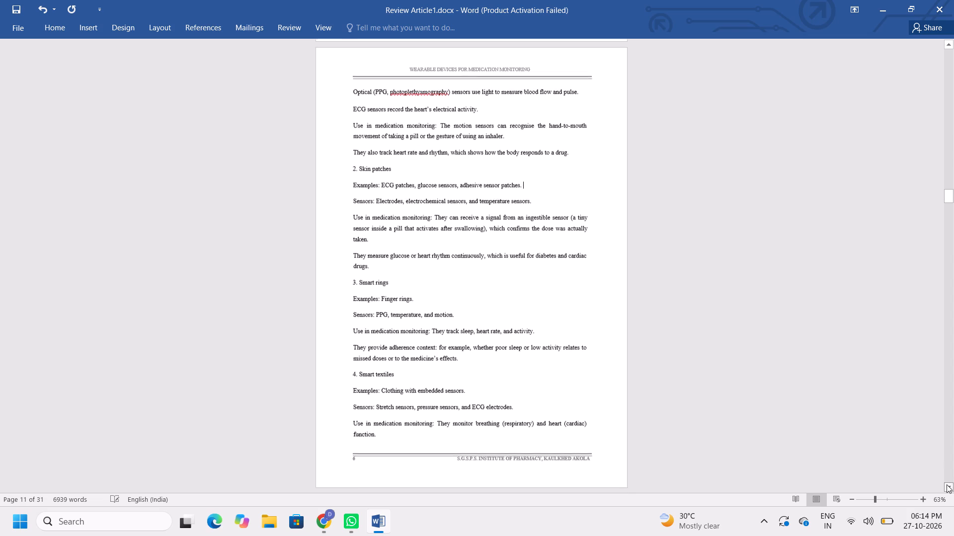
pyautogui.tripleClick(947, 484)
pyautogui.click(947, 484)
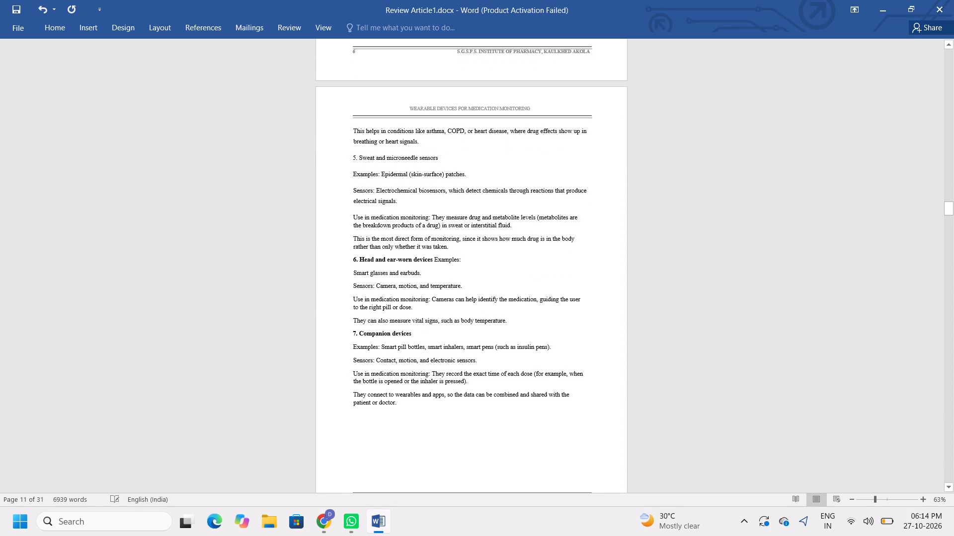
pyautogui.scroll(-1, 357, 126)
pyautogui.moveTo(349, 130); pyautogui.dragTo(401, 239)
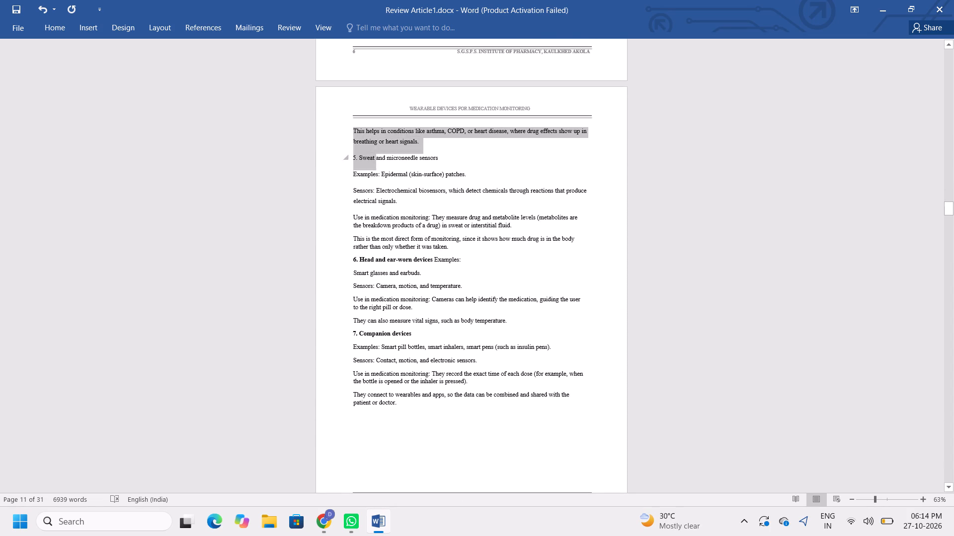
pyautogui.moveTo(401, 239); pyautogui.dragTo(433, 402)
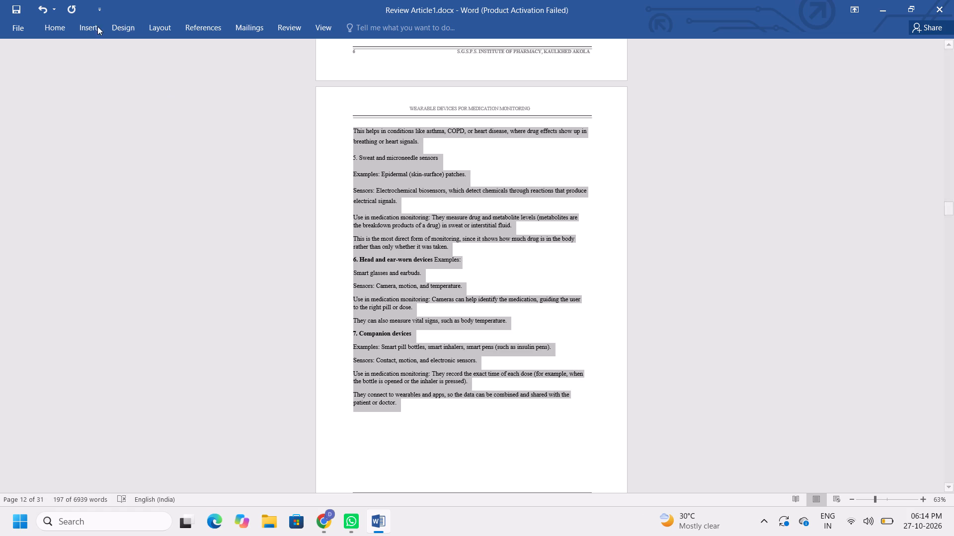
pyautogui.click(59, 24)
pyautogui.click(96, 69)
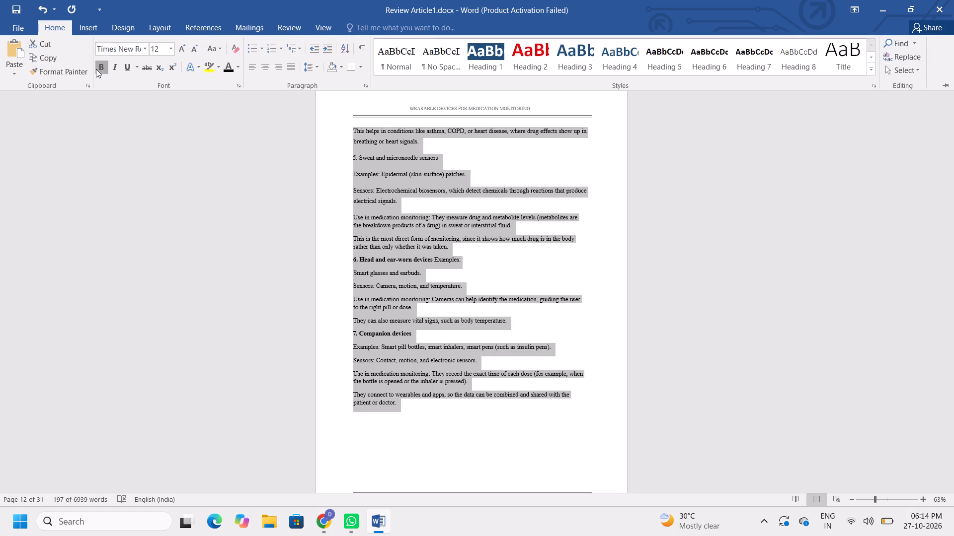
pyautogui.click(96, 69)
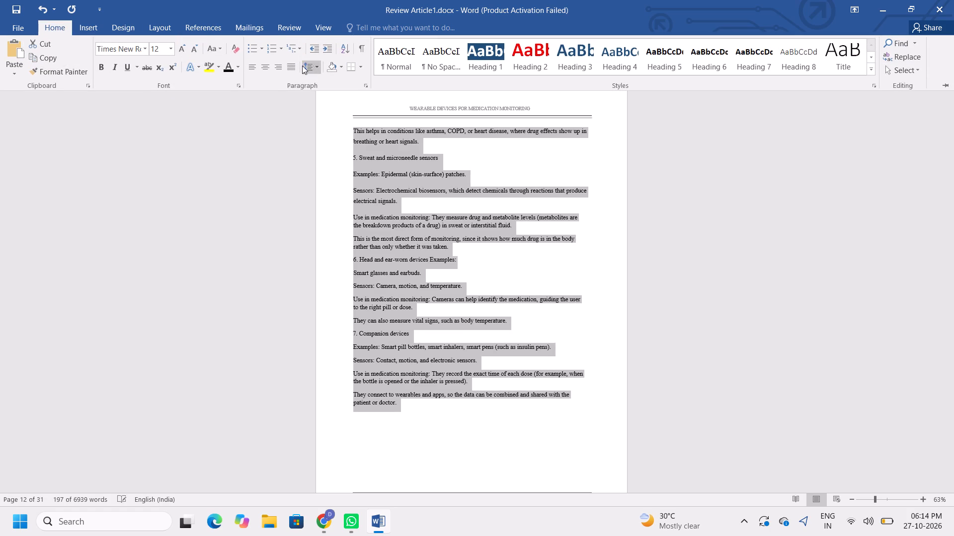
# Justify the selected device descriptions through the end of 7. Companion devices and set their line spacing to 1.5.
pyautogui.click(287, 67)
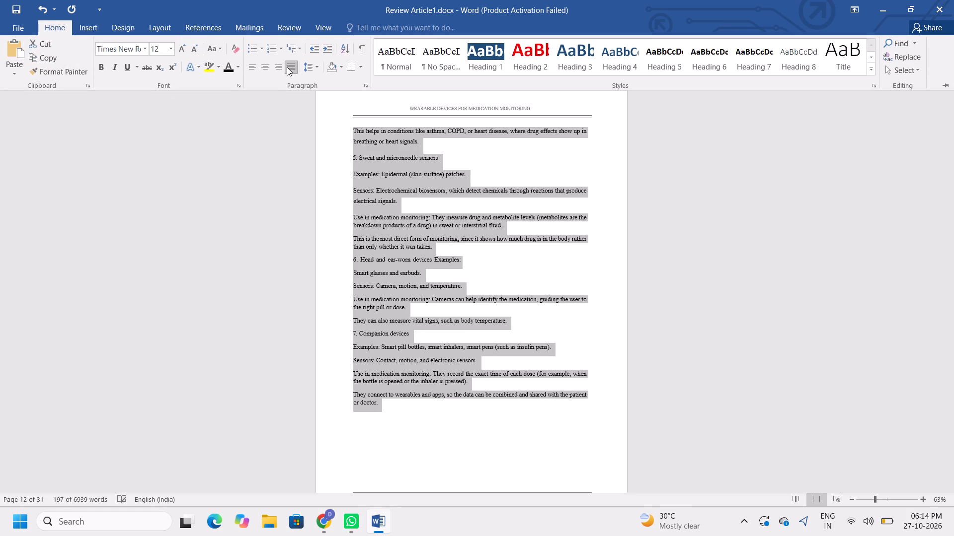
pyautogui.click(314, 66)
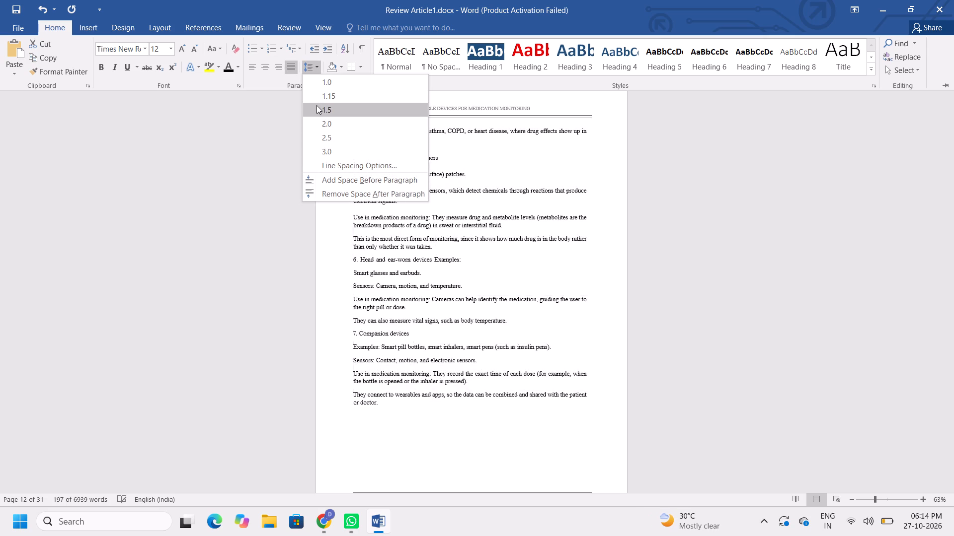
pyautogui.click(317, 107)
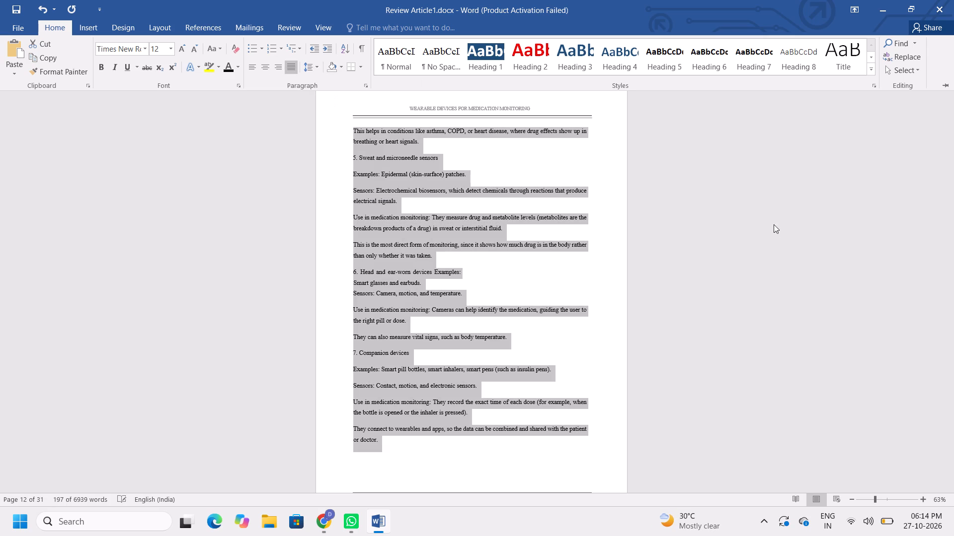
pyautogui.click(755, 226)
pyautogui.click(664, 366)
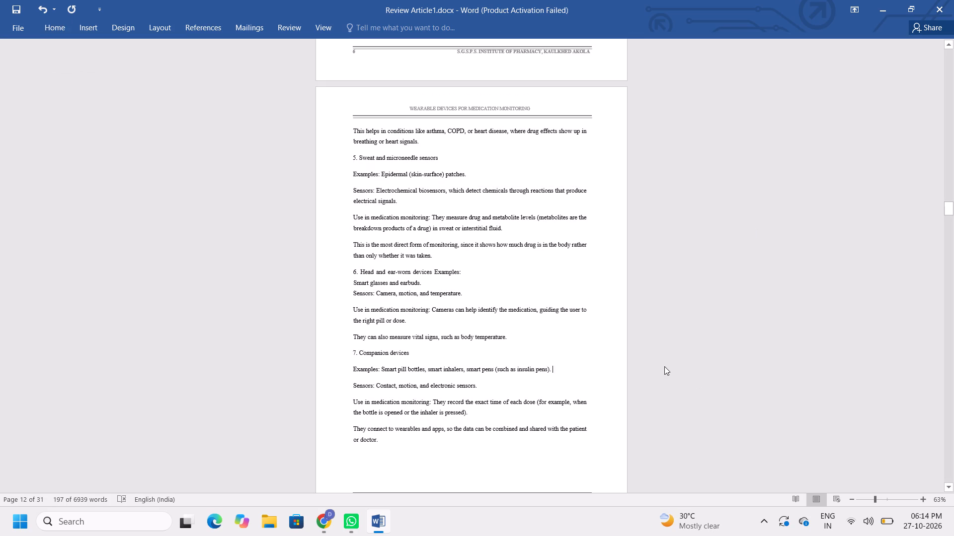
# Remove bold from the content running from the 2.3 Components of a Wearable System heading through Table 2.2's Electrocardiography row.
pyautogui.doubleClick(952, 490)
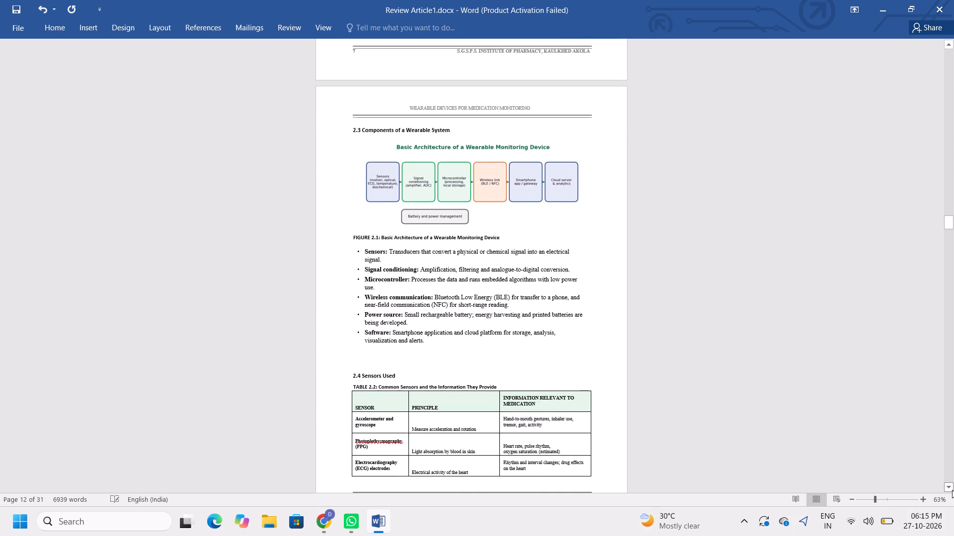
pyautogui.click(952, 490)
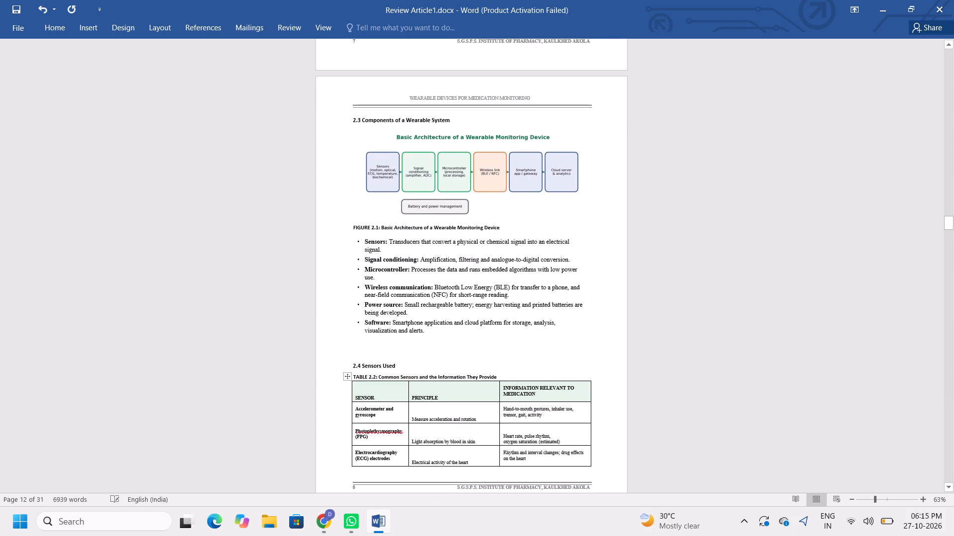
pyautogui.moveTo(348, 112); pyautogui.dragTo(588, 361)
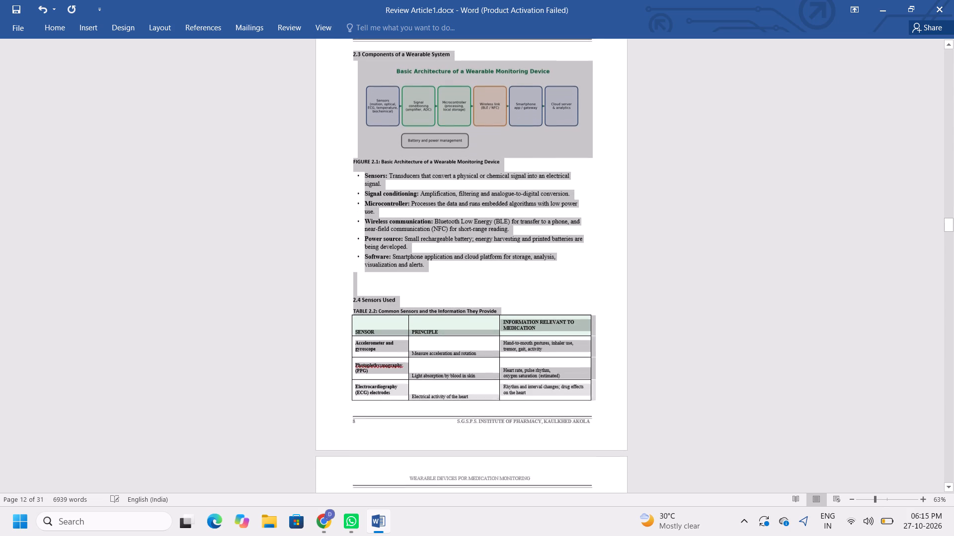
pyautogui.moveTo(588, 361); pyautogui.dragTo(613, 405)
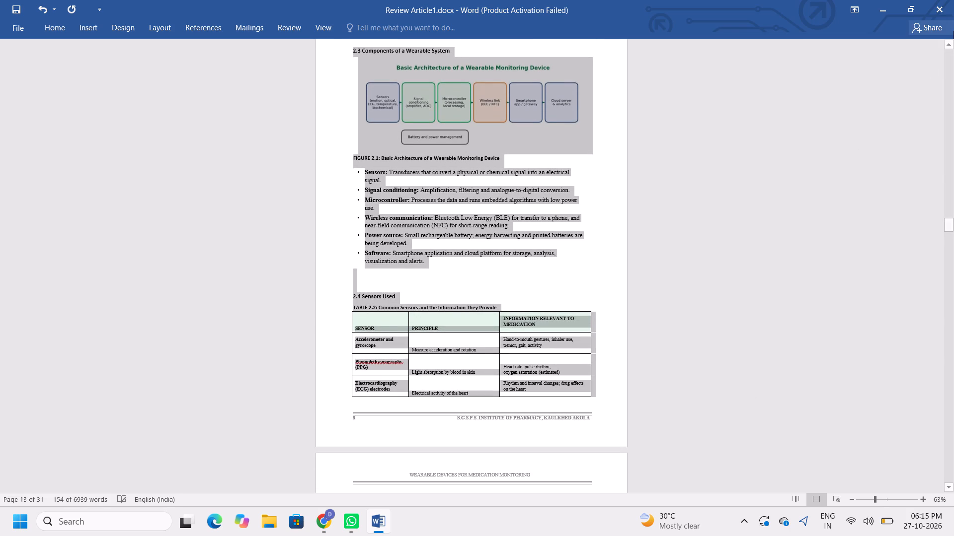
pyautogui.tripleClick(946, 44)
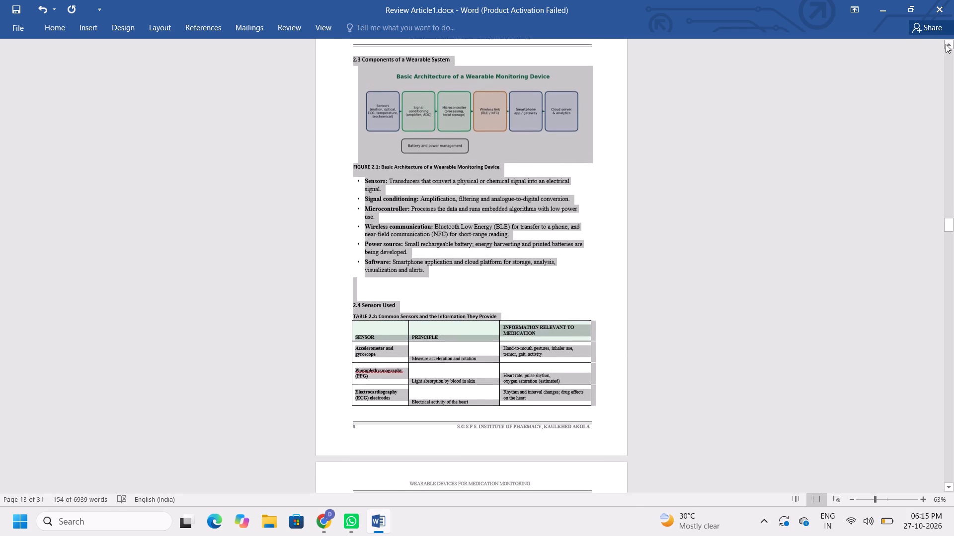
pyautogui.click(946, 44)
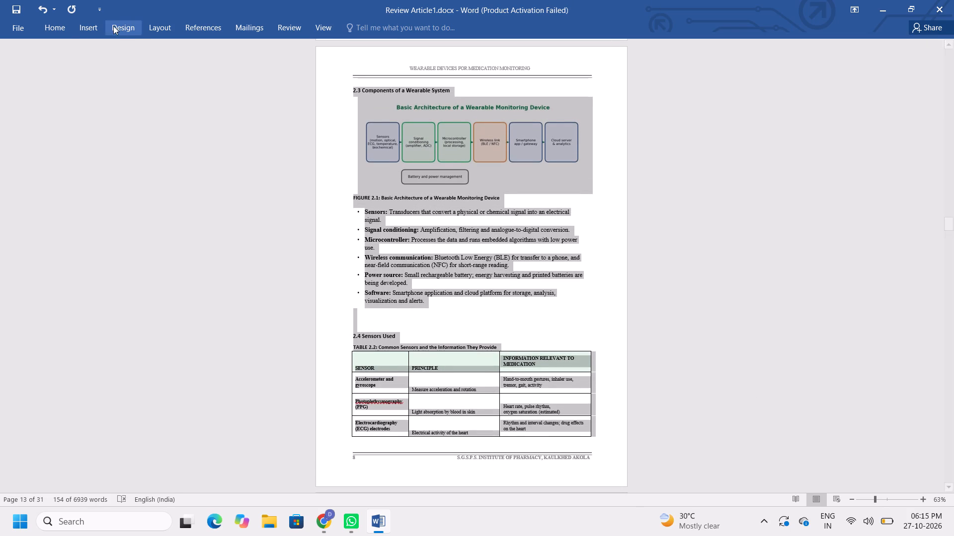
pyautogui.click(62, 30)
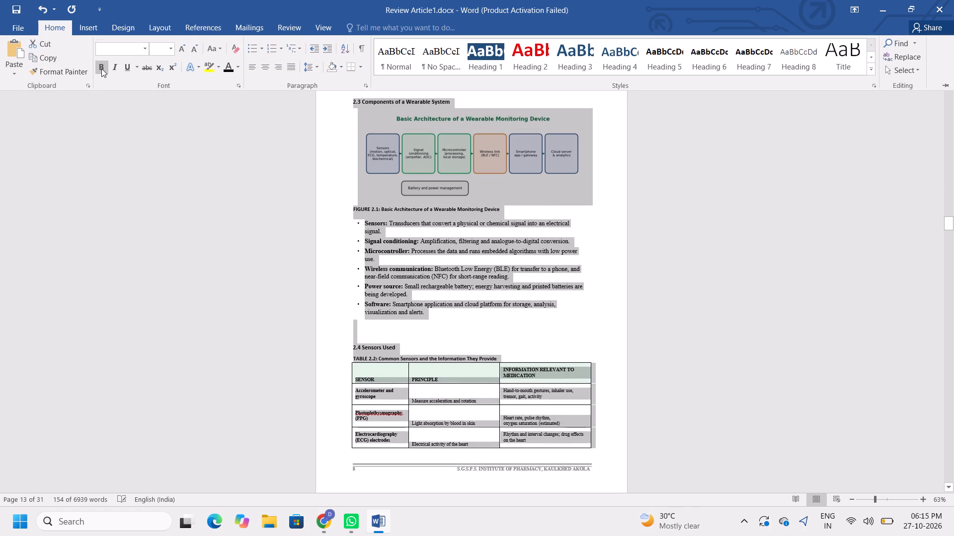
pyautogui.click(101, 68)
pyautogui.click(101, 68)
pyautogui.click(101, 68)
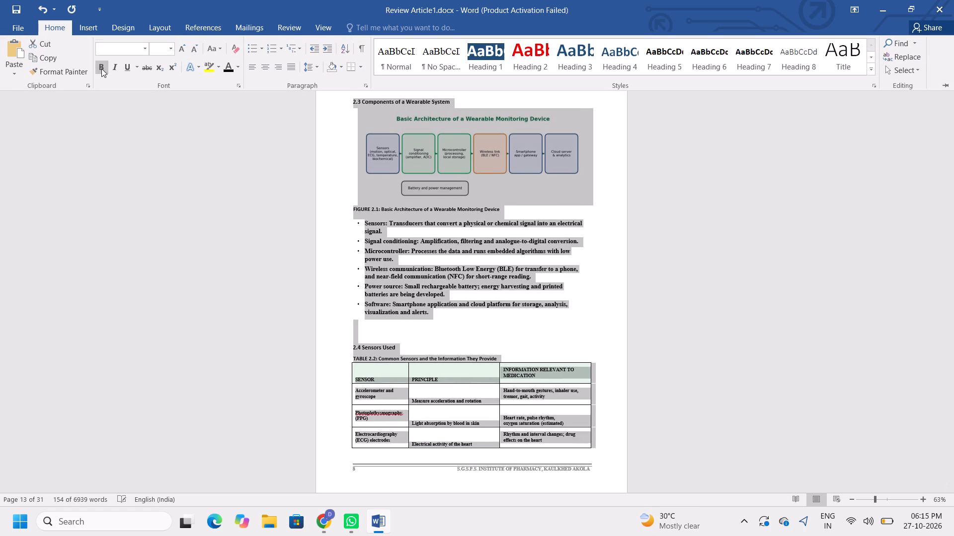
# Justify the same selection from heading 2.3 through the Electrocardiography row and set its line spacing to 1.5.
pyautogui.click(286, 68)
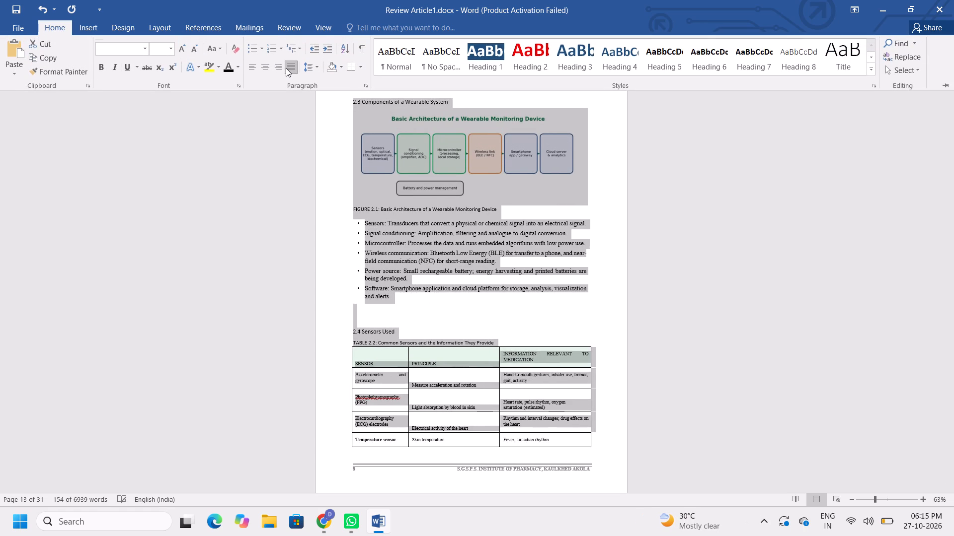
pyautogui.click(317, 68)
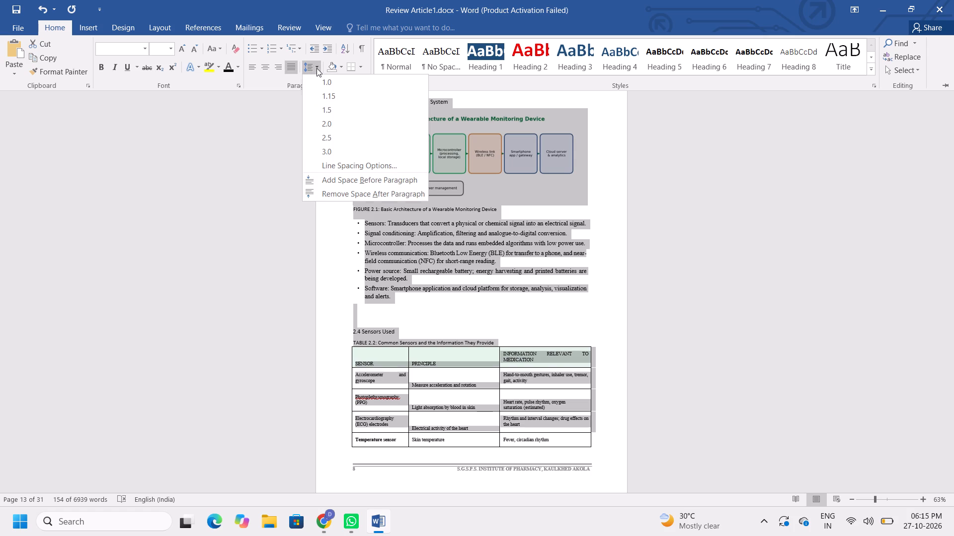
pyautogui.click(322, 112)
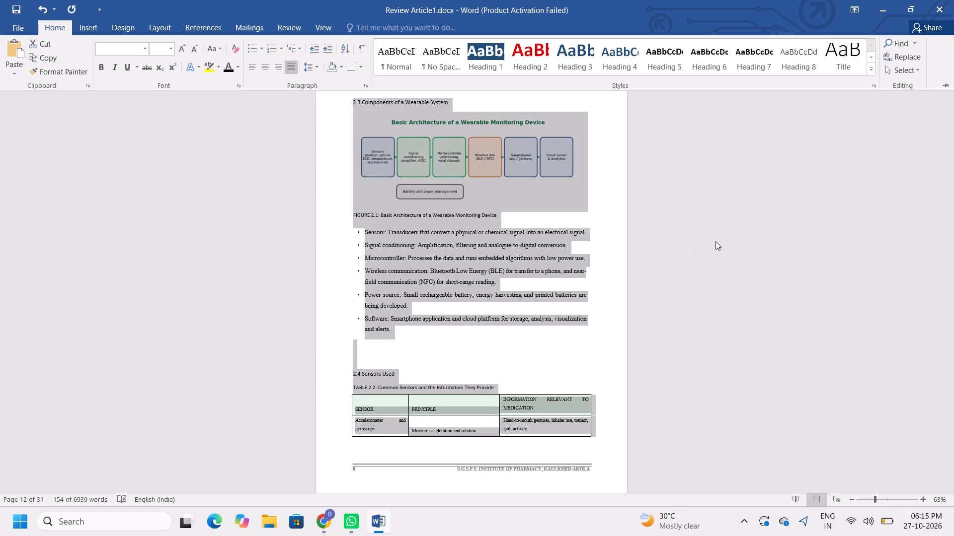
pyautogui.click(715, 241)
pyautogui.click(715, 241)
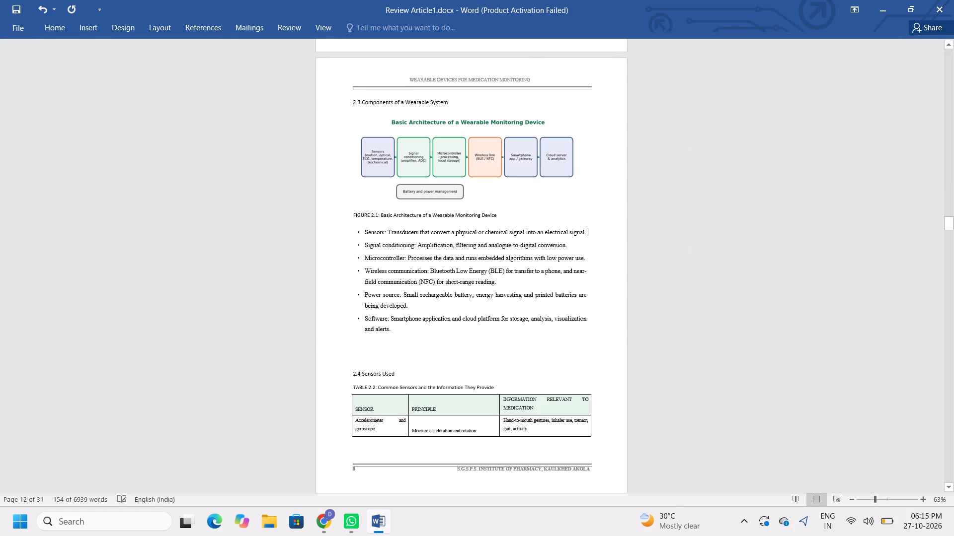
# Remove bold from the continued rows of Table 2.2, from Photoplethysmography through Capacitive and bioimpedance sensors.
pyautogui.tripleClick(950, 488)
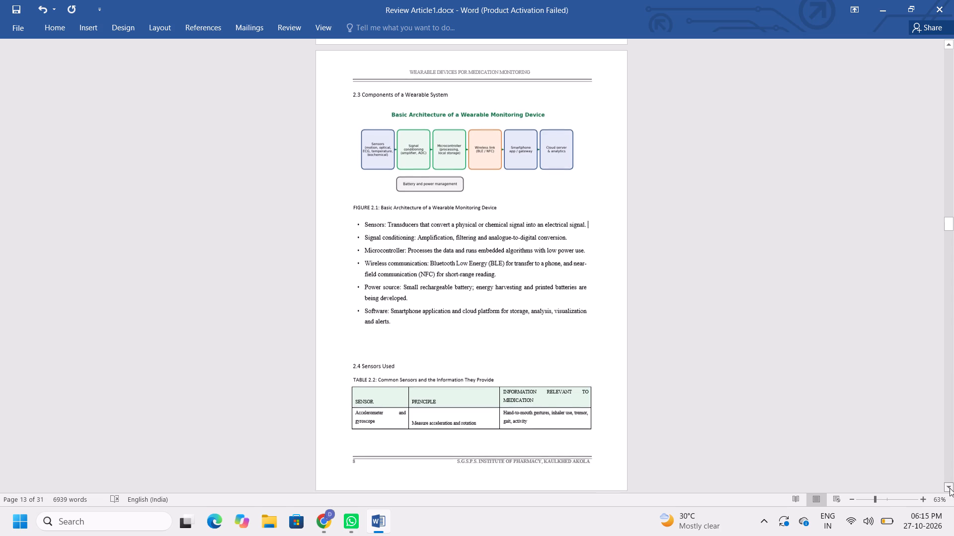
pyautogui.tripleClick(950, 488)
pyautogui.click(950, 488)
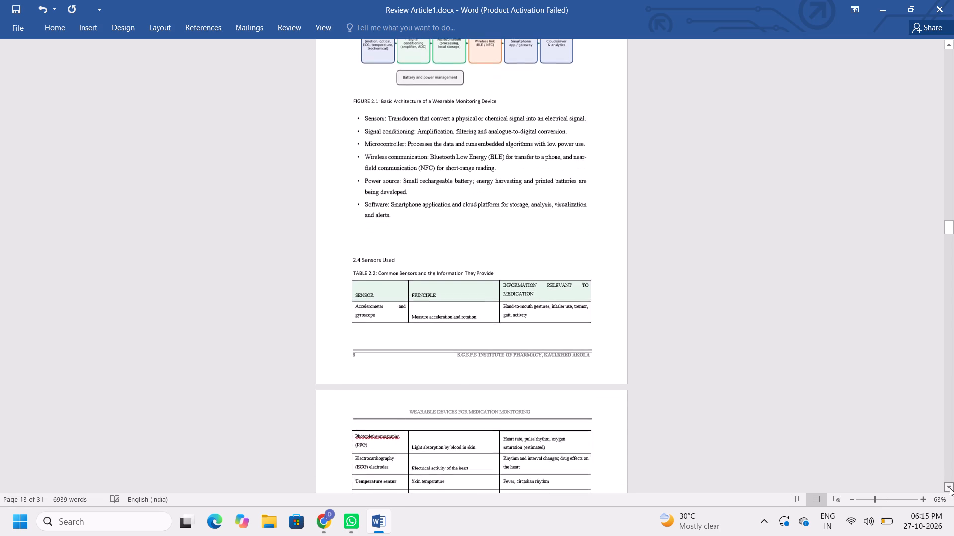
pyautogui.tripleClick(950, 488)
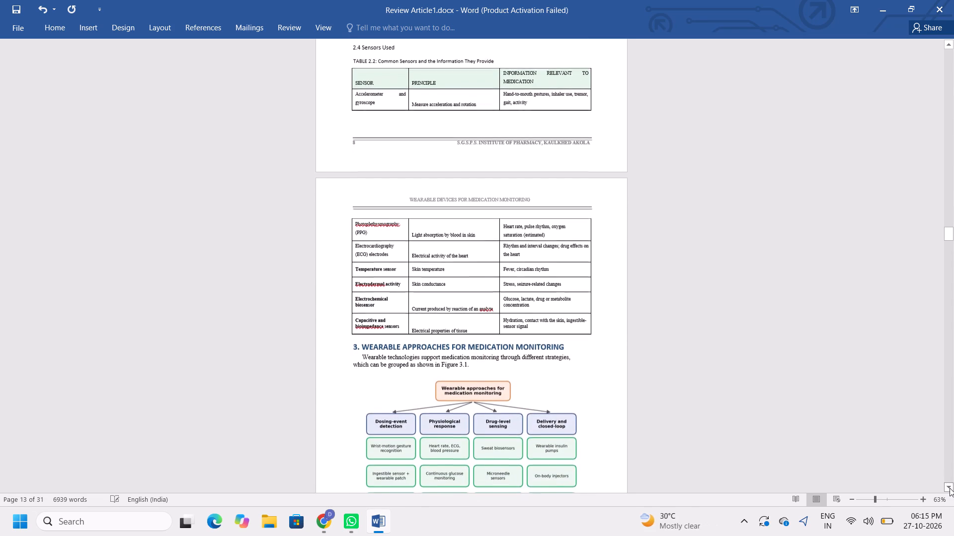
pyautogui.tripleClick(950, 488)
pyautogui.tripleClick(950, 488)
pyautogui.tripleClick(950, 488)
pyautogui.click(950, 488)
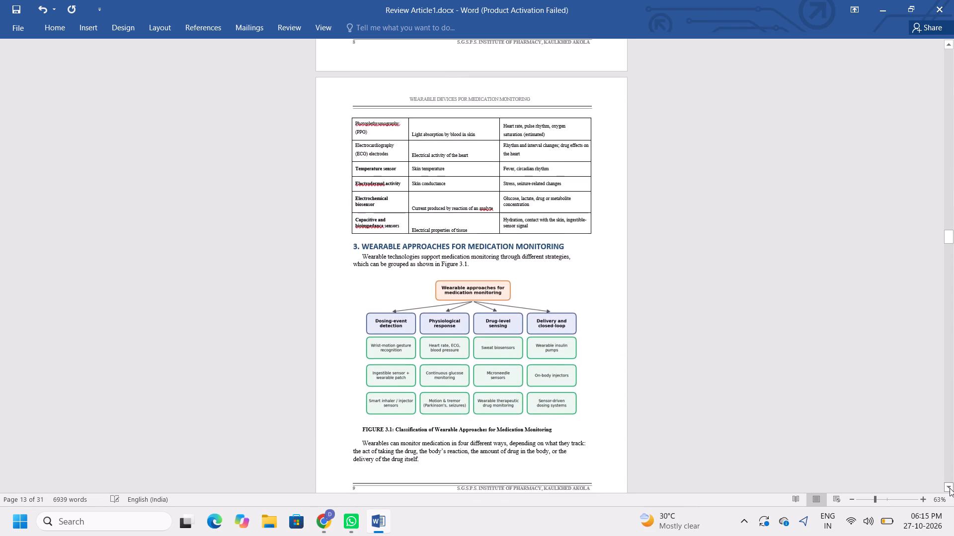
pyautogui.click(950, 488)
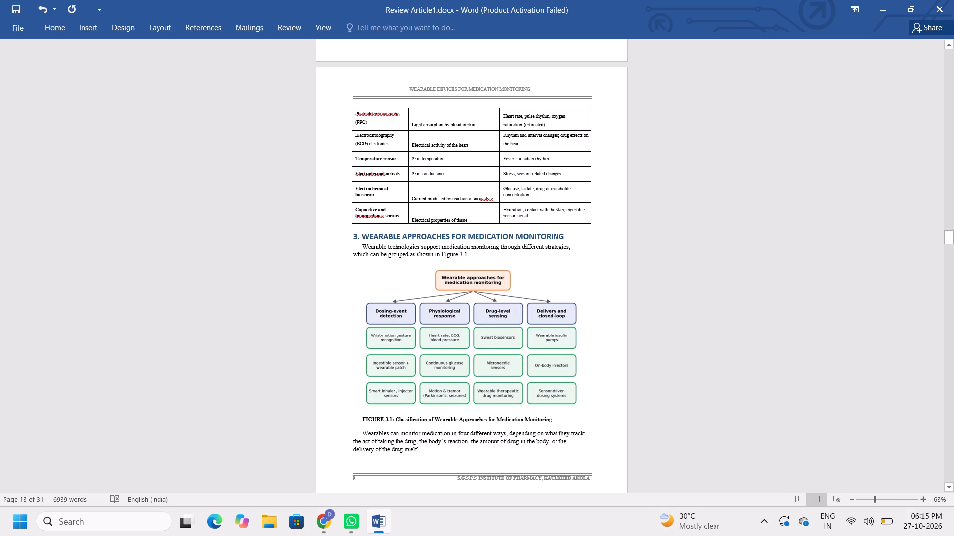
pyautogui.scroll(-1, 332, 102)
pyautogui.moveTo(332, 102); pyautogui.dragTo(363, 203)
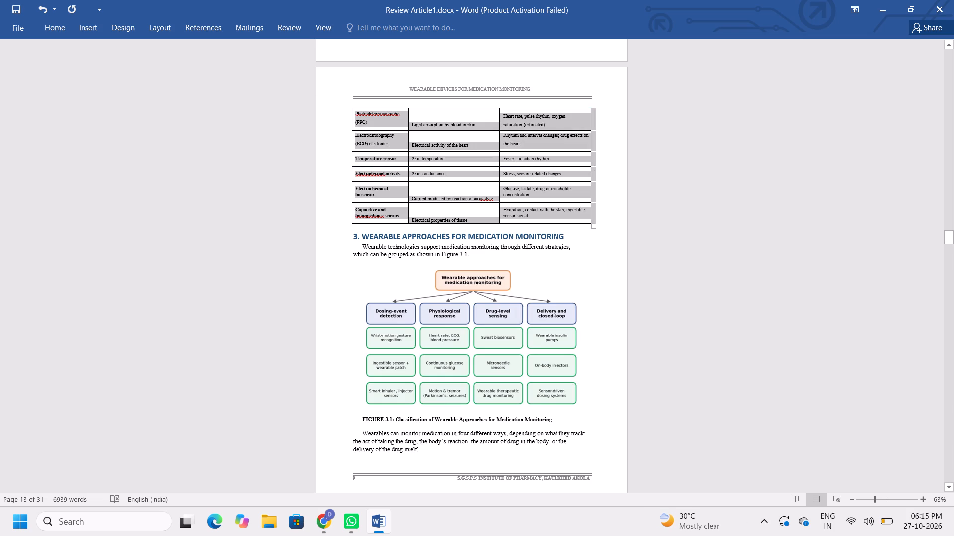
pyautogui.moveTo(363, 203); pyautogui.dragTo(363, 210)
pyautogui.click(371, 195)
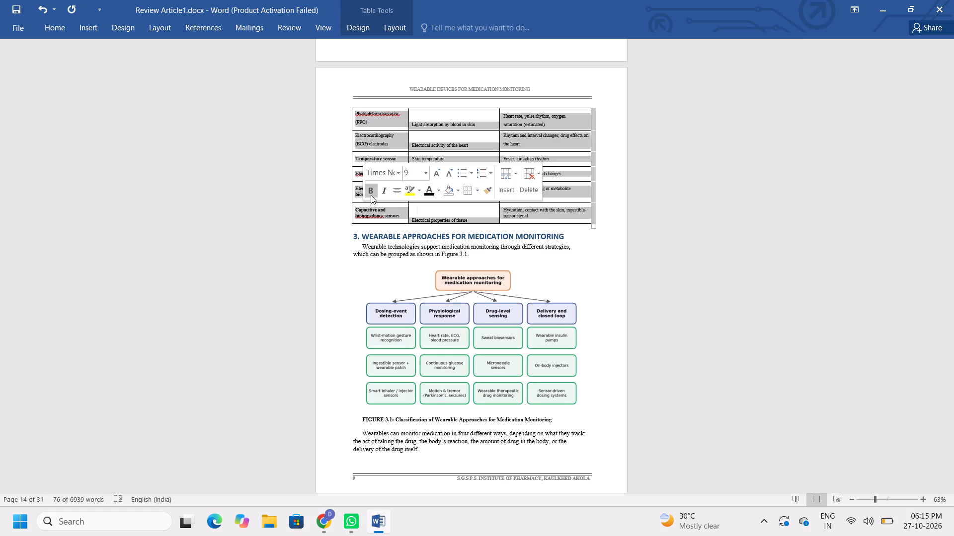
pyautogui.click(371, 195)
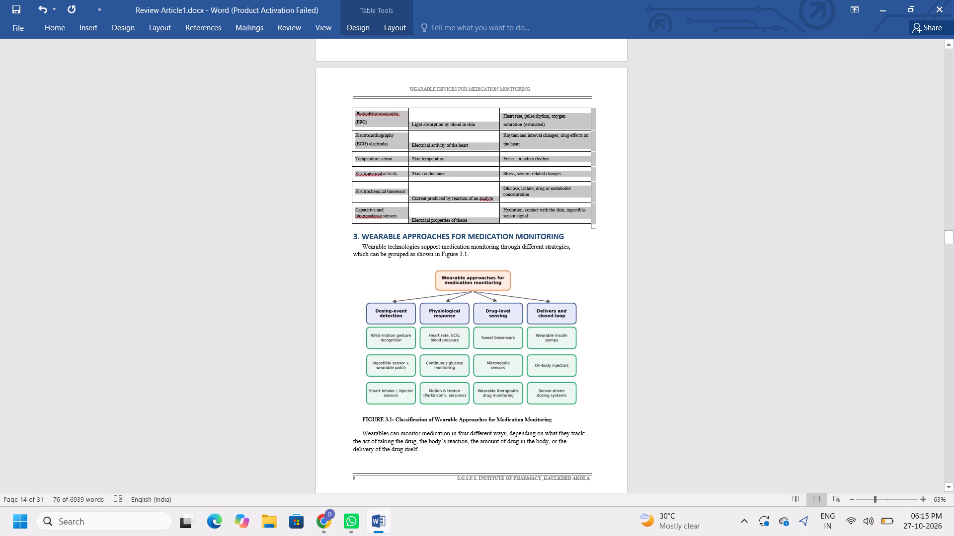
# Remove bold from section 3's opening content below its heading, including the Figure 3.1 caption and the paragraph after it.
pyautogui.moveTo(357, 244); pyautogui.dragTo(377, 418)
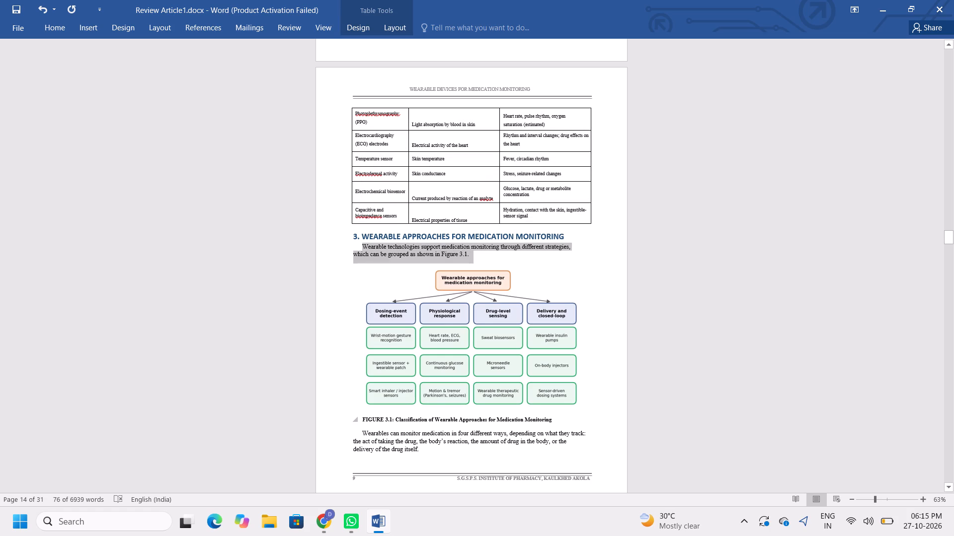
pyautogui.moveTo(377, 418); pyautogui.dragTo(430, 463)
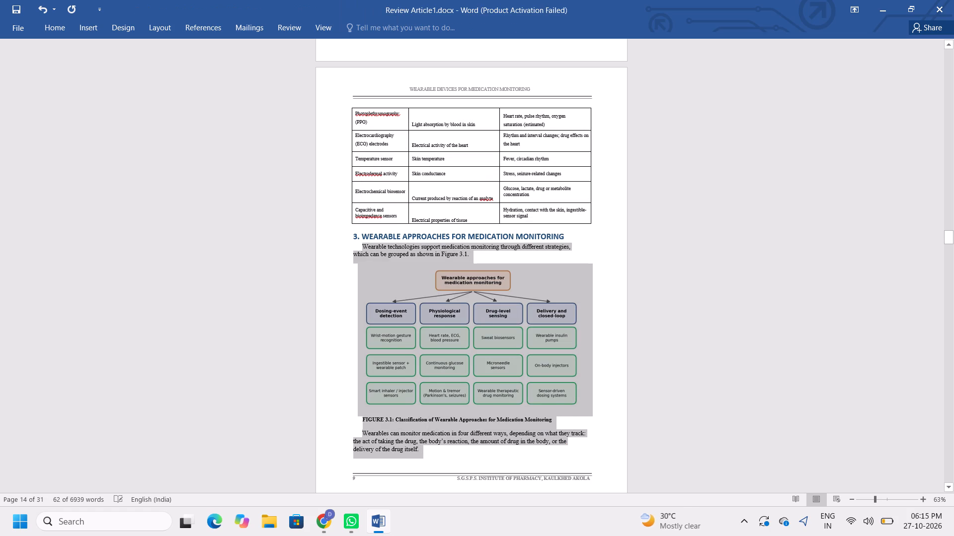
pyautogui.click(56, 24)
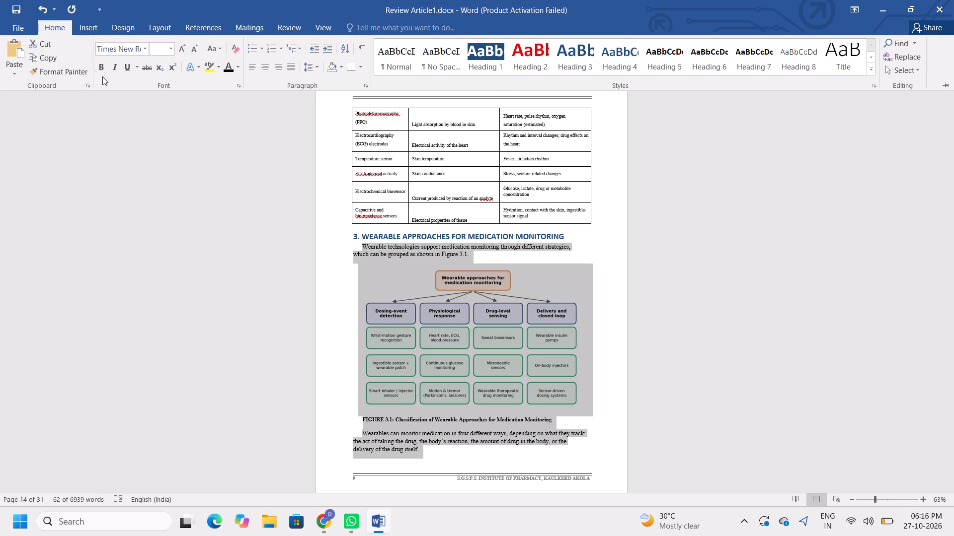
pyautogui.click(104, 70)
pyautogui.click(104, 70)
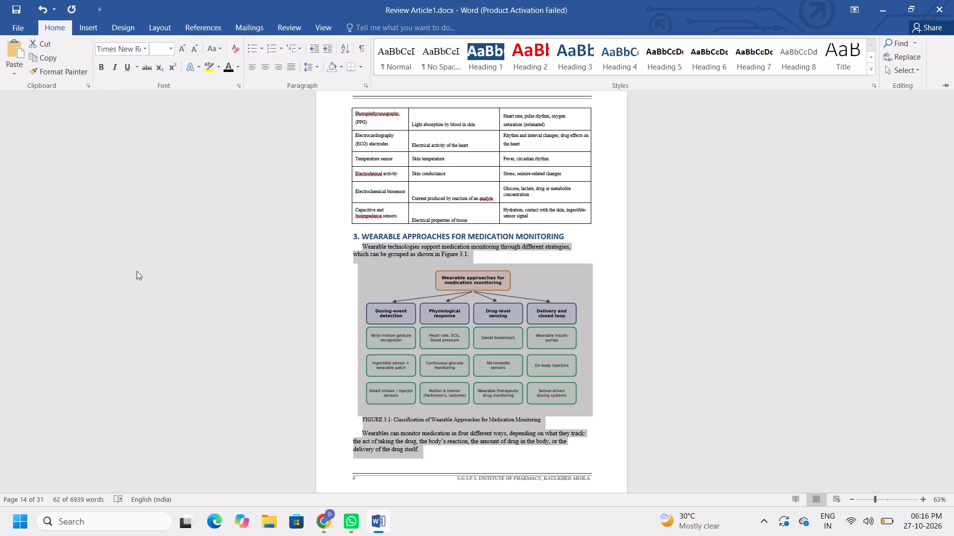
pyautogui.click(195, 307)
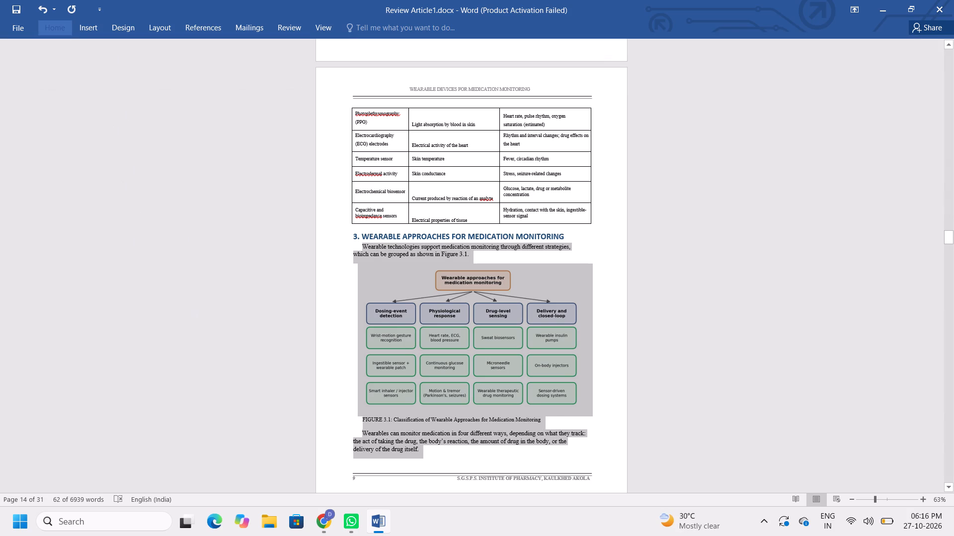
pyautogui.click(195, 307)
pyautogui.click(758, 324)
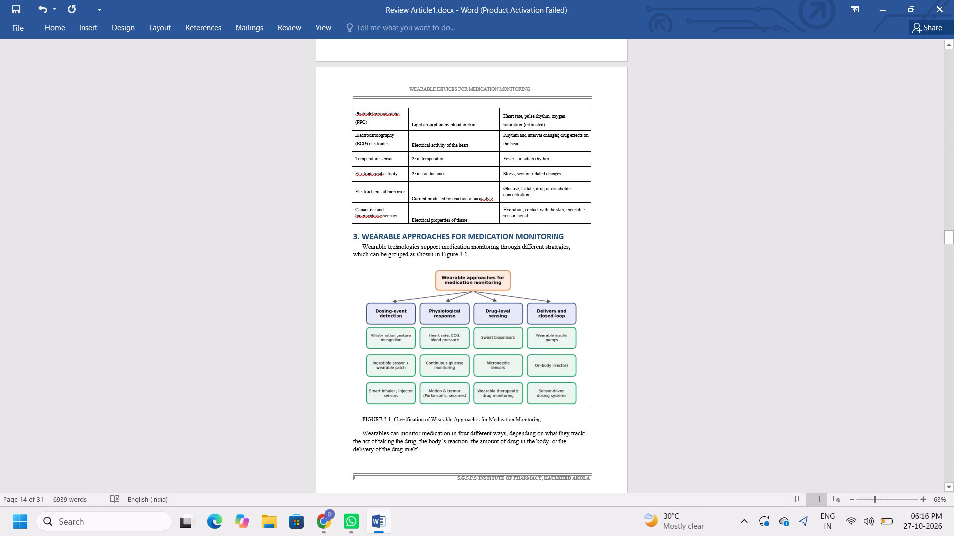
# Unbold and justify the approach descriptions from 1. Dosing-event detection through the end of 4. Delivery and closed-loop.
pyautogui.doubleClick(947, 487)
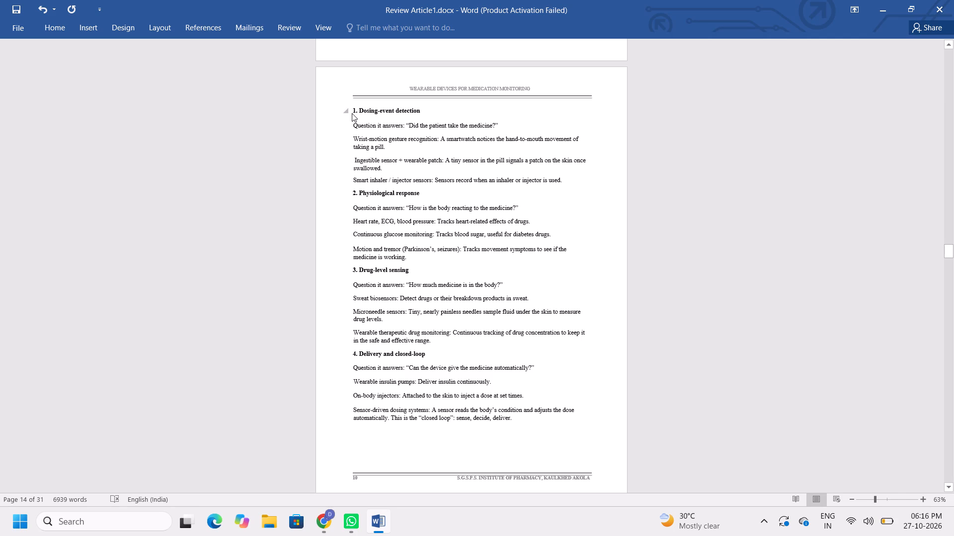
pyautogui.scroll(-1, 351, 107)
pyautogui.moveTo(350, 104); pyautogui.dragTo(518, 365)
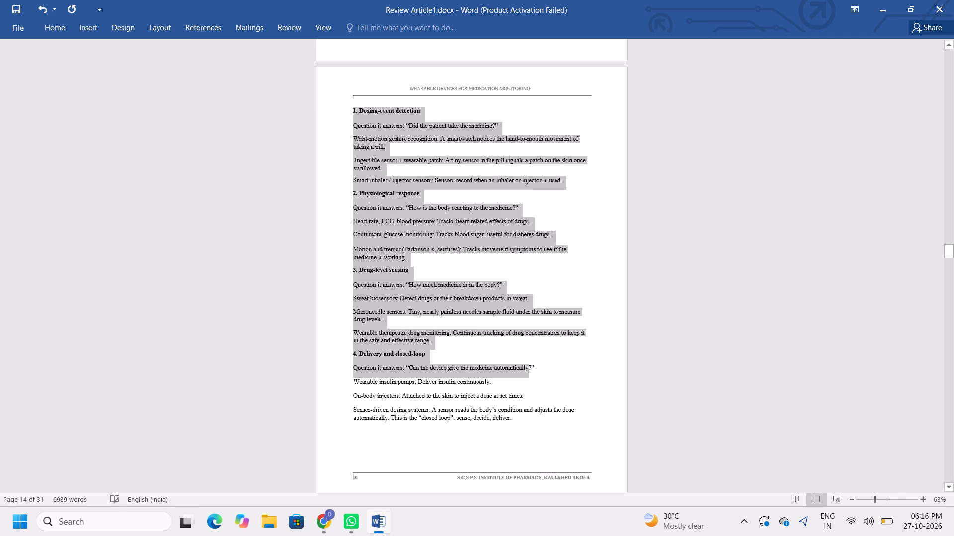
pyautogui.moveTo(518, 365); pyautogui.dragTo(561, 431)
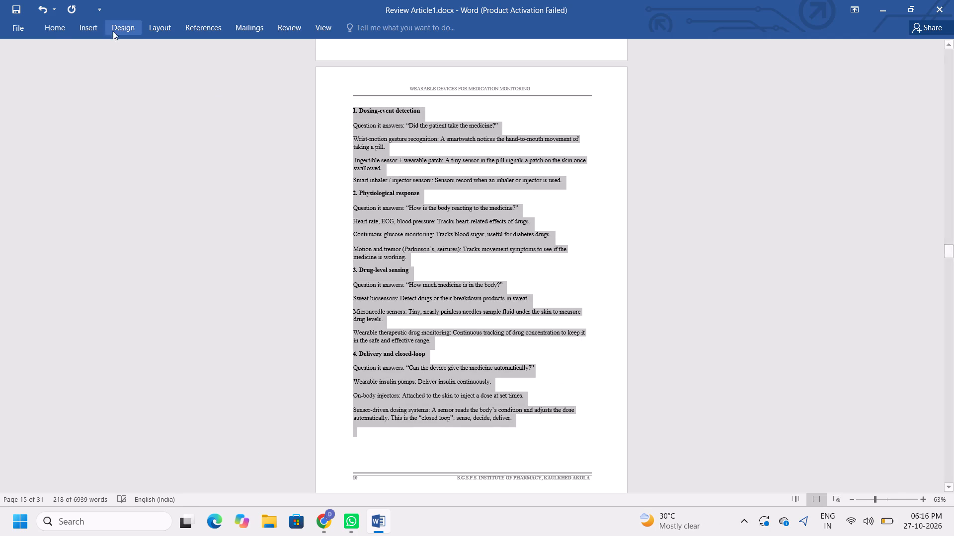
pyautogui.click(69, 27)
pyautogui.click(99, 67)
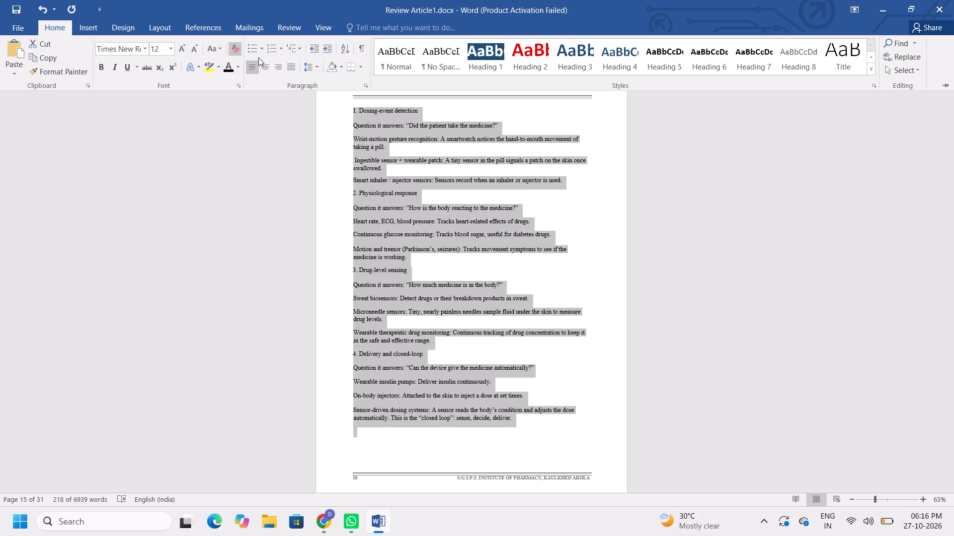
pyautogui.click(290, 66)
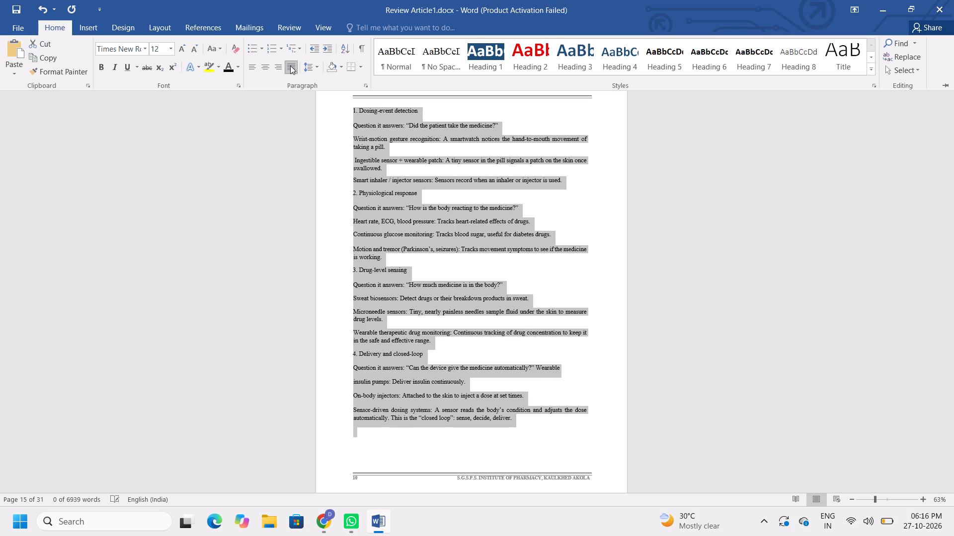
# Set the line spacing of the selected approach descriptions, 1. Dosing-event detection through 4. Delivery and closed-loop, to 1.5.
pyautogui.click(317, 67)
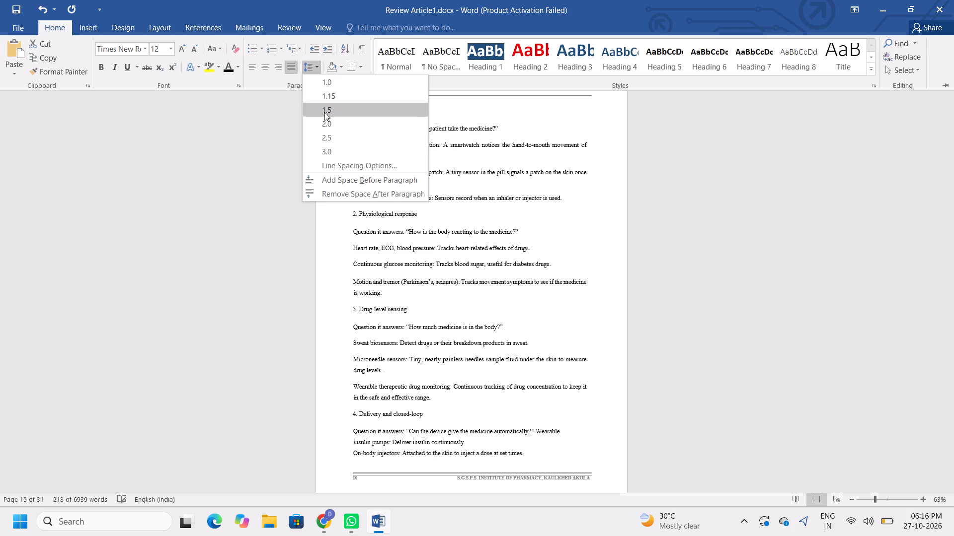
pyautogui.click(324, 112)
pyautogui.click(716, 240)
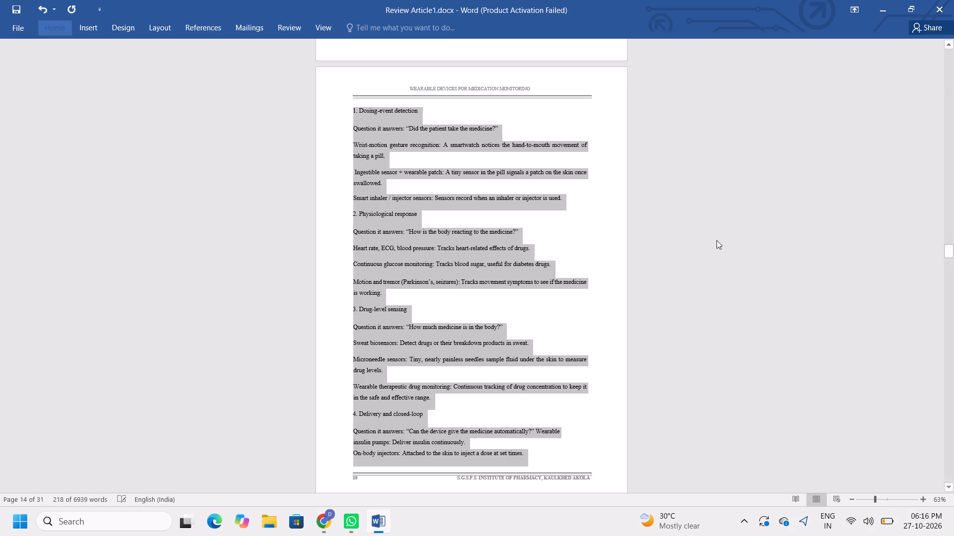
# Remove bold from heading 3.1 Detection of Dosing Events through heading 3.1.3, including the Figure 3.2 caption.
pyautogui.tripleClick(950, 486)
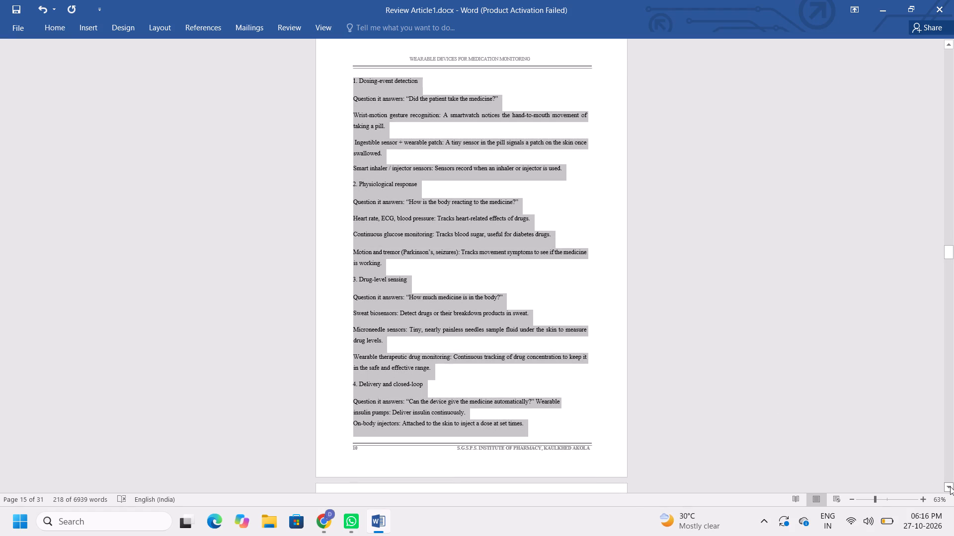
pyautogui.doubleClick(950, 486)
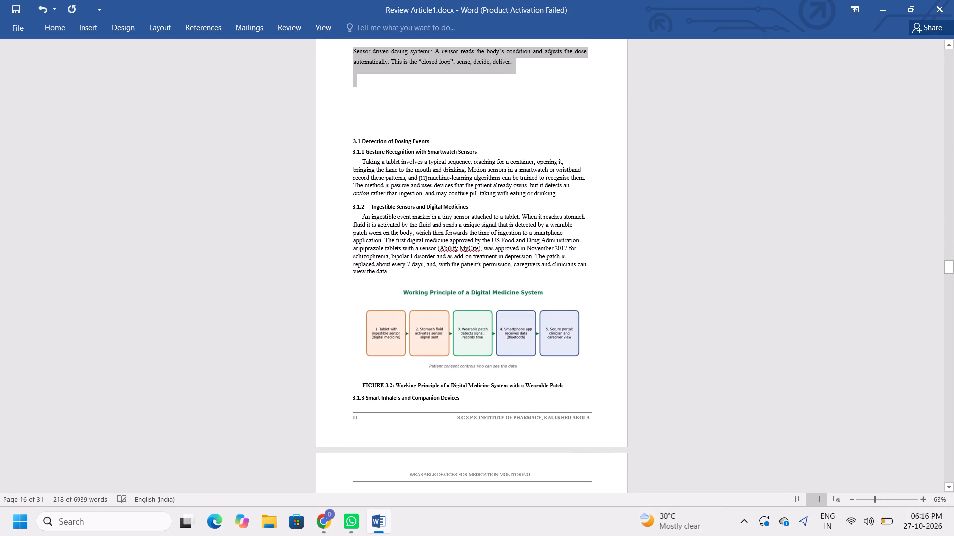
pyautogui.moveTo(348, 125); pyautogui.dragTo(364, 168)
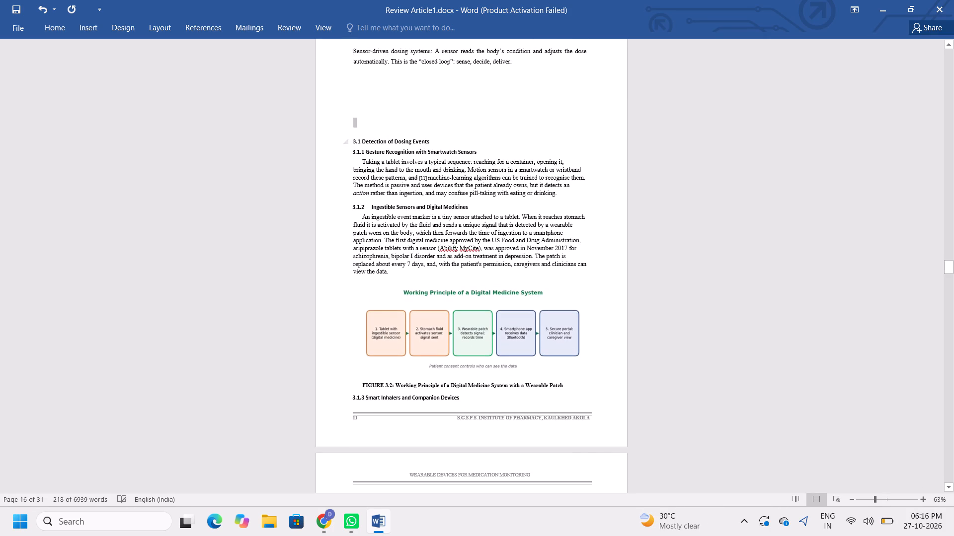
pyautogui.moveTo(364, 168); pyautogui.dragTo(490, 418)
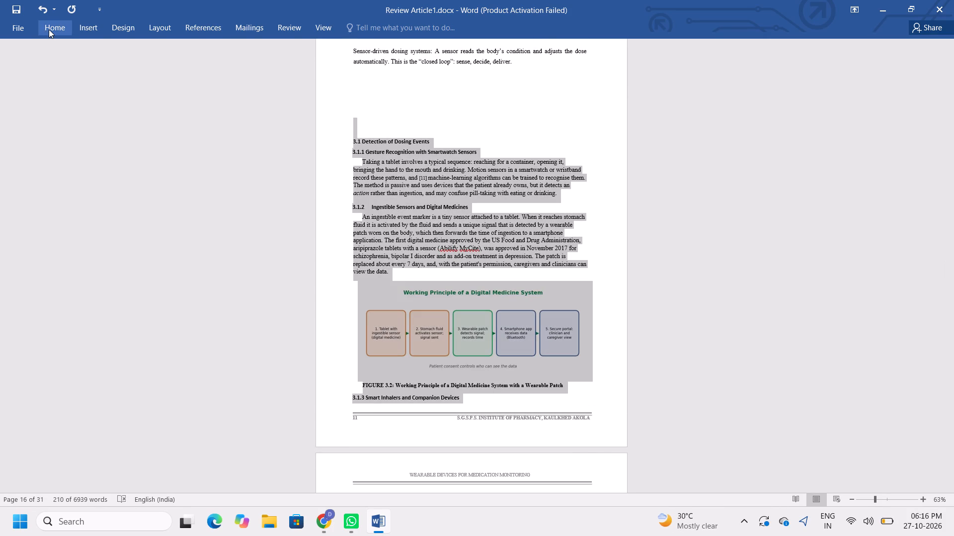
pyautogui.click(49, 29)
pyautogui.click(98, 67)
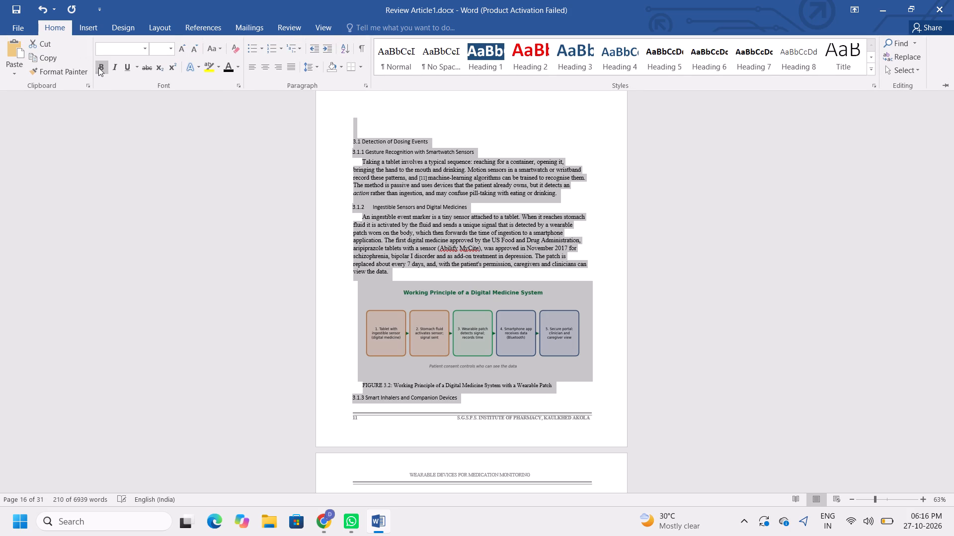
# Set the same selection from heading 3.1 through heading 3.1.3 to 1.5 line spacing and justify it.
pyautogui.click(318, 66)
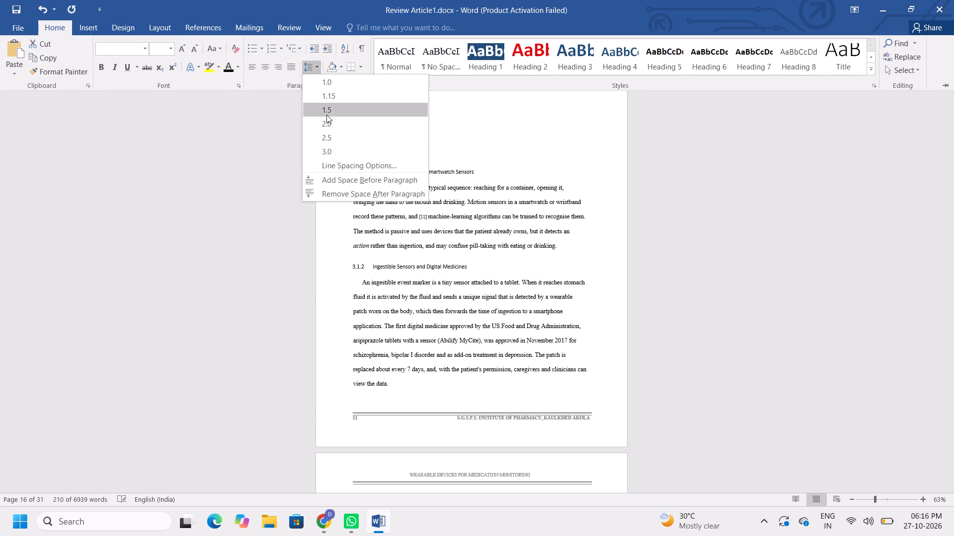
pyautogui.click(326, 110)
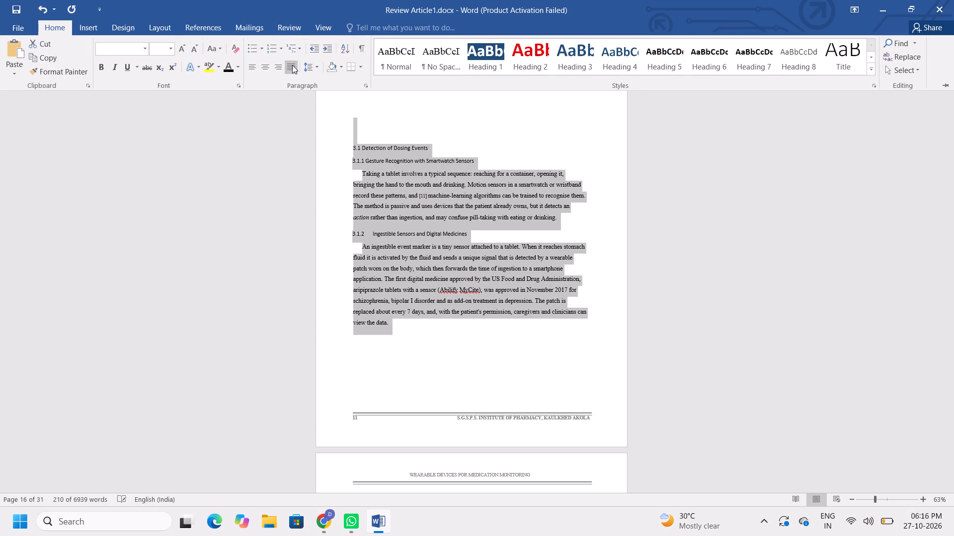
pyautogui.click(292, 65)
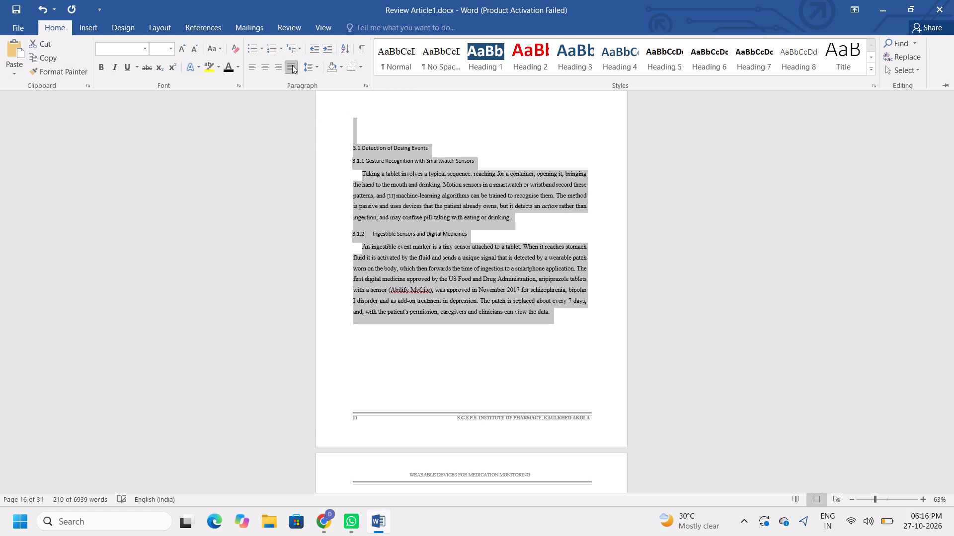
pyautogui.click(280, 246)
pyautogui.click(751, 259)
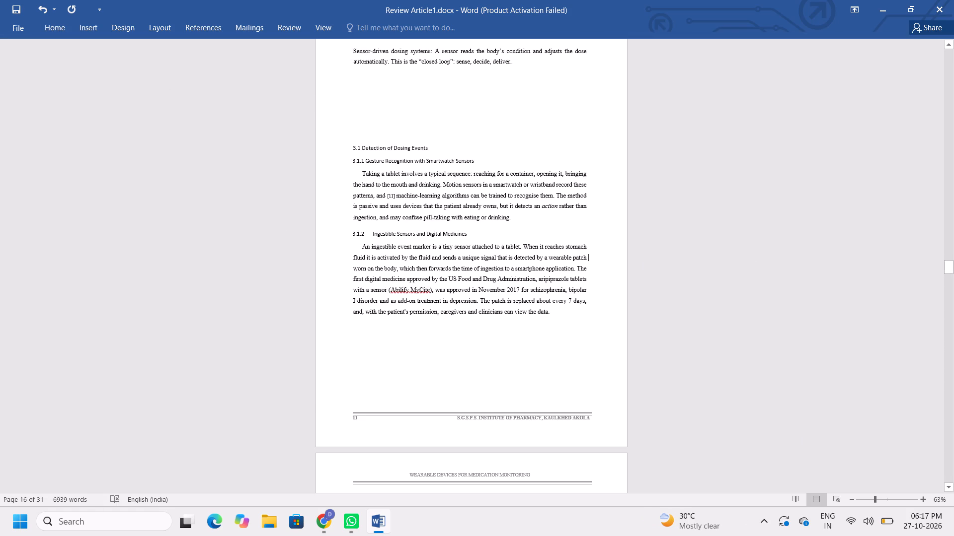
# Remove the bullets and indents from the Diabetes and Cardiovascular disease items in section 3.2.
pyautogui.doubleClick(950, 486)
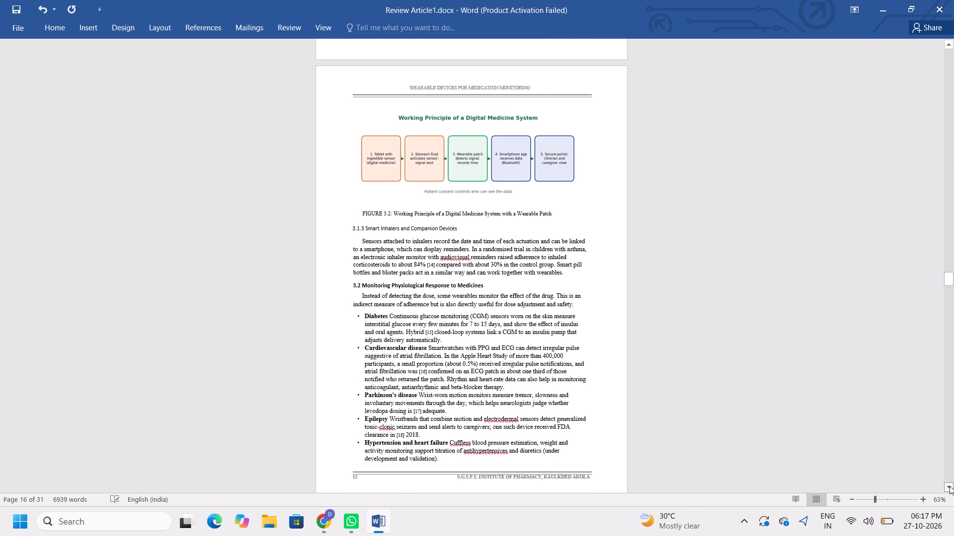
pyautogui.click(364, 317)
pyautogui.press('BackSpace')
pyautogui.press('BackSpace')
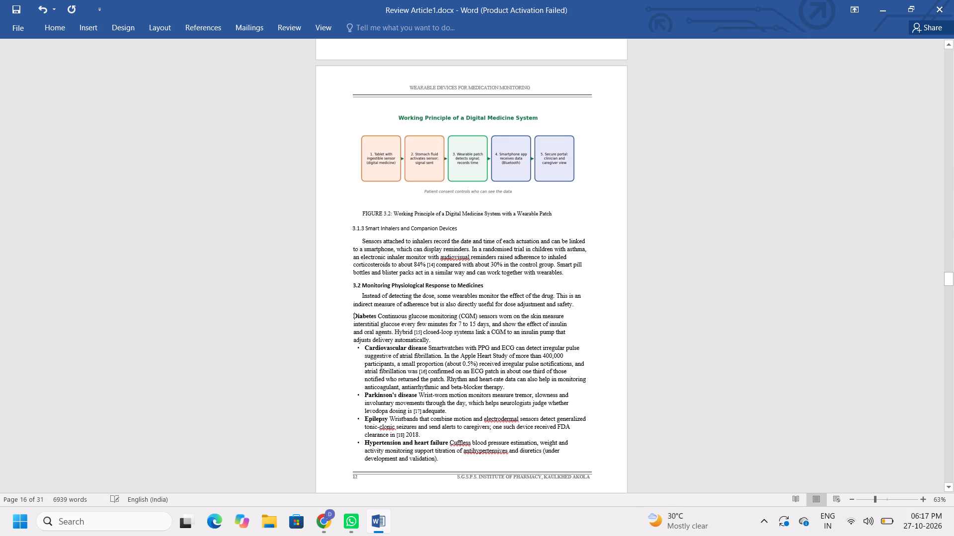
pyautogui.press('Down')
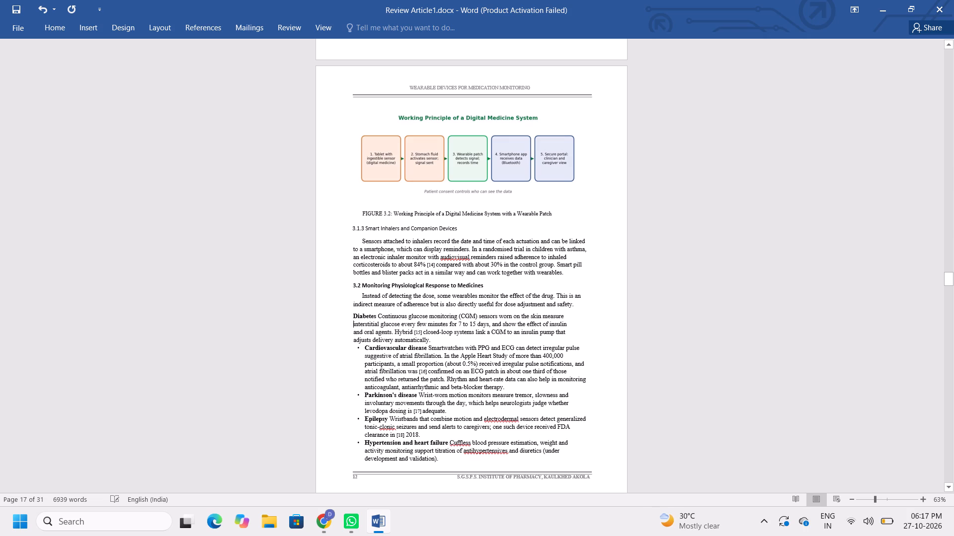
pyautogui.press('Down')
pyautogui.press('Down')
pyautogui.press('Down')
pyautogui.press('BackSpace')
pyautogui.press('BackSpace')
# Remove the bullets and indents from the Parkinson's disease and Epilepsy items in section 3.2.
pyautogui.press('Down')
pyautogui.press('Down')
pyautogui.press('Down')
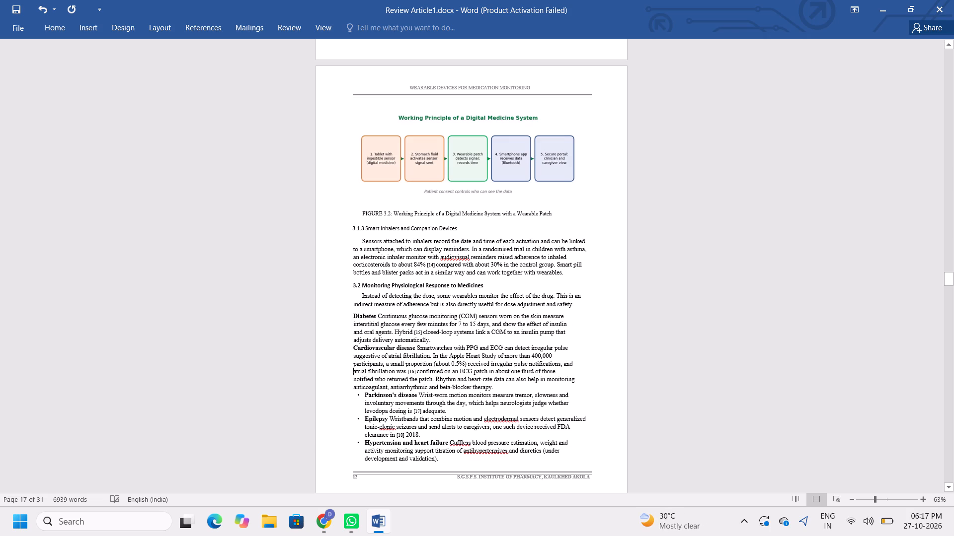
pyautogui.press('Down')
pyautogui.press('Down')
pyautogui.press('Down')
pyautogui.press('BackSpace')
pyautogui.press('BackSpace')
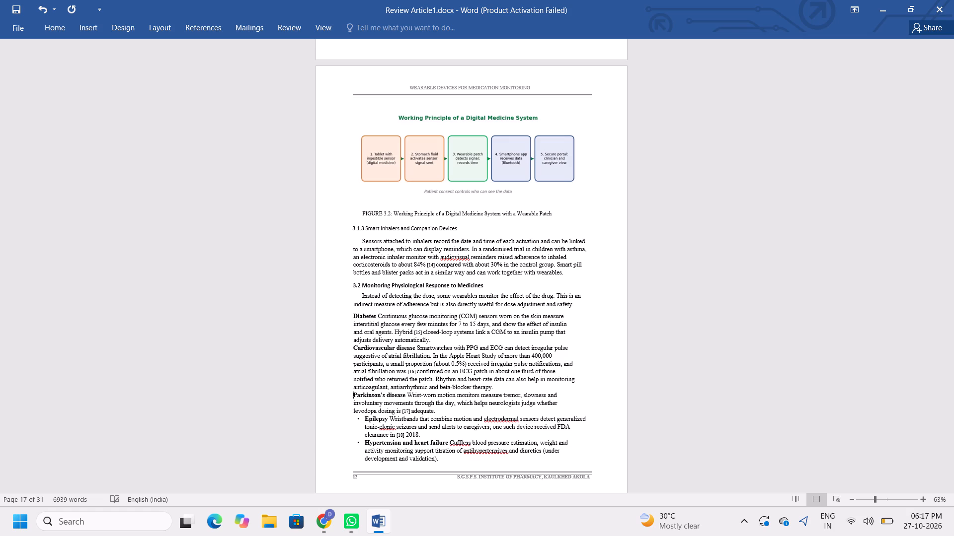
pyautogui.press('Down')
pyautogui.press('Down')
pyautogui.press('Down')
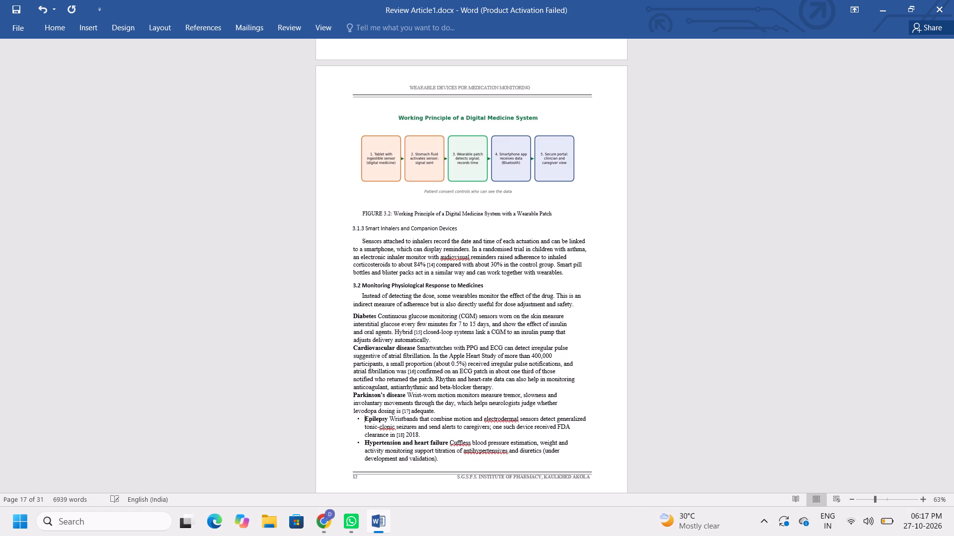
pyautogui.press('BackSpace')
pyautogui.press('BackSpace')
# Remove the bullet and indent from the Hypertension and heart failure item in section 3.2.
pyautogui.press('Down')
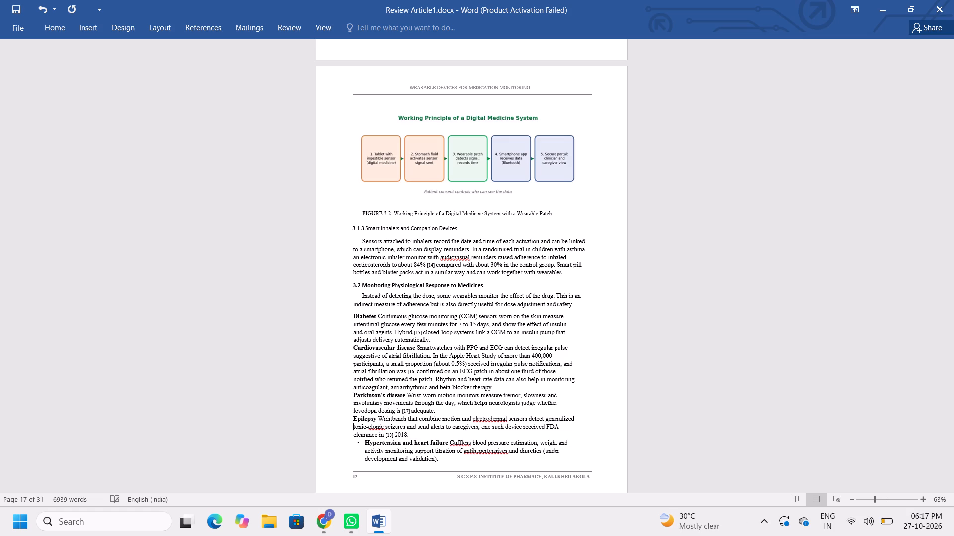
pyautogui.press('Down')
pyautogui.press('Down')
pyautogui.press('BackSpace')
pyautogui.press('BackSpace')
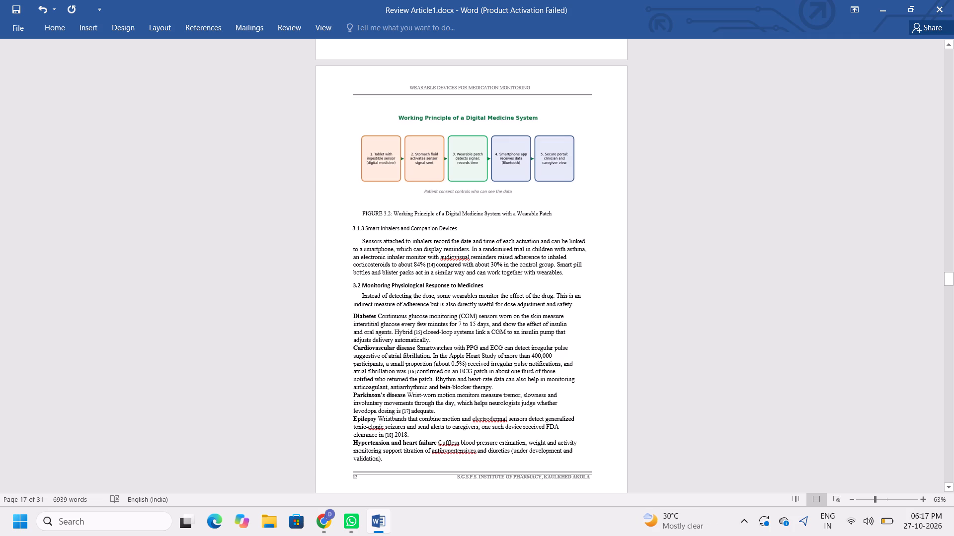
# Remove all bold from the content between the Figure 3.2 image and the end of the Hypertension and heart failure paragraph.
pyautogui.moveTo(329, 156); pyautogui.dragTo(399, 462)
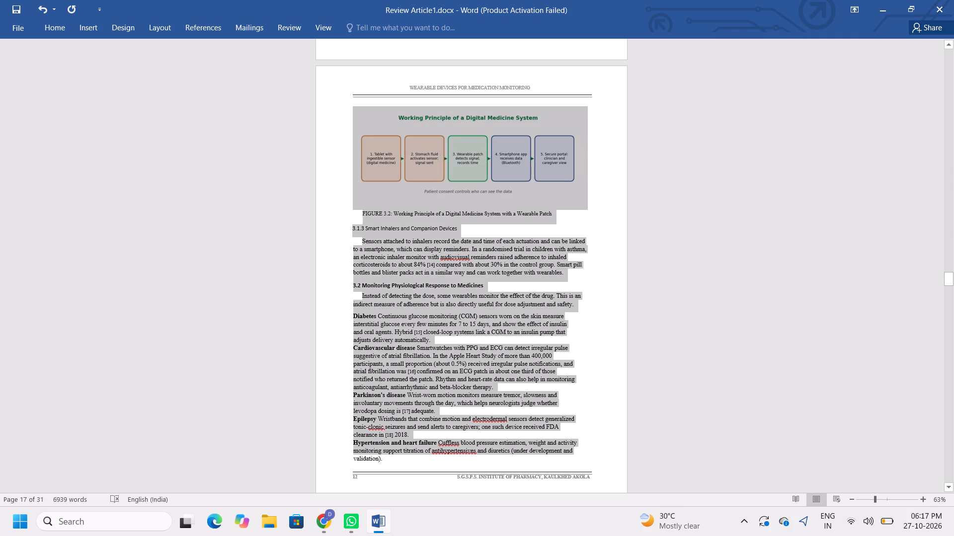
pyautogui.moveTo(399, 462); pyautogui.dragTo(398, 464)
pyautogui.click(53, 29)
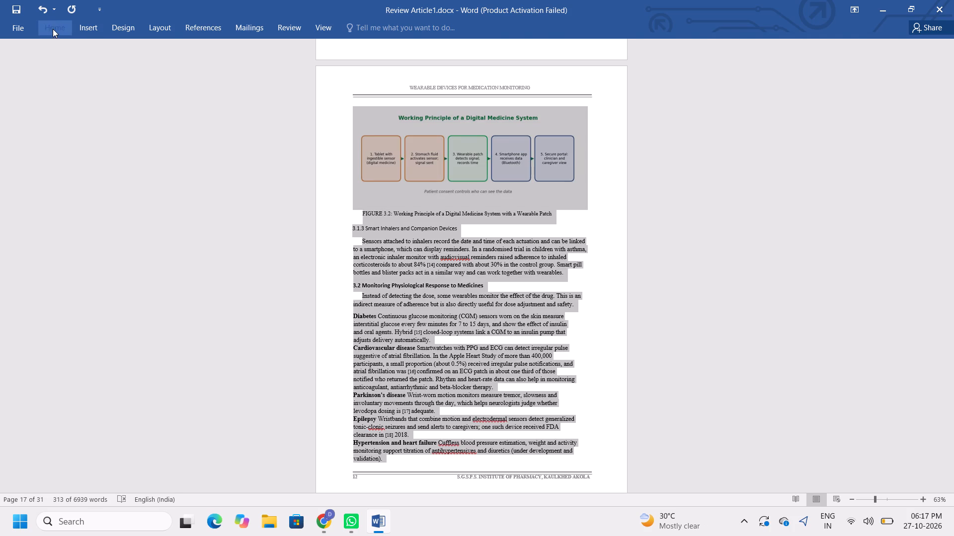
pyautogui.click(102, 73)
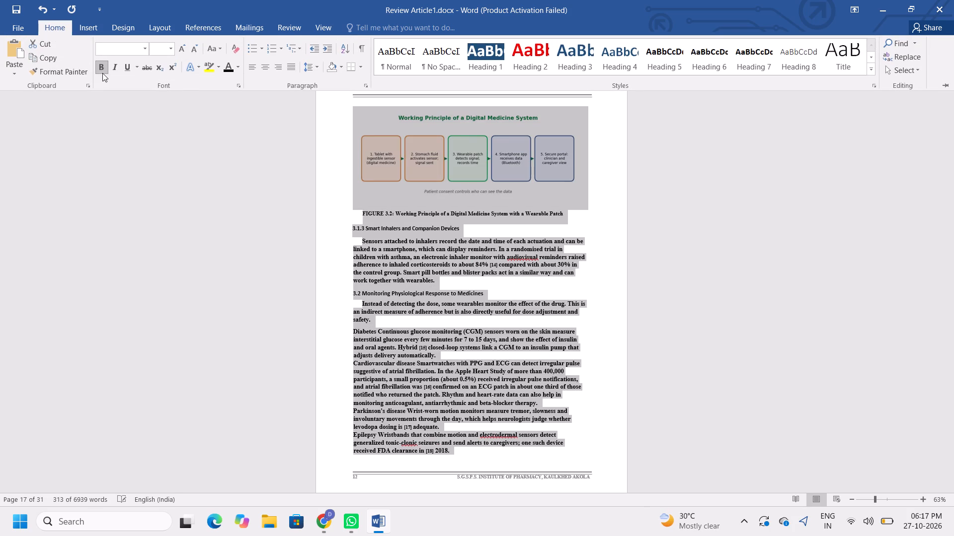
pyautogui.click(102, 73)
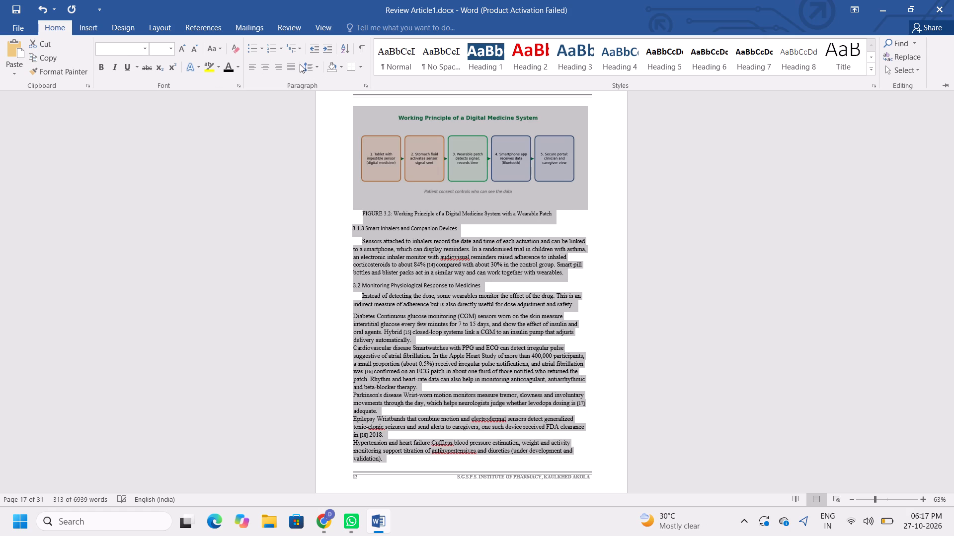
# Justify the same selection from Figure 3.2 through the Hypertension and heart failure paragraph and set its line spacing to 1.5.
pyautogui.click(292, 64)
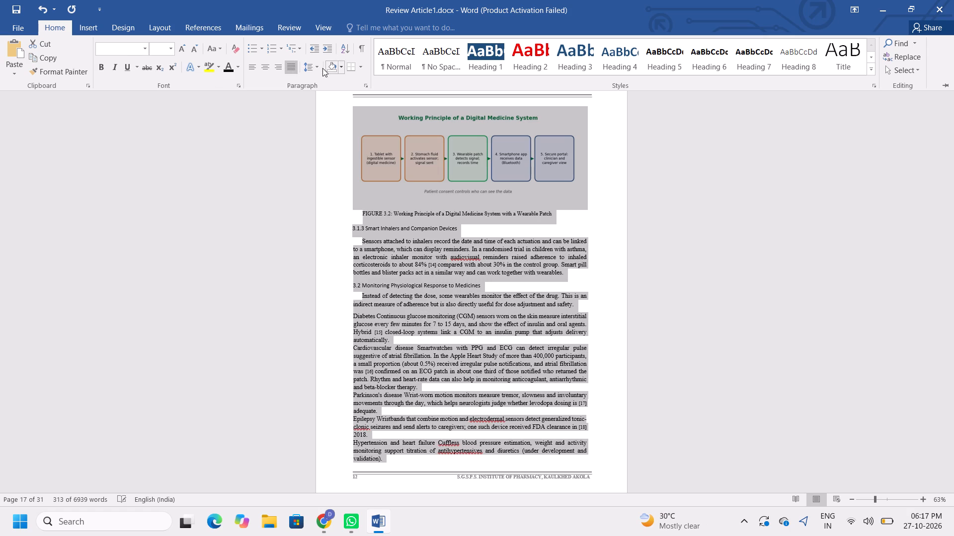
pyautogui.click(318, 68)
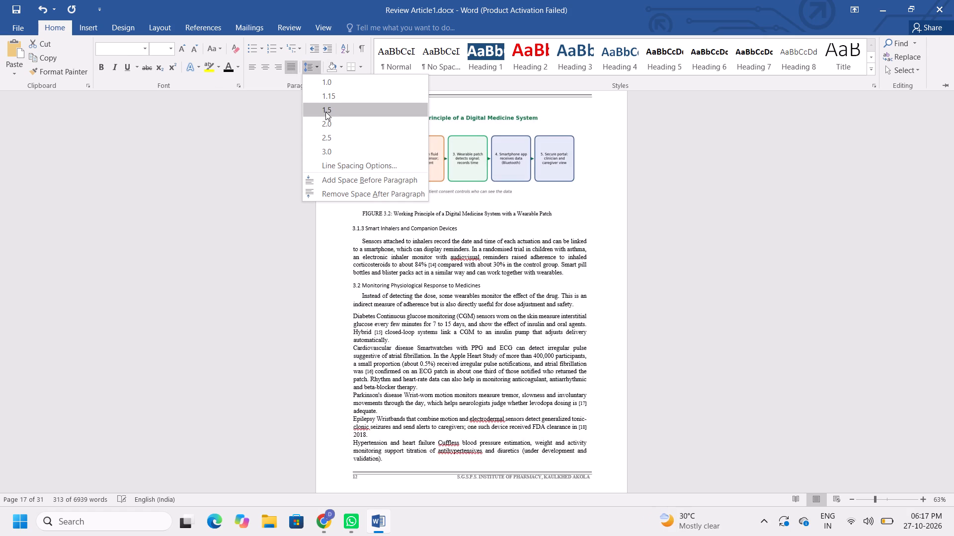
pyautogui.click(325, 112)
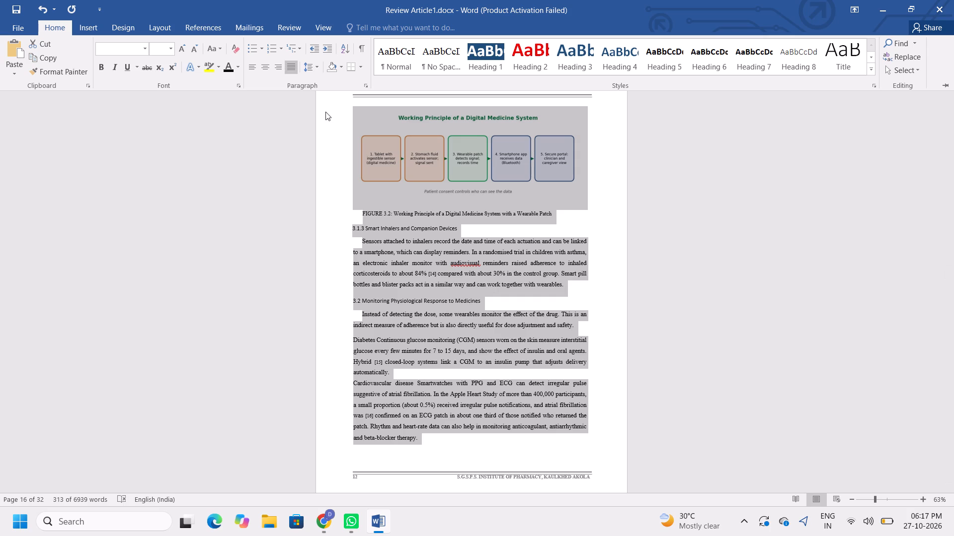
pyautogui.click(285, 67)
pyautogui.click(285, 67)
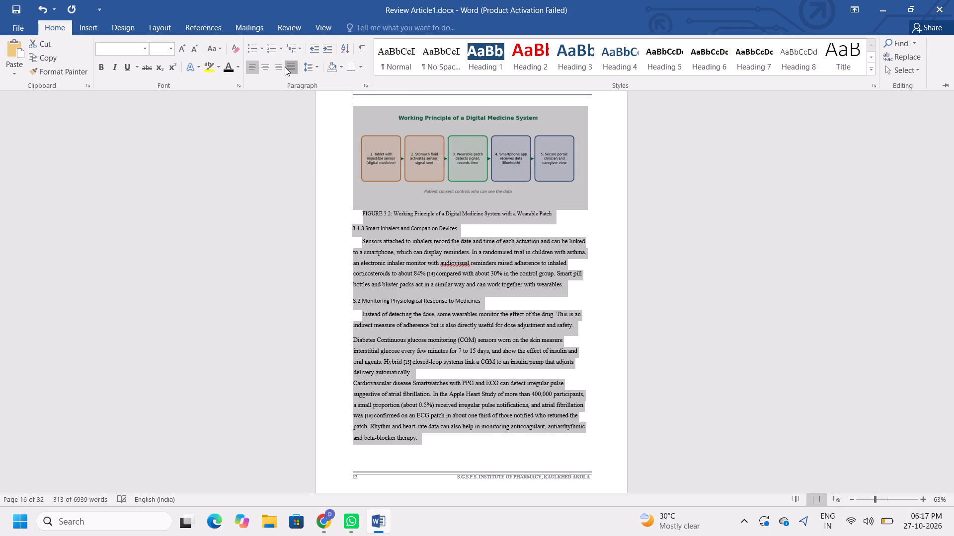
pyautogui.click(217, 221)
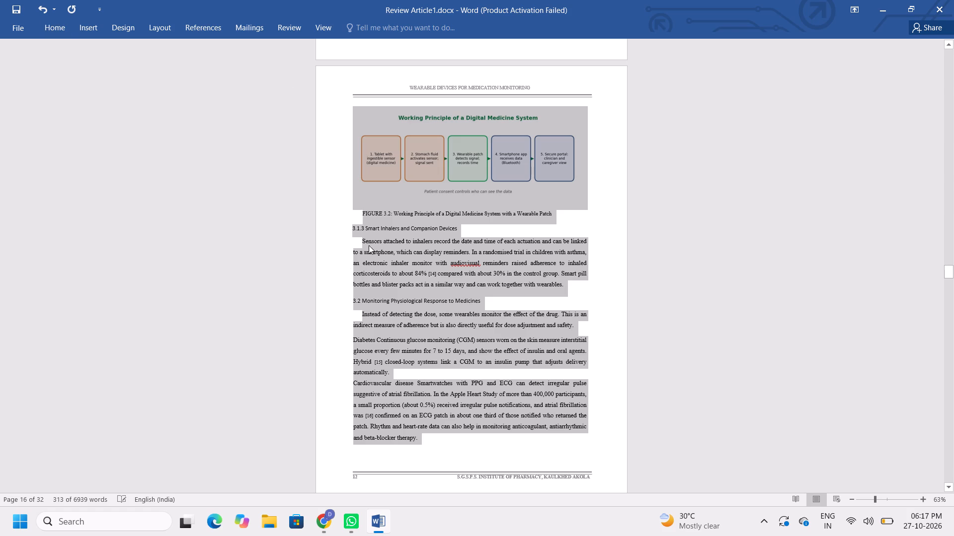
# Remove the first-line indents from the paragraph under heading 3.1.3 and the opening paragraph of section 3.2.
pyautogui.click(360, 239)
pyautogui.press('BackSpace')
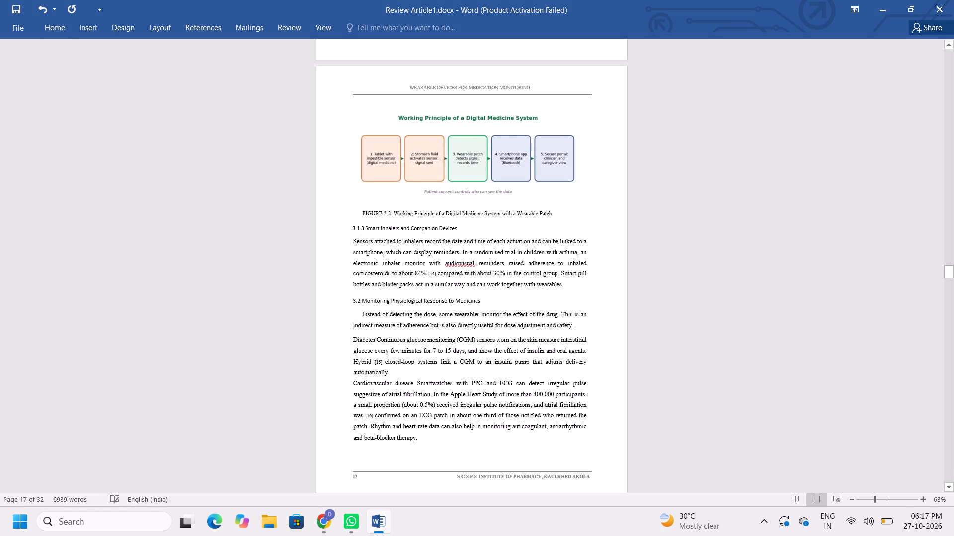
pyautogui.click(362, 318)
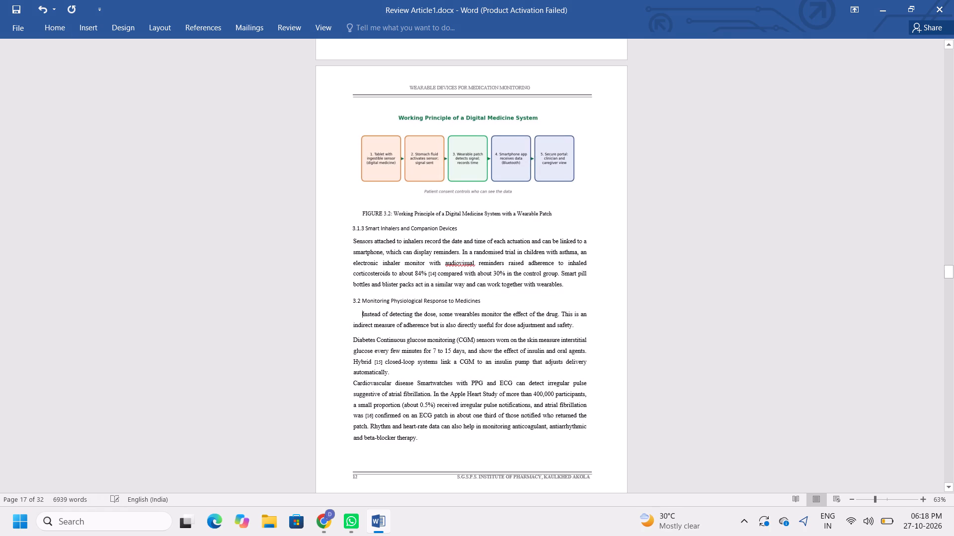
pyautogui.press('BackSpace')
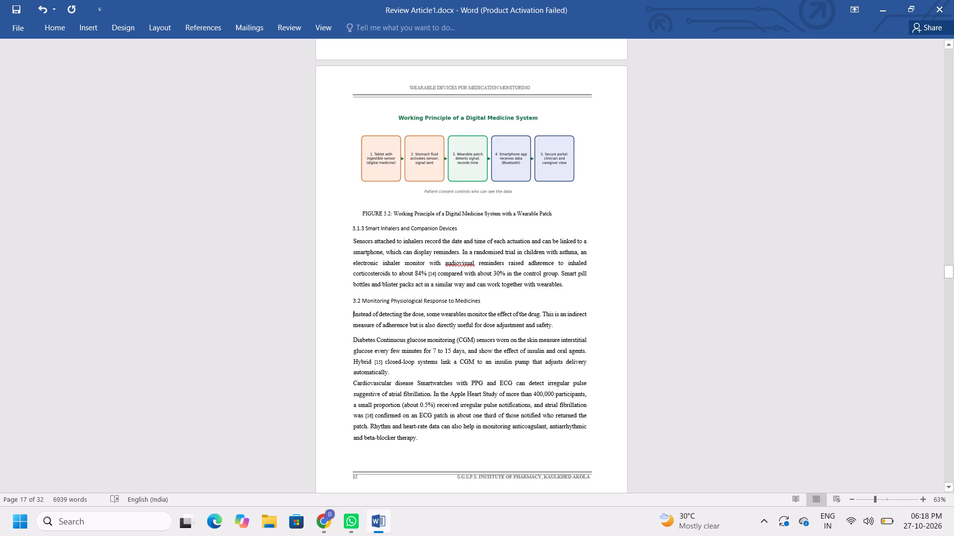
pyautogui.click(52, 27)
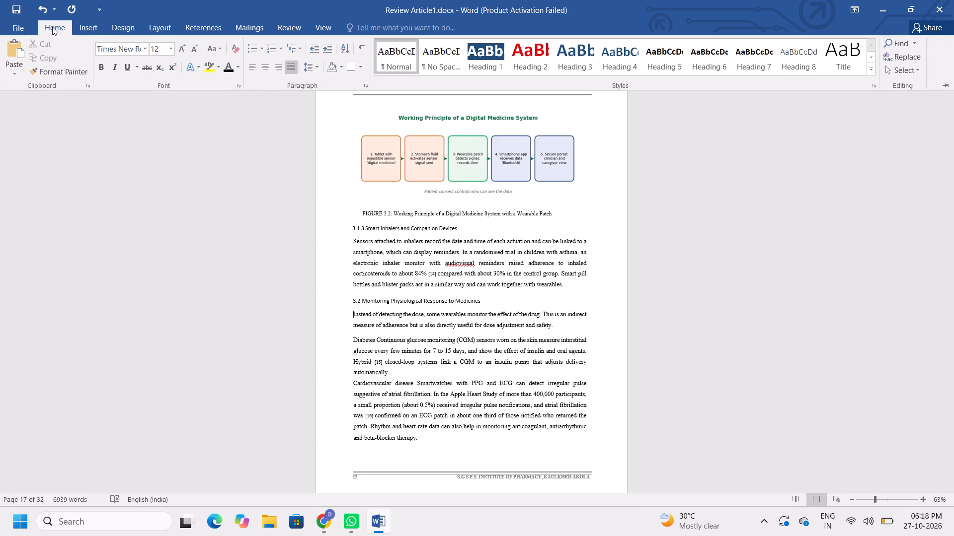
pyautogui.click(171, 251)
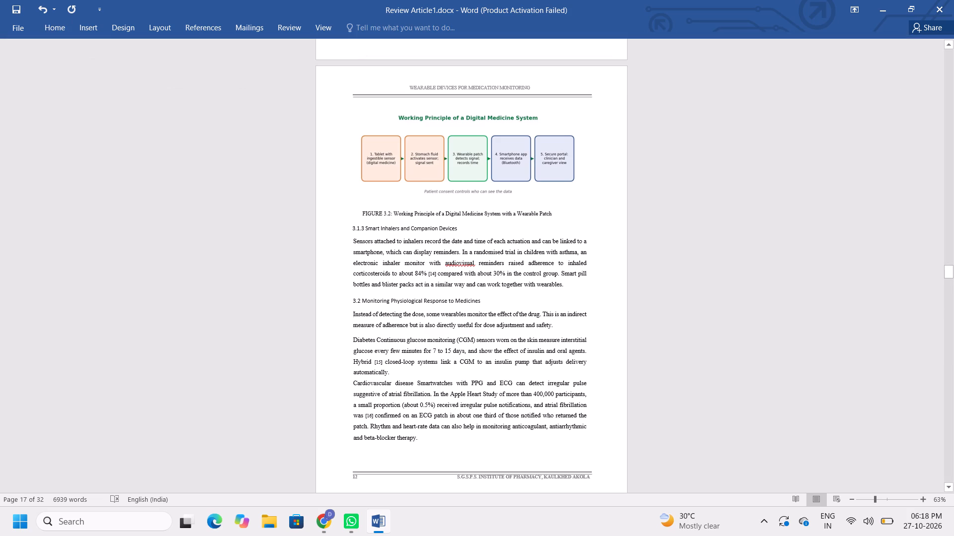
pyautogui.tripleClick(949, 487)
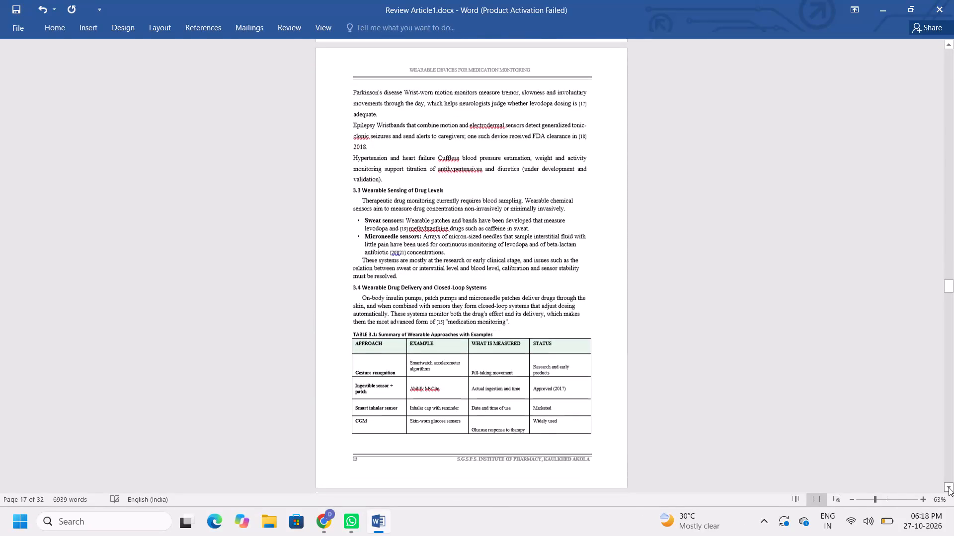
# Remove the first-line indents from section 3.3's opening and closing paragraphs, and the bullets and indents from its Sweat sensors and Microneedle sensors items.
pyautogui.click(362, 199)
pyautogui.press('BackSpace')
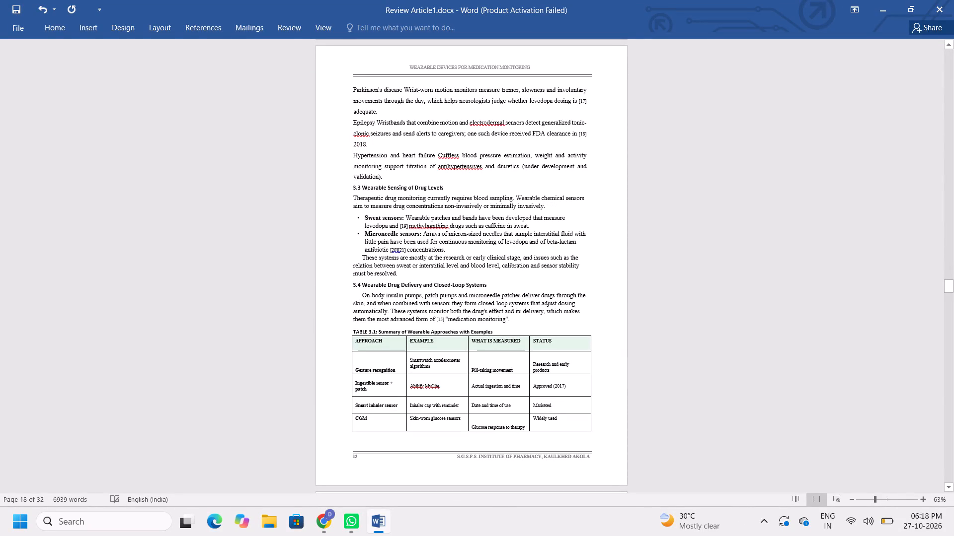
pyautogui.press('Down')
pyautogui.press('Down')
pyautogui.press('BackSpace')
pyautogui.press('BackSpace')
pyautogui.press('Down')
pyautogui.press('Down')
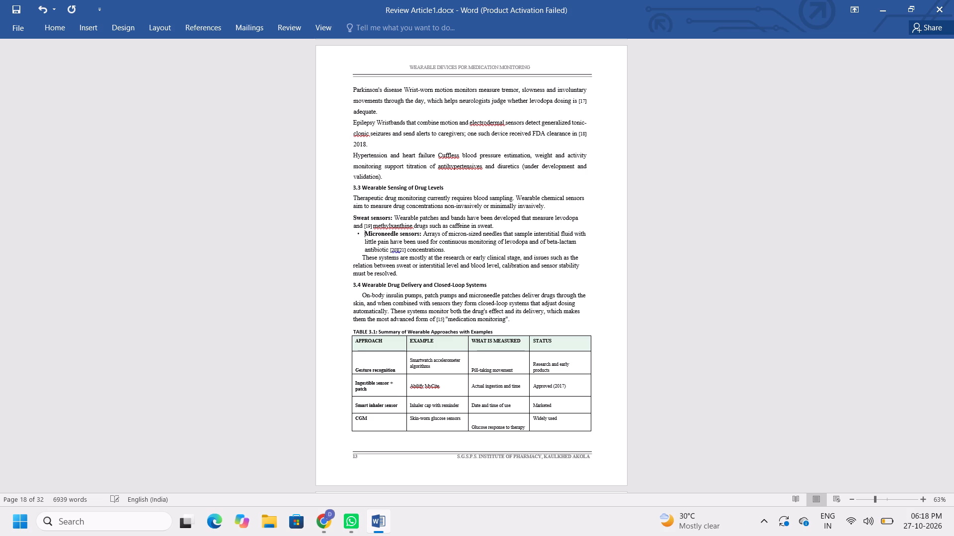
pyautogui.press('BackSpace')
pyautogui.press('BackSpace')
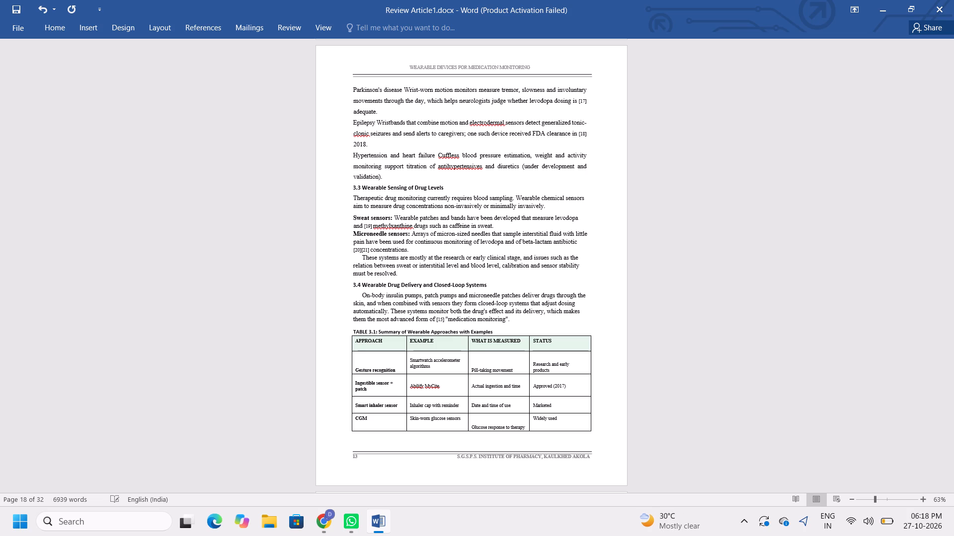
pyautogui.press('Down')
pyautogui.press('Down')
pyautogui.press('Down')
pyautogui.press('BackSpace')
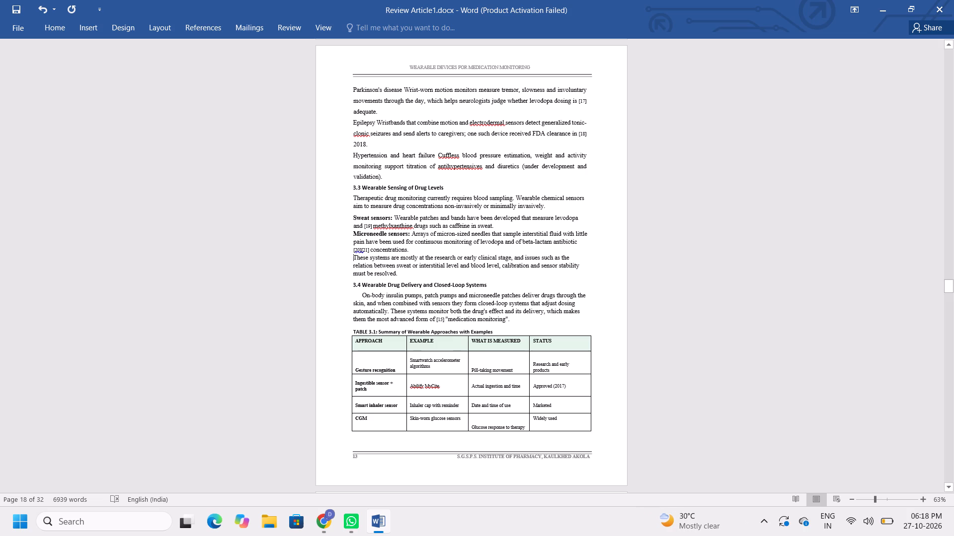
# Remove the first-line indent from the paragraph under heading 3.4 Wearable Drug Delivery and Closed-Loop Systems.
pyautogui.click(362, 294)
pyautogui.press('BackSpace')
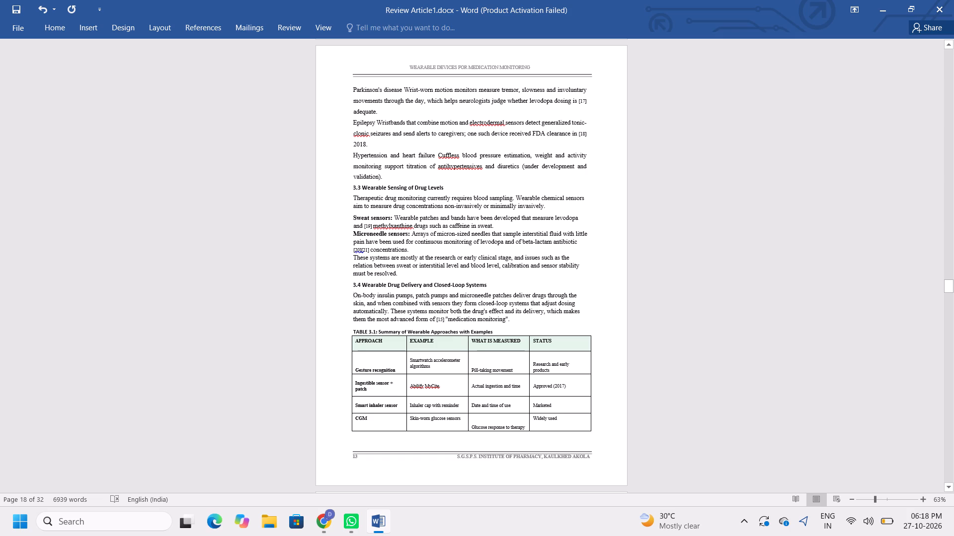
# Remove all bold from the content between the Parkinson's disease paragraph and the CGM row of Table 3.1.
pyautogui.scroll(-1, 352, 86)
pyautogui.moveTo(352, 86); pyautogui.dragTo(622, 437)
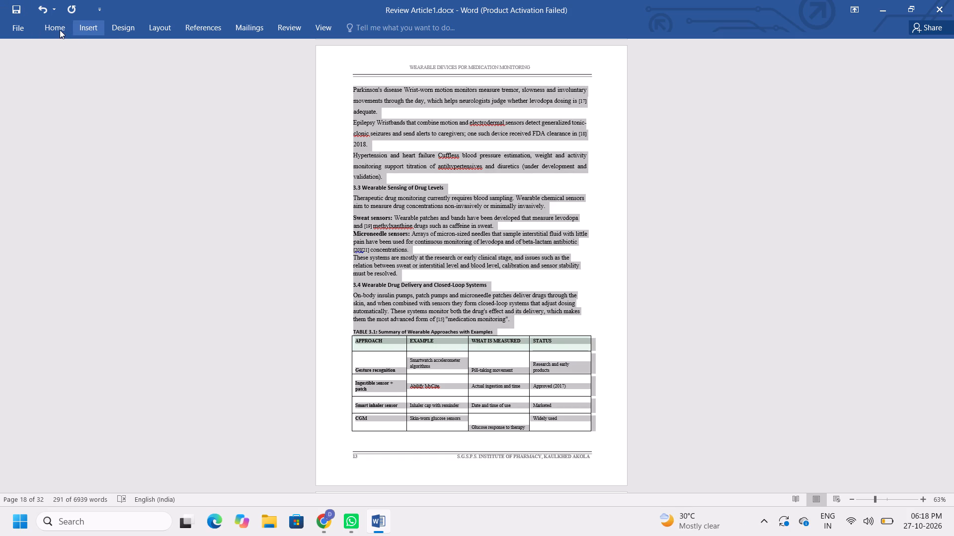
pyautogui.click(60, 30)
pyautogui.click(105, 66)
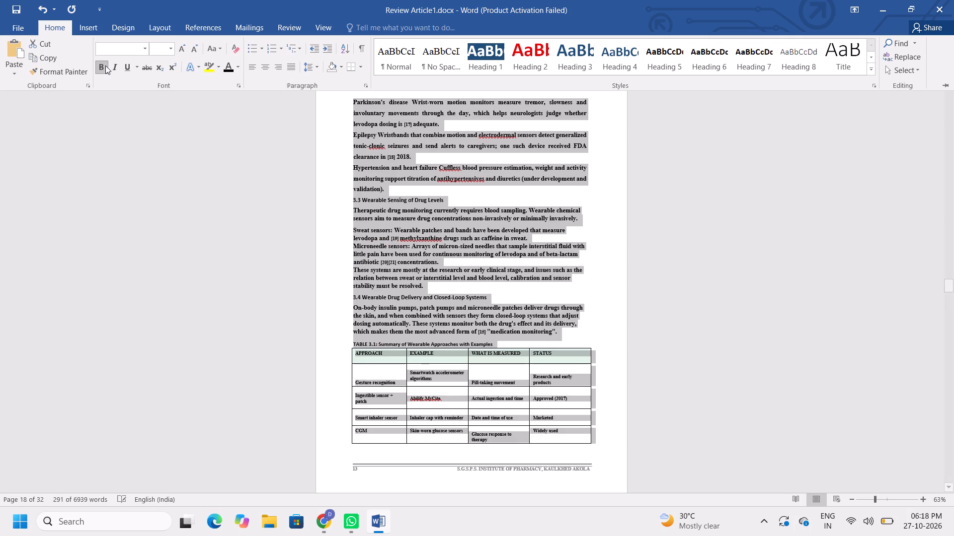
pyautogui.click(105, 66)
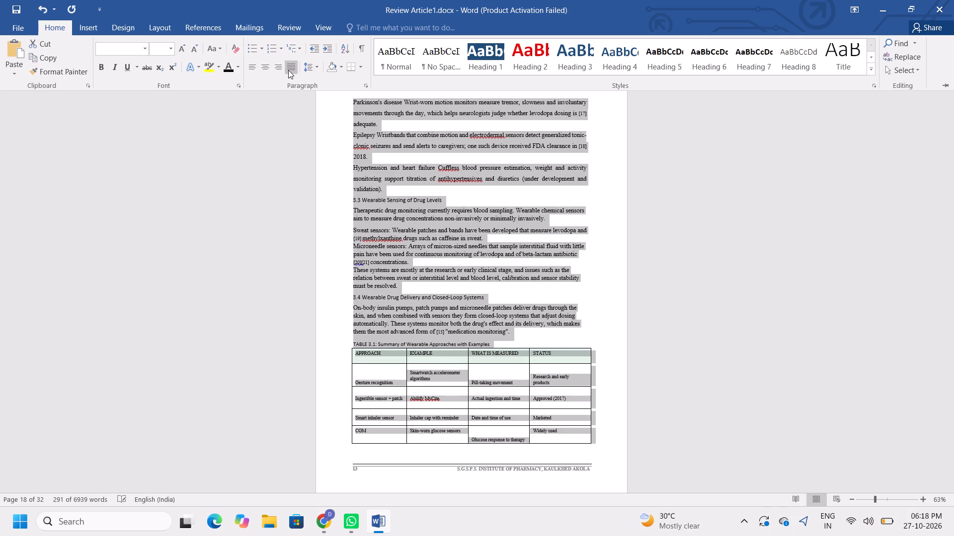
# Justify the same selection from the Parkinson's disease paragraph through Table 3.1's CGM row and set its line spacing to 1.5.
pyautogui.click(287, 69)
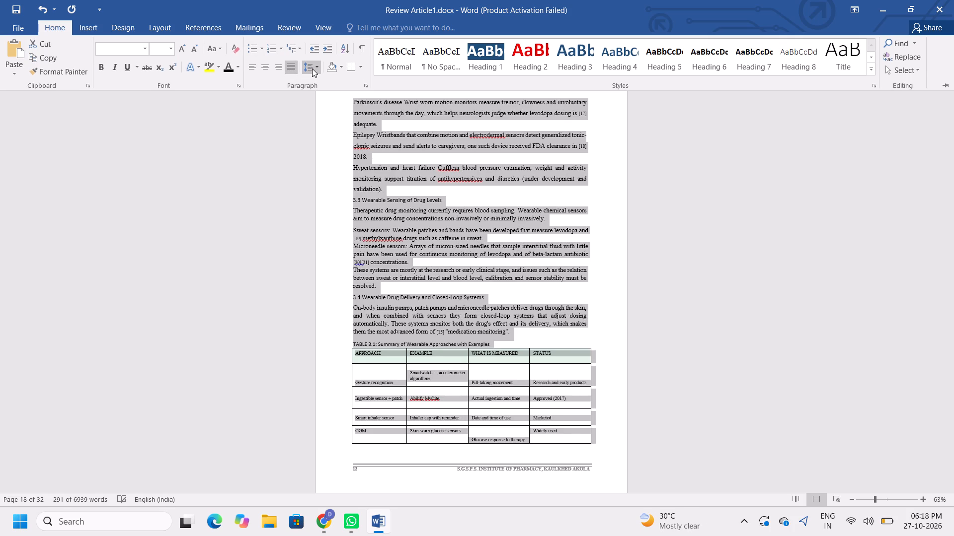
pyautogui.click(318, 68)
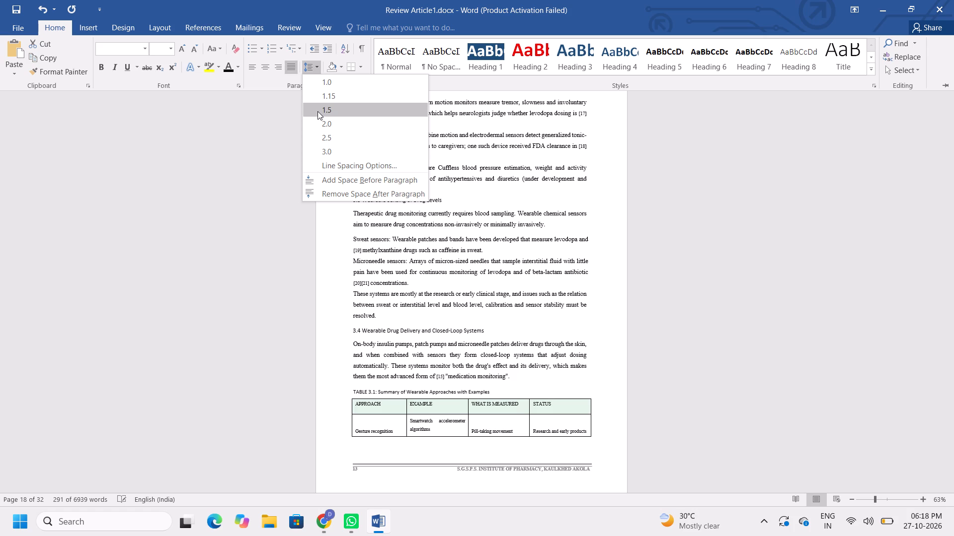
pyautogui.click(318, 111)
pyautogui.hscroll(1, 726, 254)
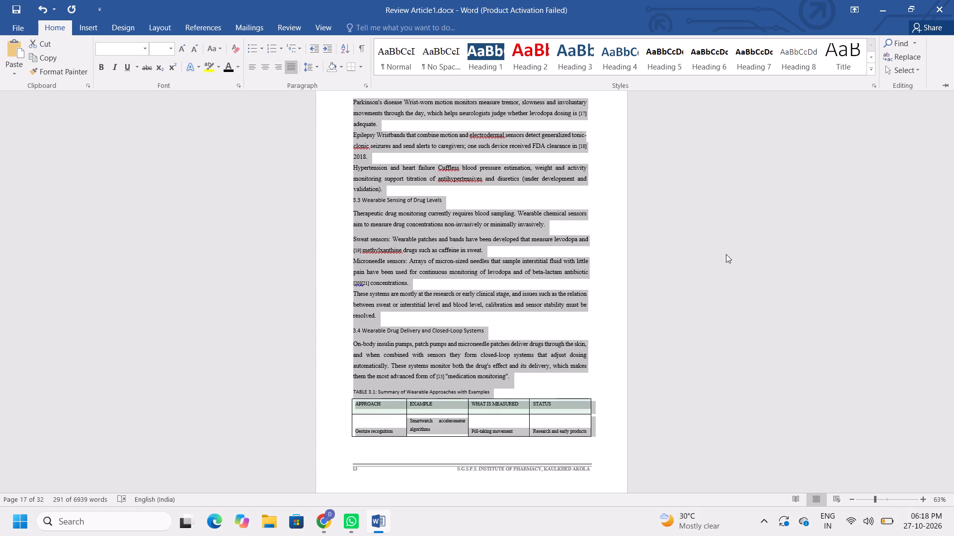
# Select the continued Table 3.1 rows from Ingestible sensor + patch through Closed-loop pump for formatting.
pyautogui.hscroll(1, 726, 254)
pyautogui.click(722, 253)
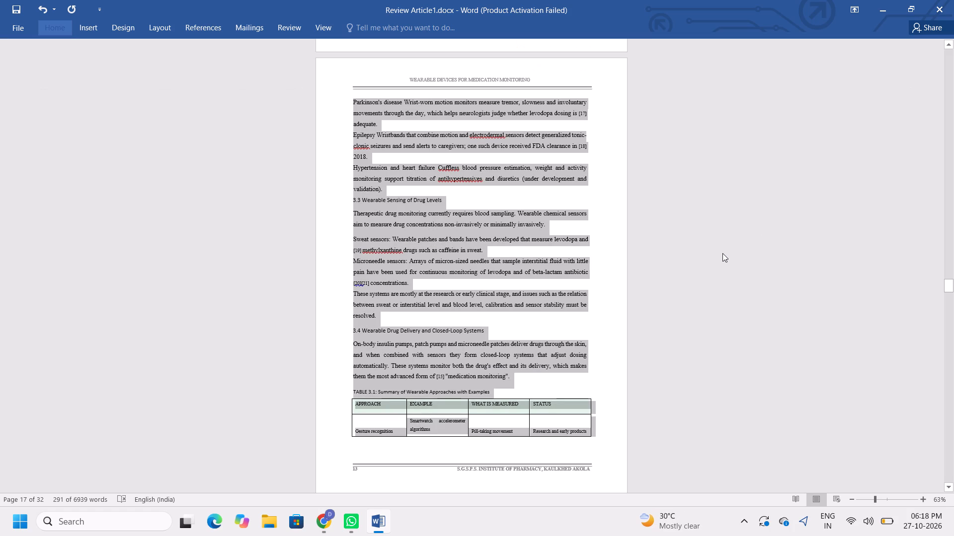
pyautogui.click(722, 253)
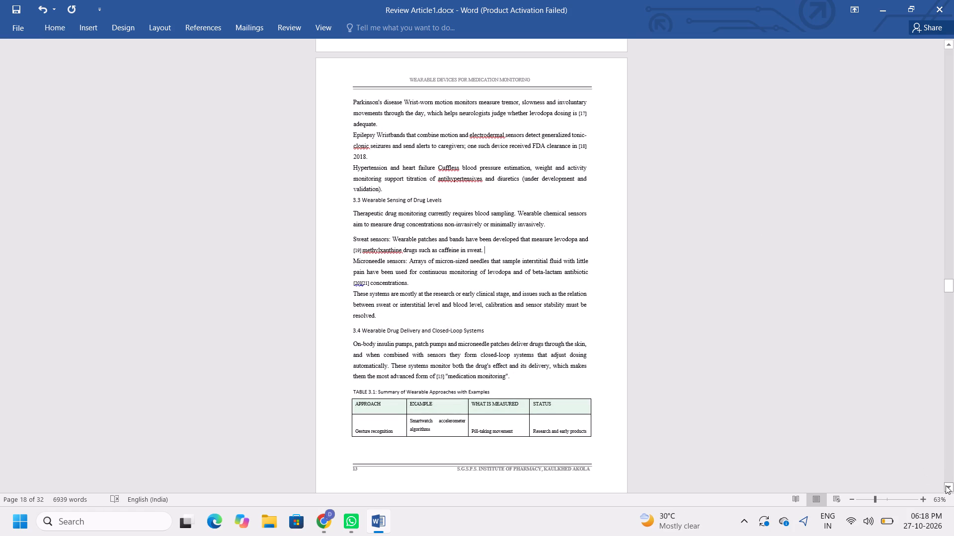
pyautogui.tripleClick(946, 485)
pyautogui.tripleClick(946, 485)
pyautogui.tripleClick(946, 485)
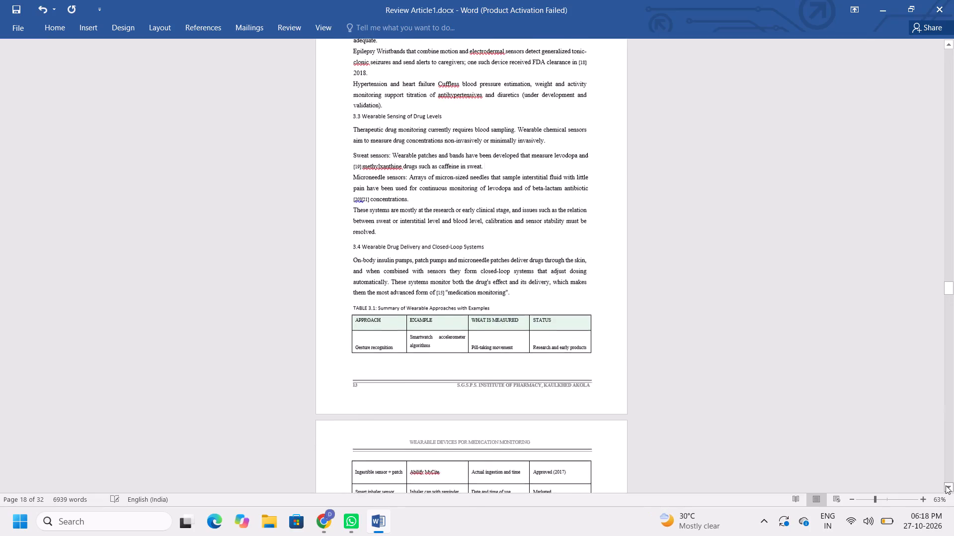
pyautogui.tripleClick(946, 485)
pyautogui.doubleClick(946, 485)
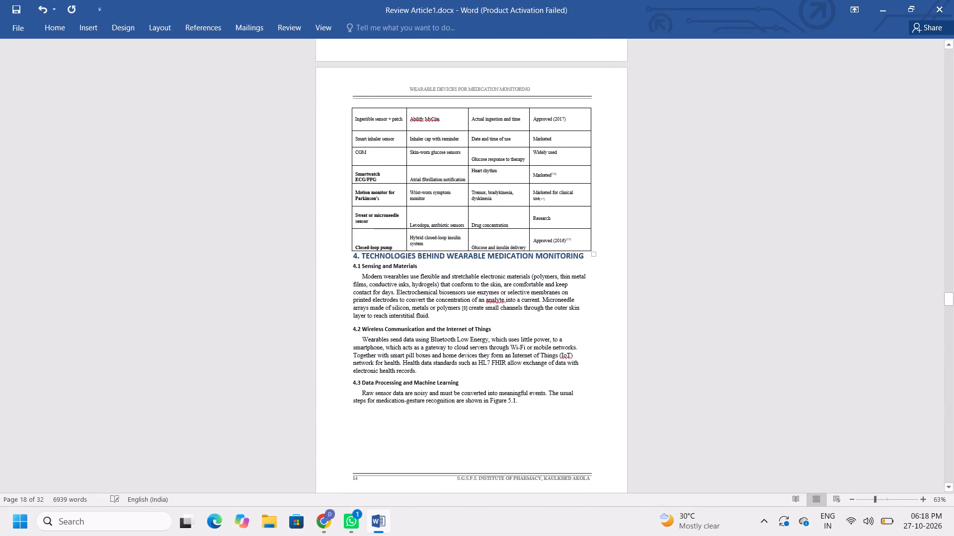
pyautogui.moveTo(341, 115); pyautogui.dragTo(396, 188)
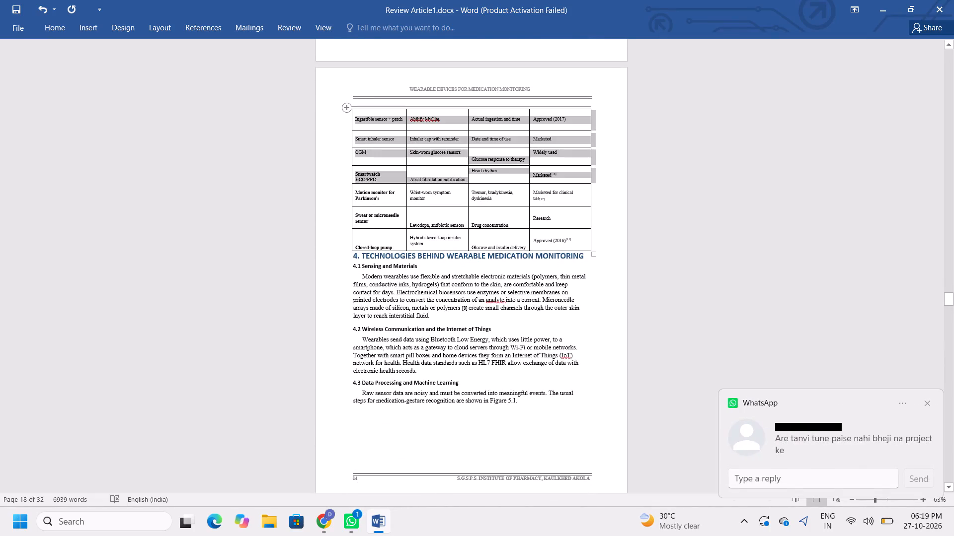
pyautogui.moveTo(396, 188); pyautogui.dragTo(400, 246)
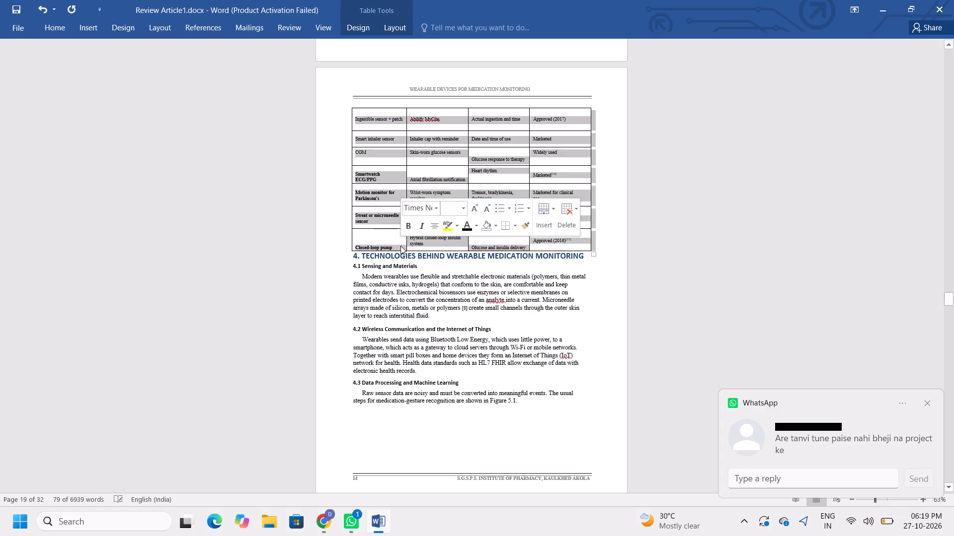
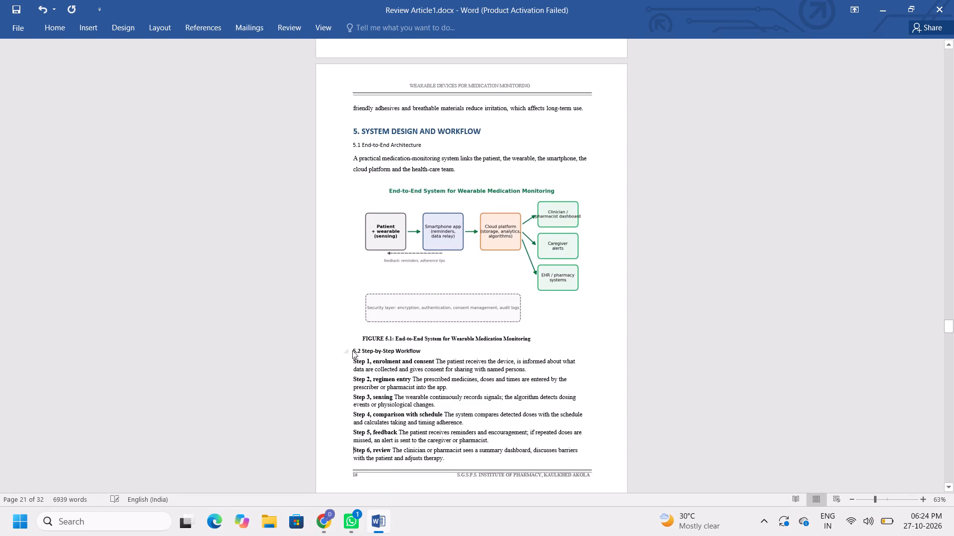
# Remove bold from the Figure 5.1 caption through Step 6 of section 5.2, justify the text and set its line spacing to 1.5.
pyautogui.moveTo(345, 339); pyautogui.dragTo(400, 389)
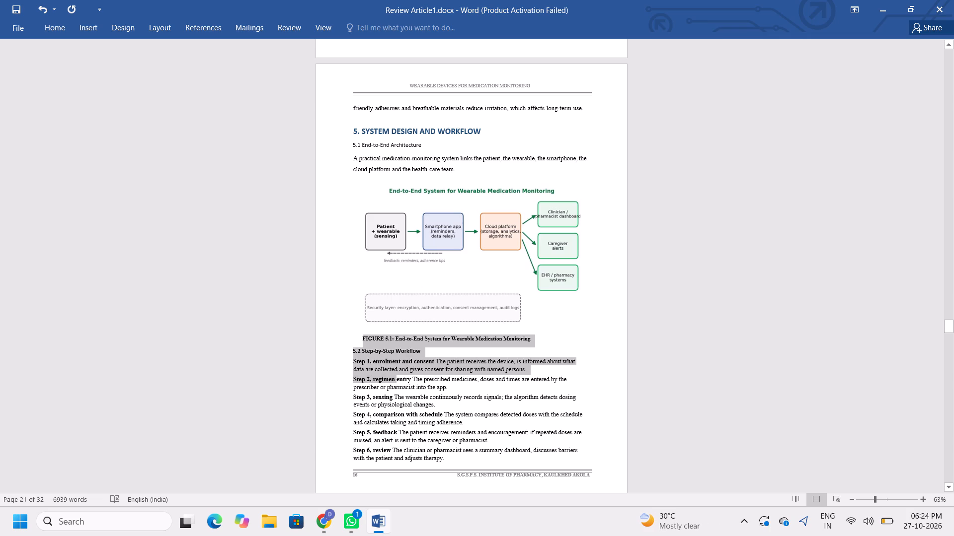
pyautogui.moveTo(400, 389); pyautogui.dragTo(481, 464)
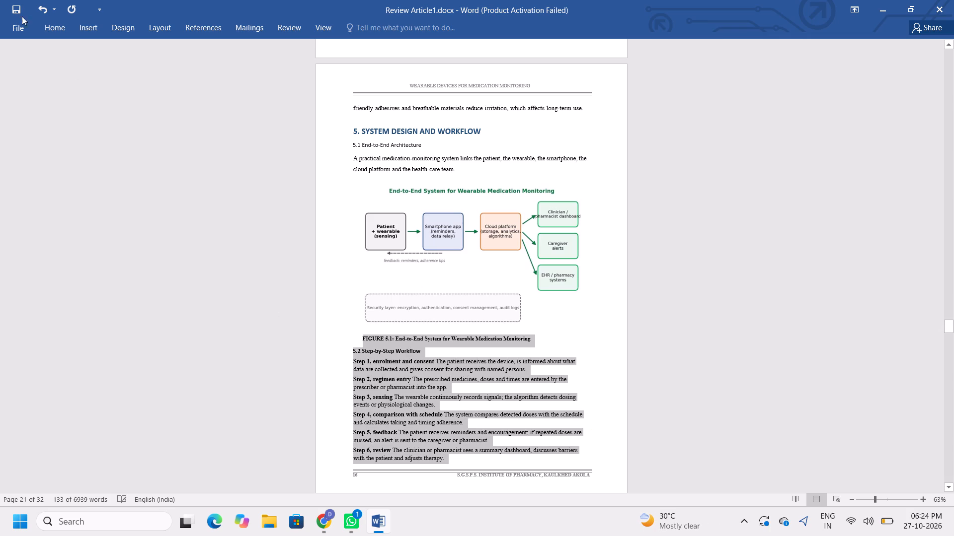
pyautogui.click(54, 28)
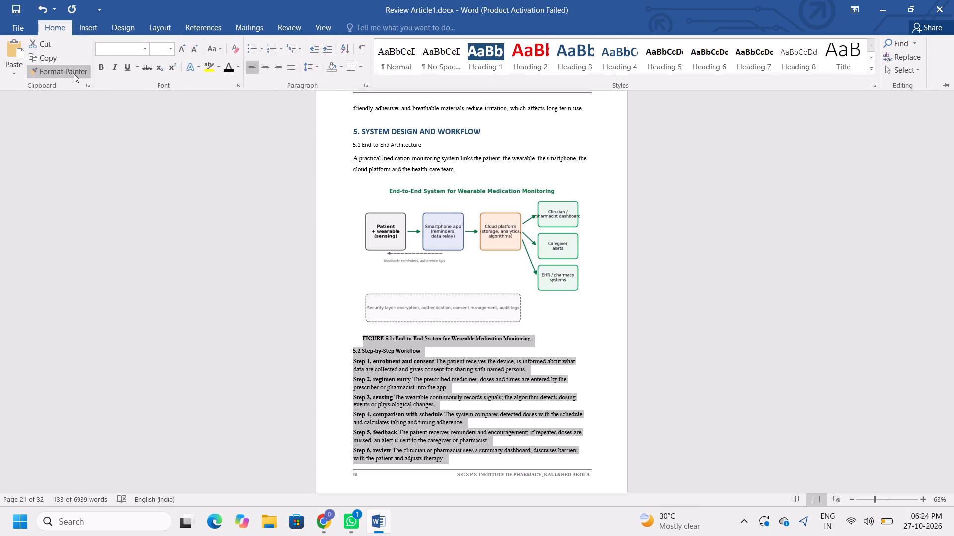
pyautogui.click(104, 68)
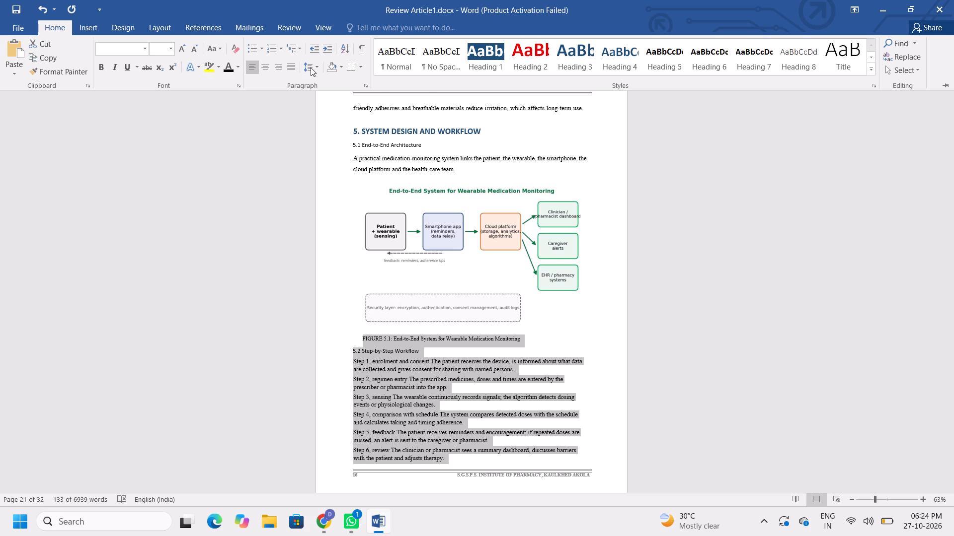
pyautogui.click(289, 64)
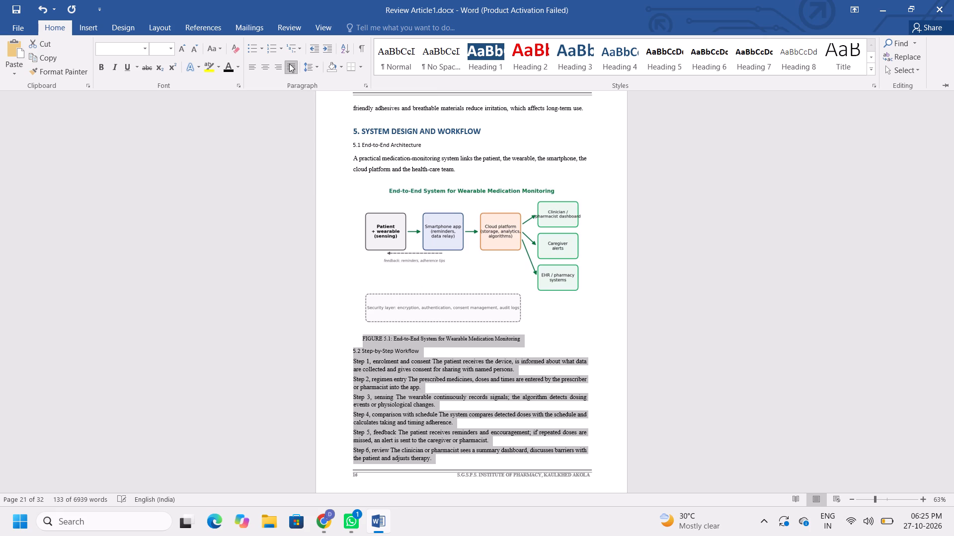
pyautogui.click(318, 66)
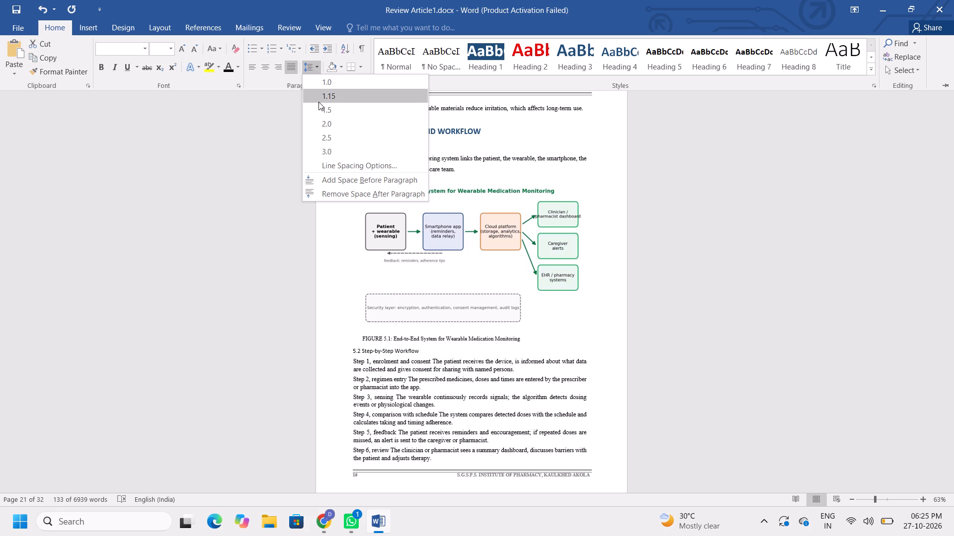
pyautogui.click(318, 107)
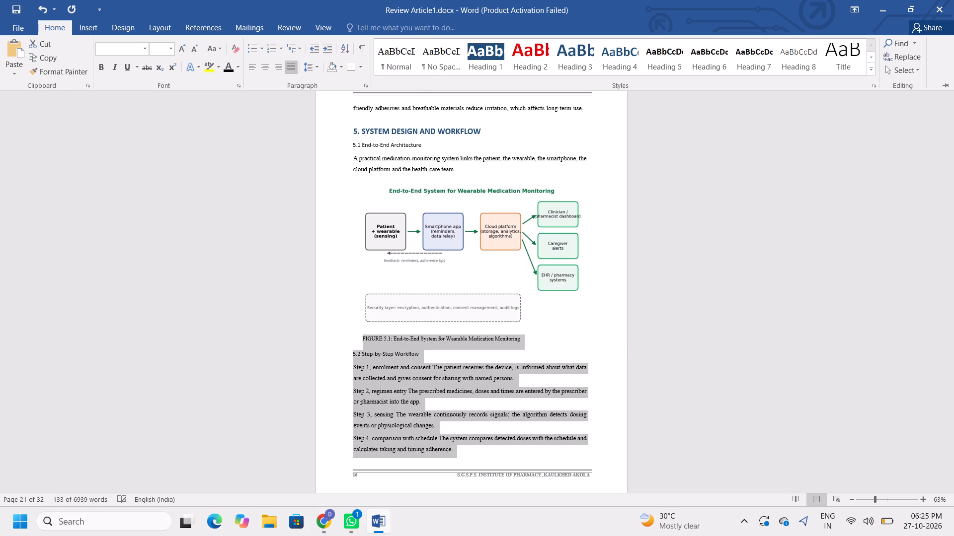
pyautogui.click(663, 164)
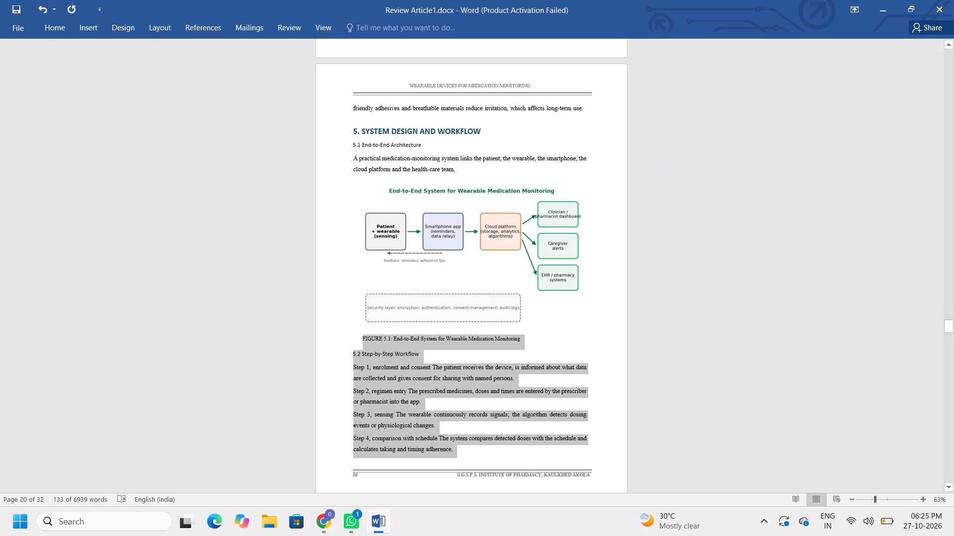
pyautogui.click(663, 164)
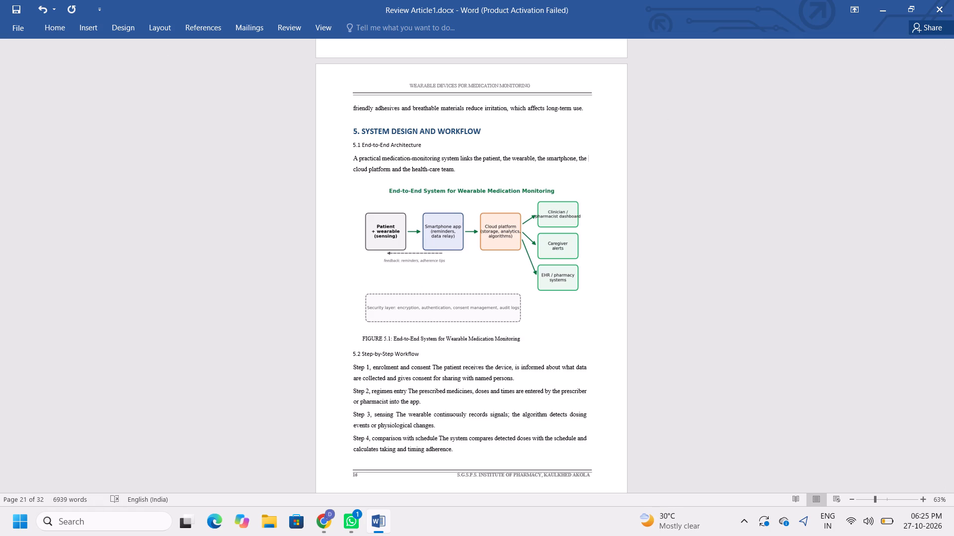
# Justify the content from the line above heading 5 through the Figure 5.1 caption and set its line spacing to 1.5.
pyautogui.moveTo(347, 105); pyautogui.dragTo(576, 345)
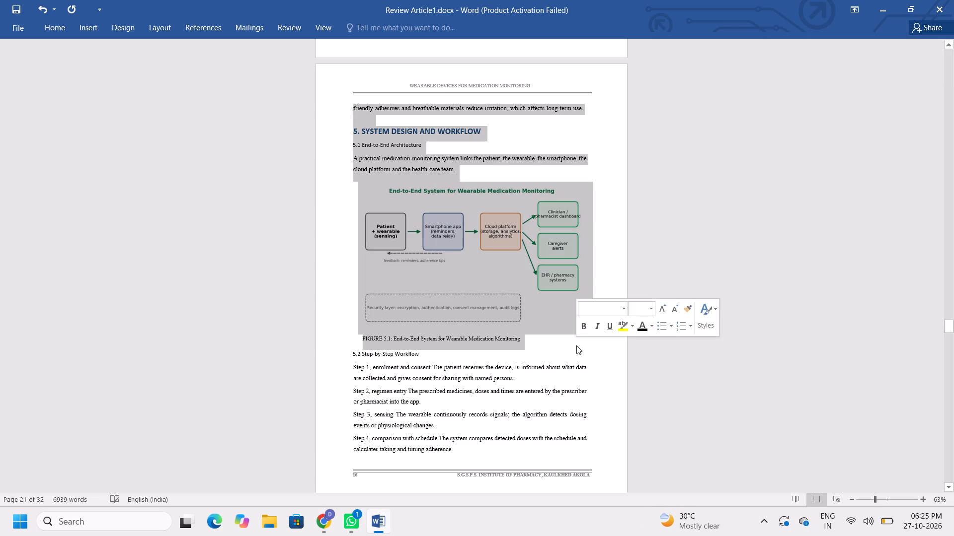
pyautogui.click(58, 28)
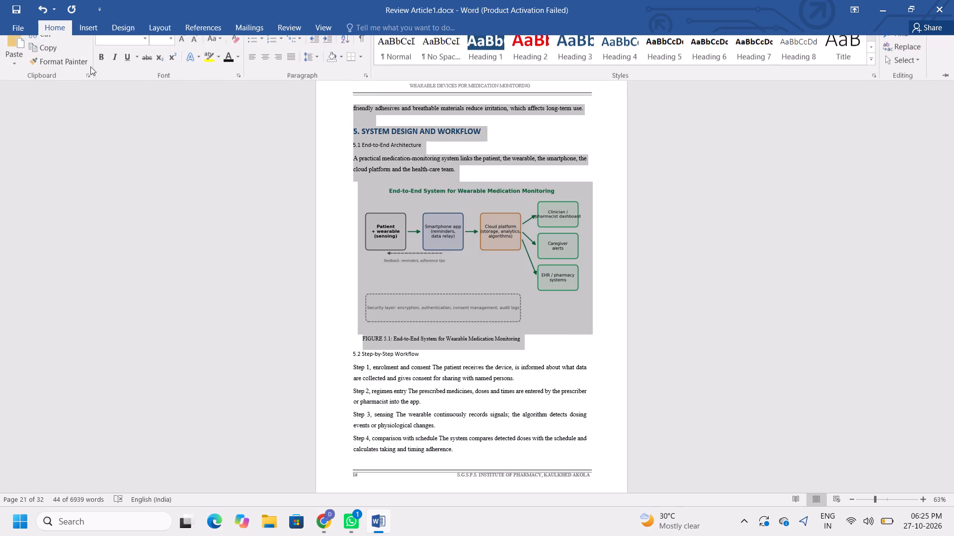
pyautogui.click(289, 66)
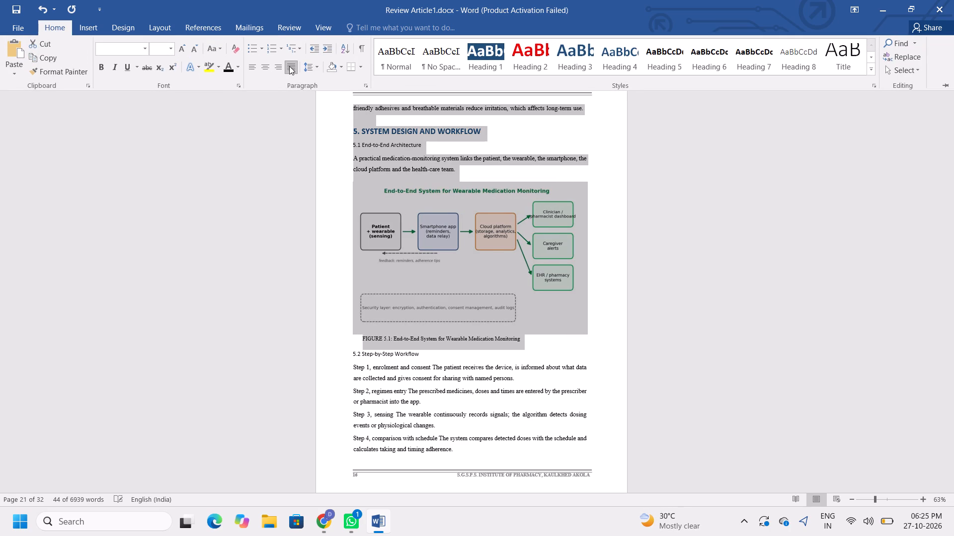
pyautogui.click(320, 66)
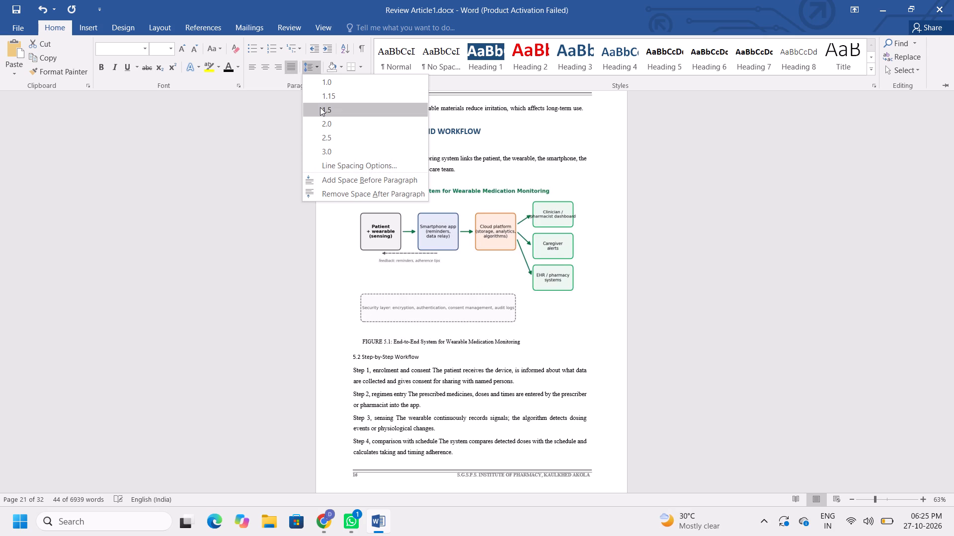
pyautogui.click(320, 107)
pyautogui.click(706, 297)
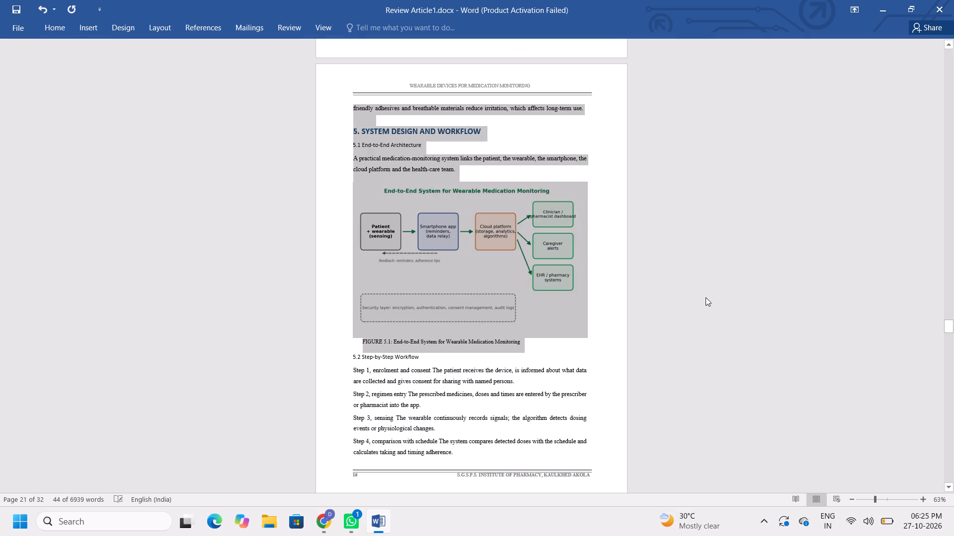
pyautogui.click(706, 297)
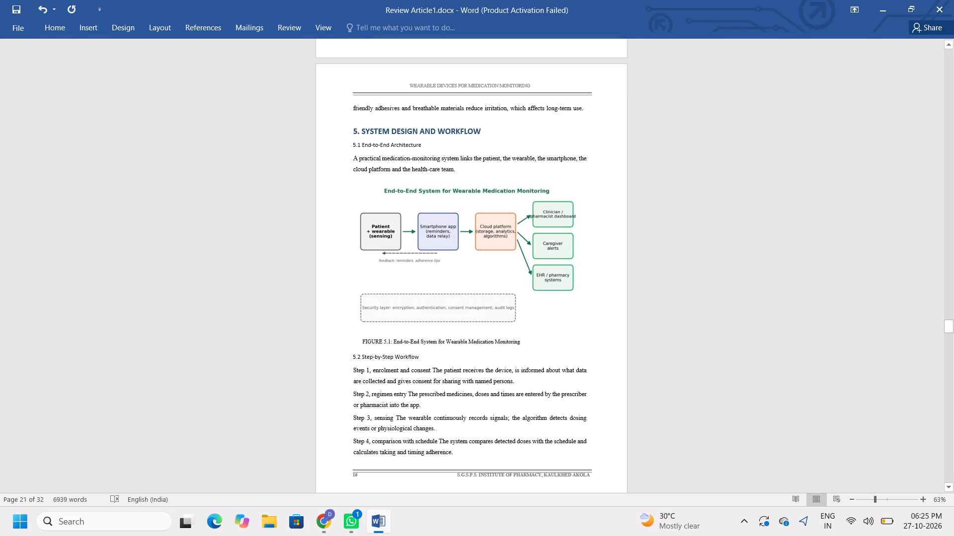
# Set 1.5 line spacing, justify and remove all bold from Step 5 of section 5.2 through section 6.1's paragraph, including Table 5.1.
pyautogui.tripleClick(950, 489)
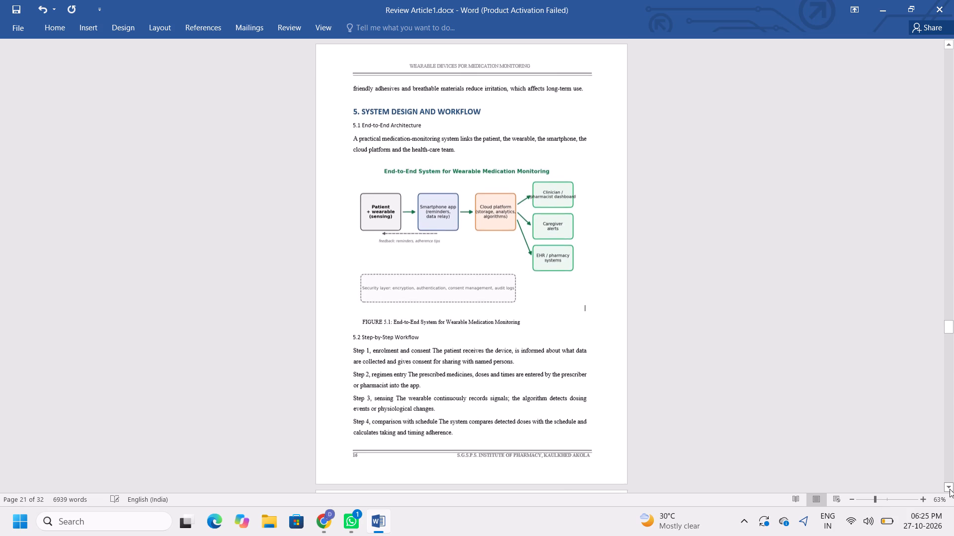
pyautogui.doubleClick(950, 489)
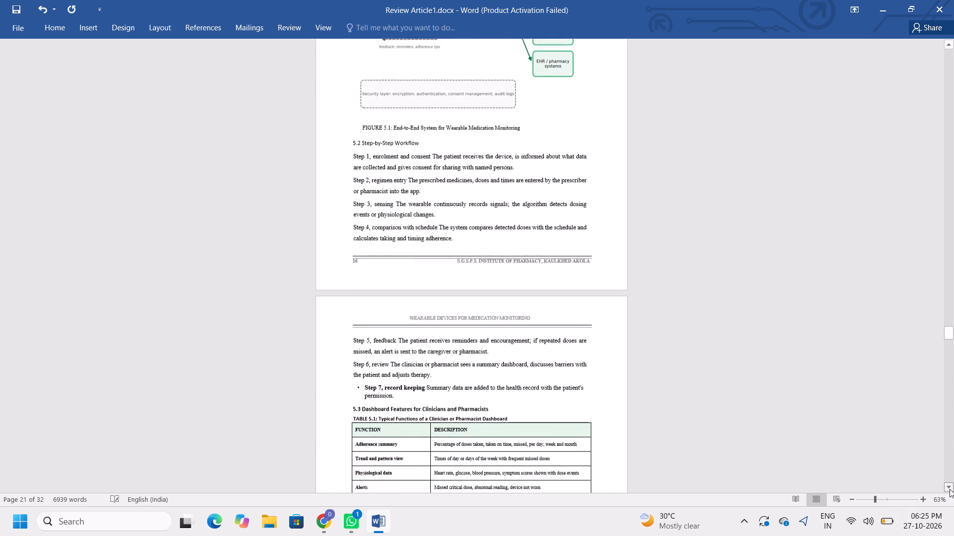
pyautogui.click(950, 489)
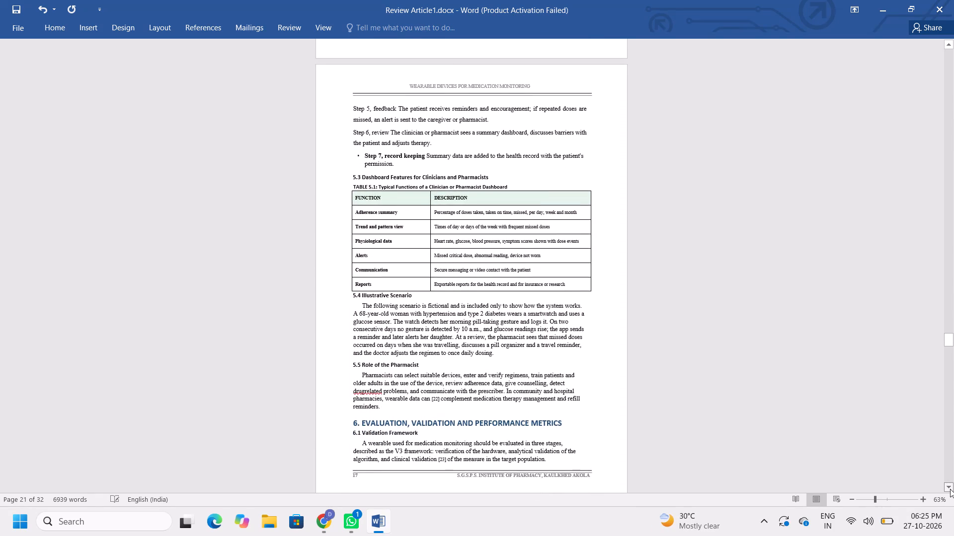
pyautogui.moveTo(350, 106); pyautogui.dragTo(585, 475)
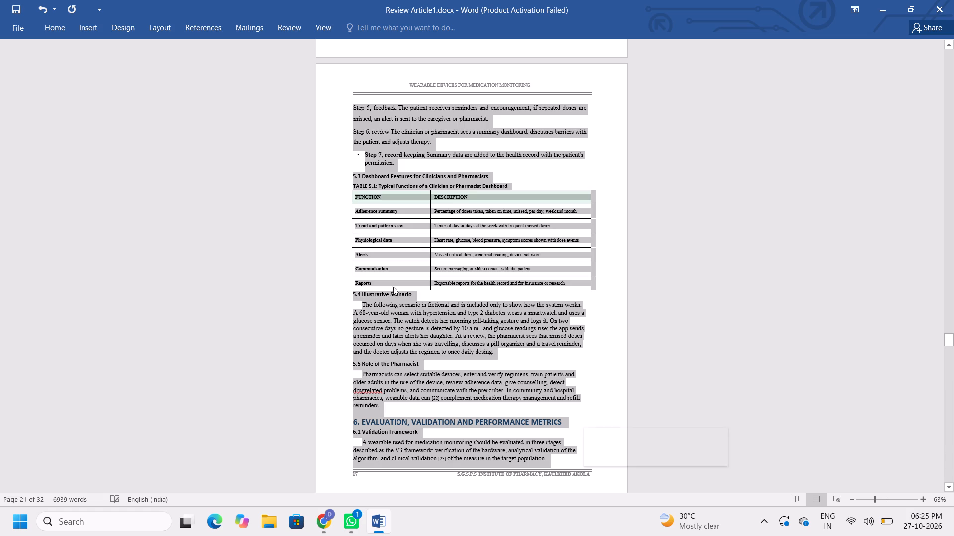
pyautogui.click(55, 22)
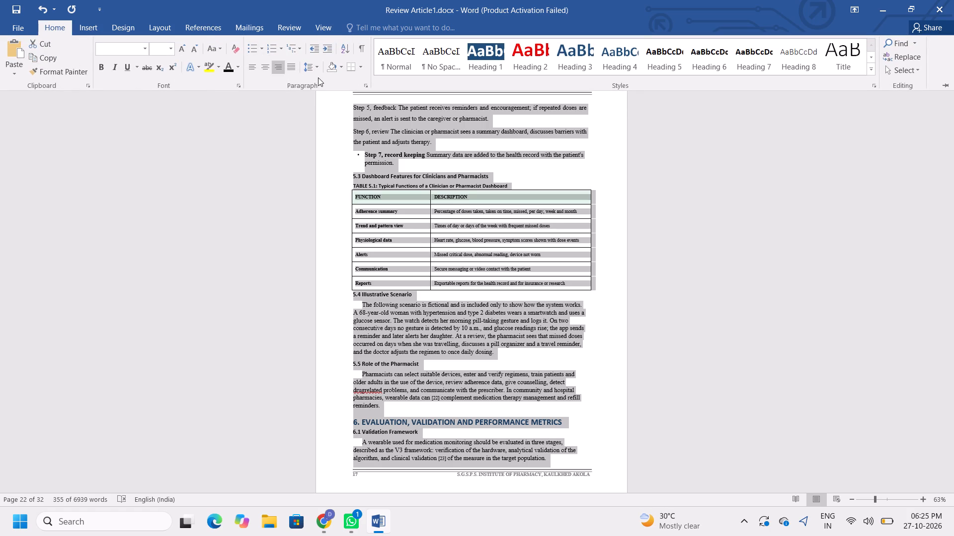
pyautogui.click(317, 70)
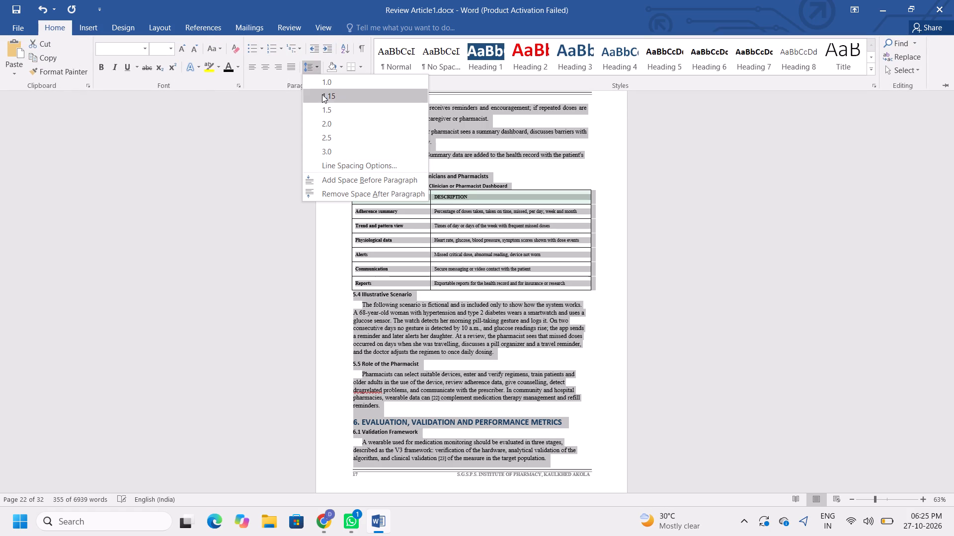
pyautogui.click(322, 103)
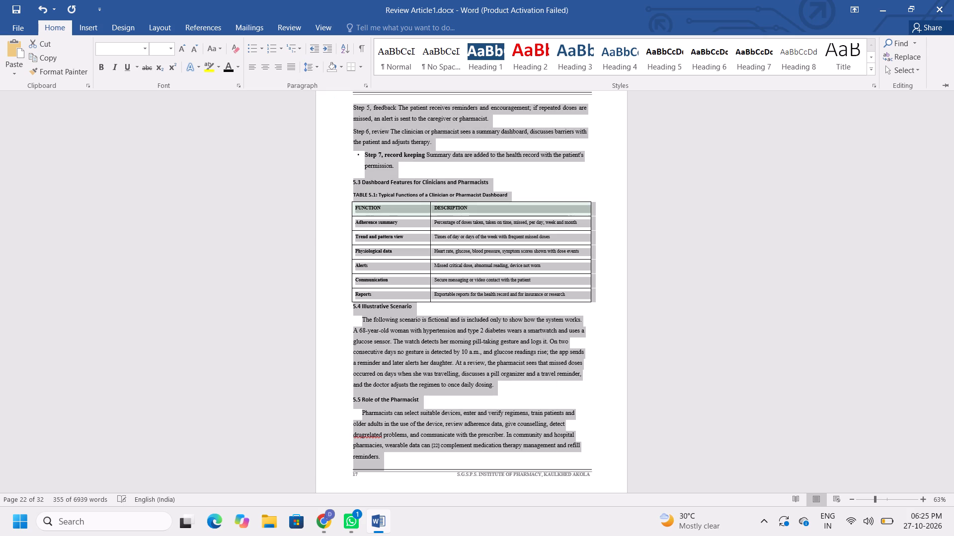
pyautogui.click(293, 64)
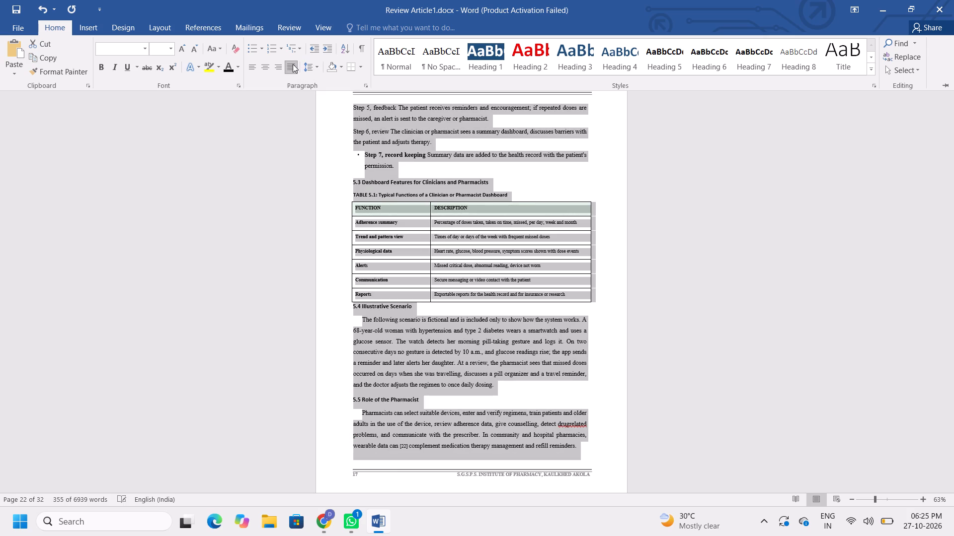
pyautogui.click(98, 64)
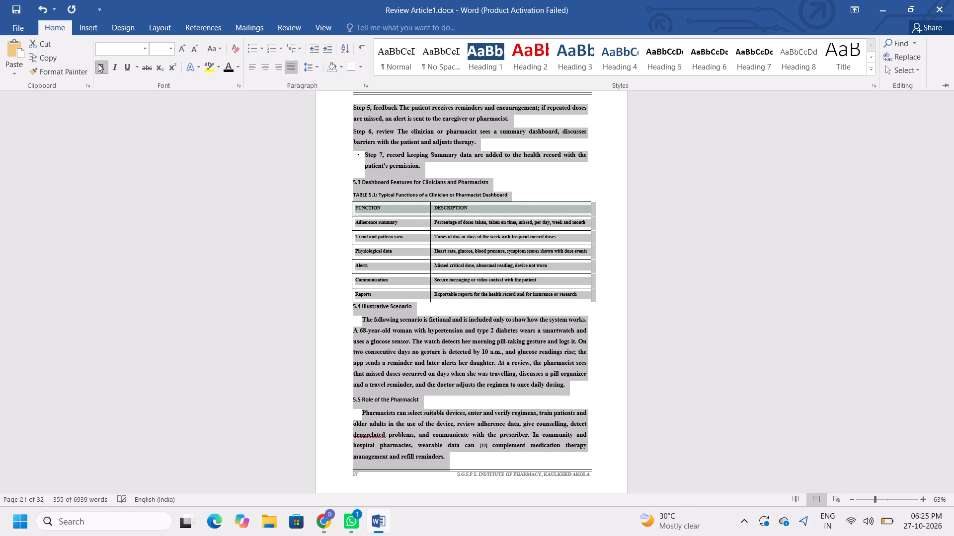
pyautogui.click(98, 64)
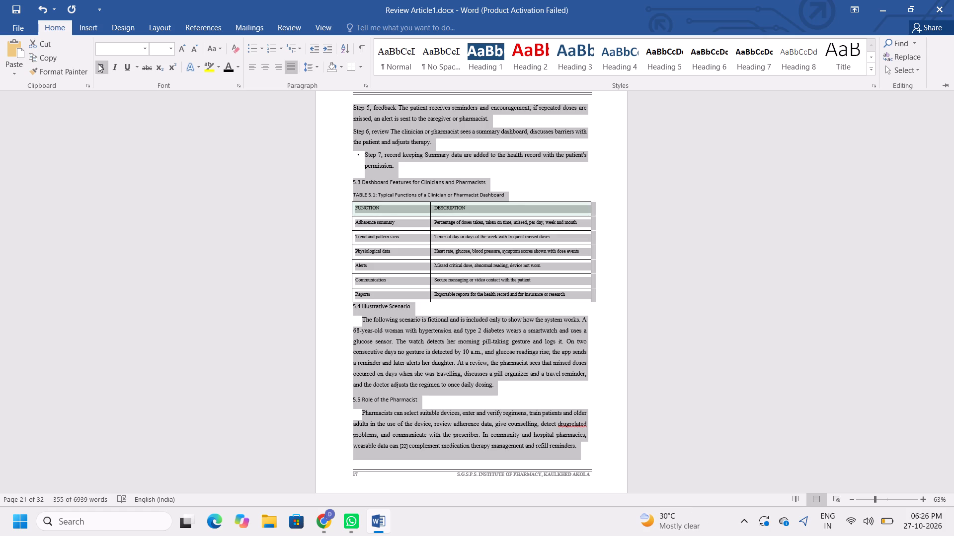
# Remove the bullet and indent from the Step 7 record keeping item in section 5.2.
pyautogui.click(362, 151)
pyautogui.click(252, 162)
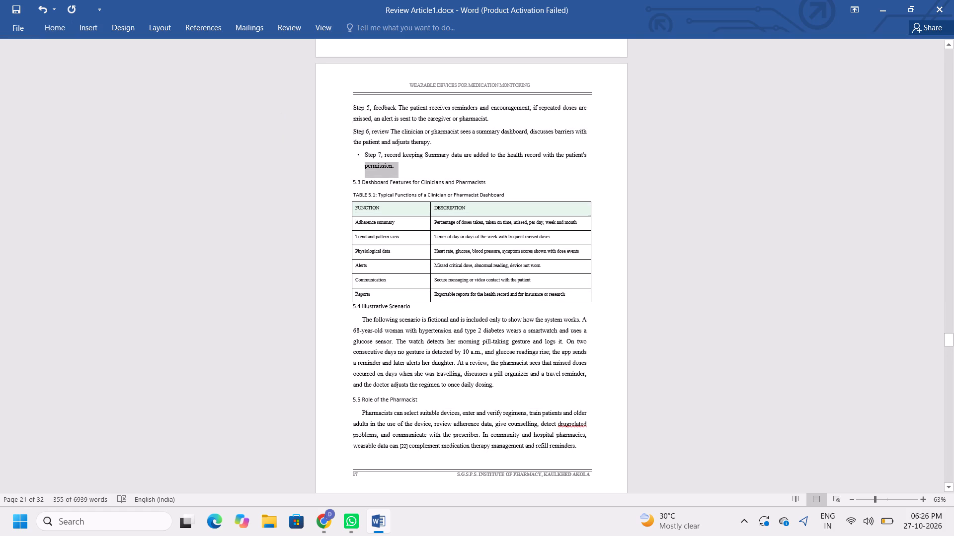
pyautogui.click(363, 156)
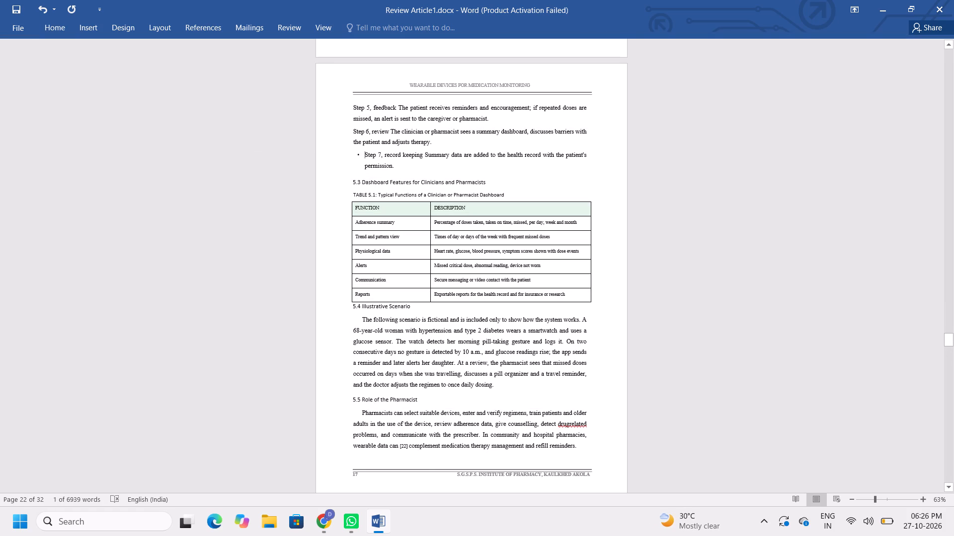
pyautogui.press('BackSpace')
pyautogui.press('BackSpace')
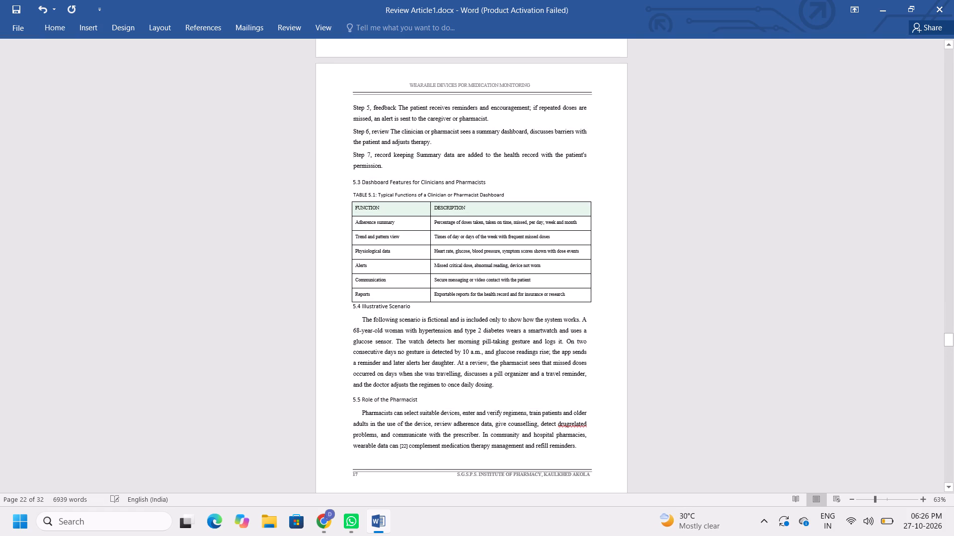
# Remove the first-line indents from the paragraphs under 5.4 Illustrative Scenario and 5.5 Role of the Pharmacist.
pyautogui.click(357, 321)
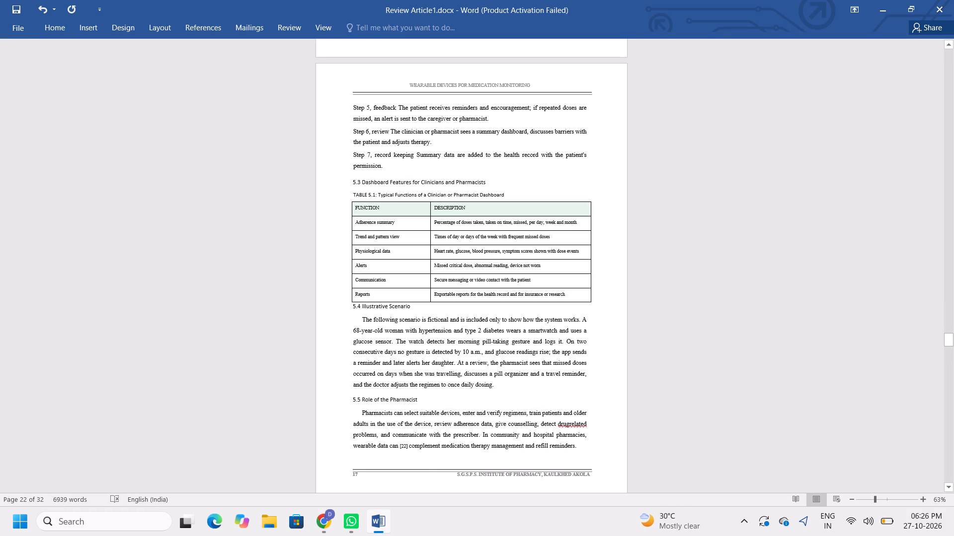
pyautogui.press('BackSpace')
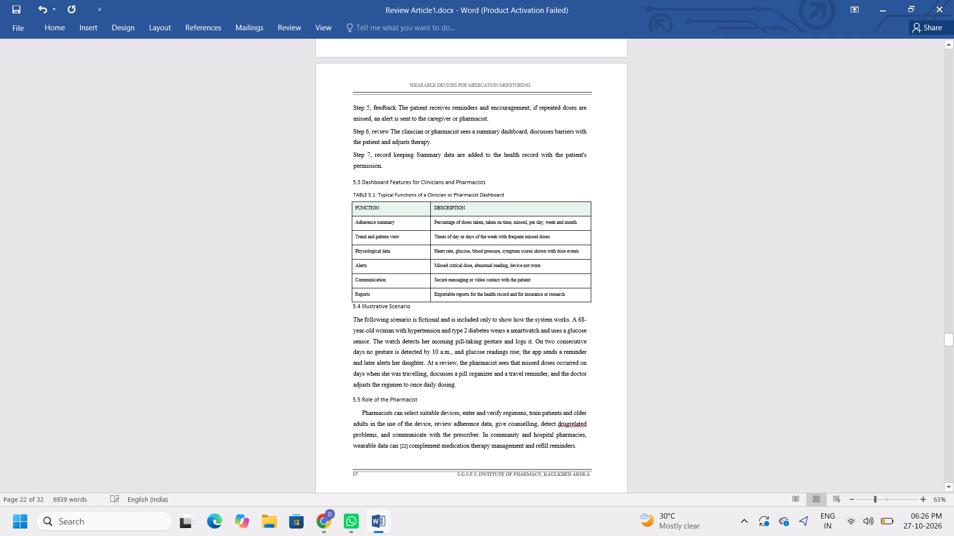
pyautogui.press('Down')
pyautogui.press('Down')
pyautogui.press('Down')
pyautogui.press('Down')
pyautogui.press('Down')
pyautogui.press('Down')
pyautogui.press('Down')
pyautogui.press('Down')
pyautogui.press('BackSpace')
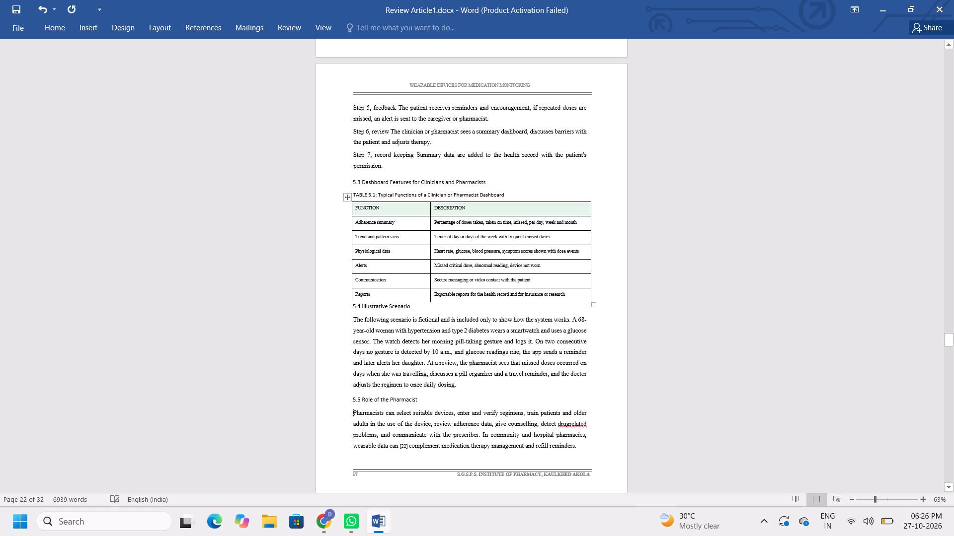
pyautogui.click(697, 260)
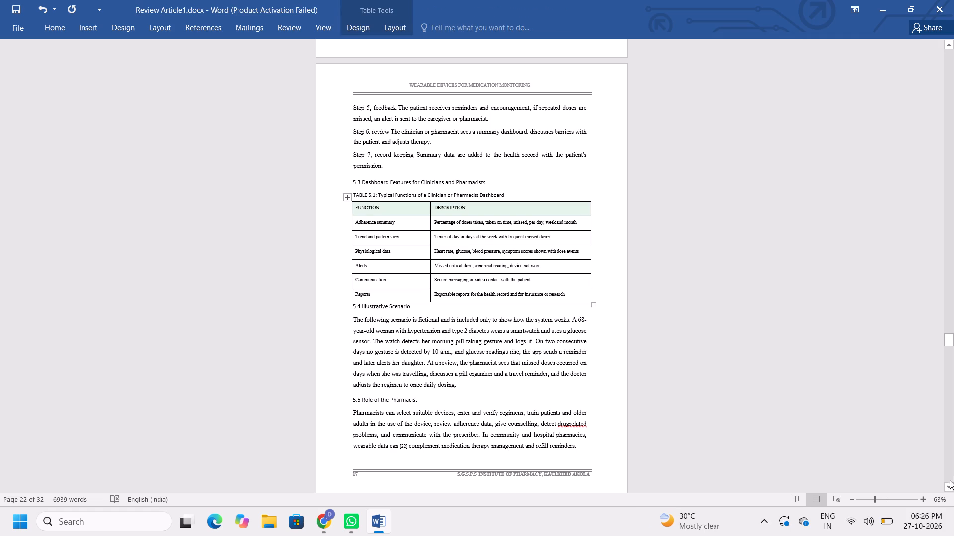
# Remove the first-line indent from the paragraph under 6.1 Validation Framework.
pyautogui.tripleClick(949, 486)
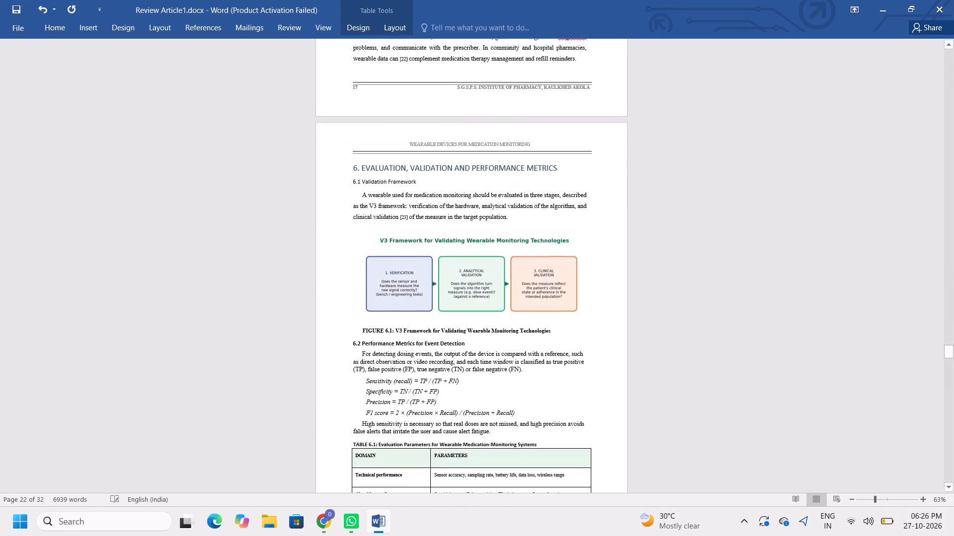
pyautogui.click(363, 198)
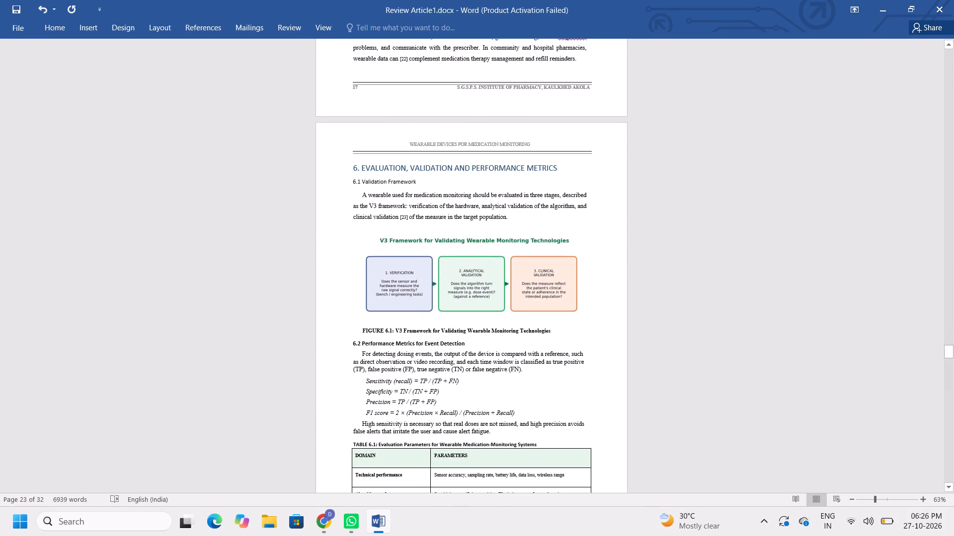
pyautogui.press('BackSpace')
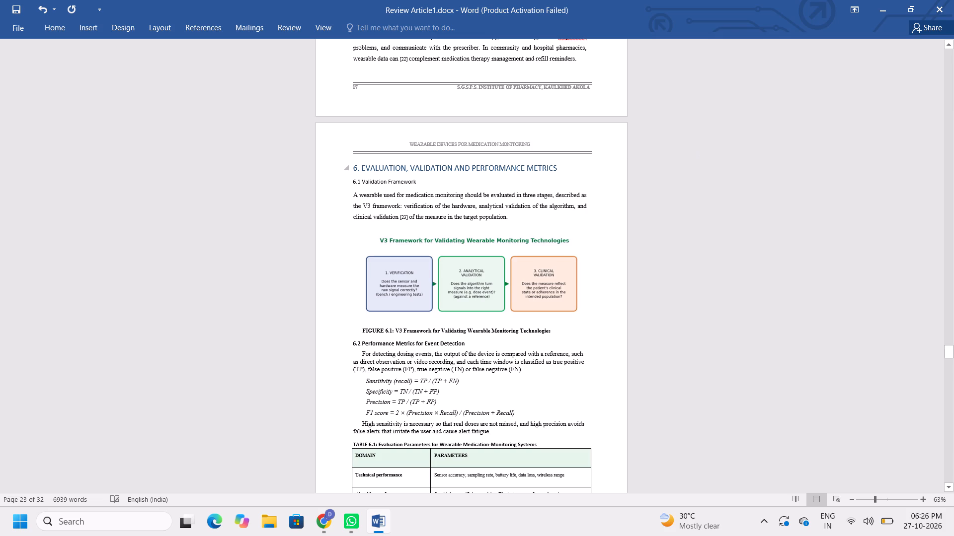
# Make the heading "6. EVALUATION, VALIDATION AND PERFORMANCE METRICS" bold.
pyautogui.moveTo(555, 168); pyautogui.dragTo(302, 141)
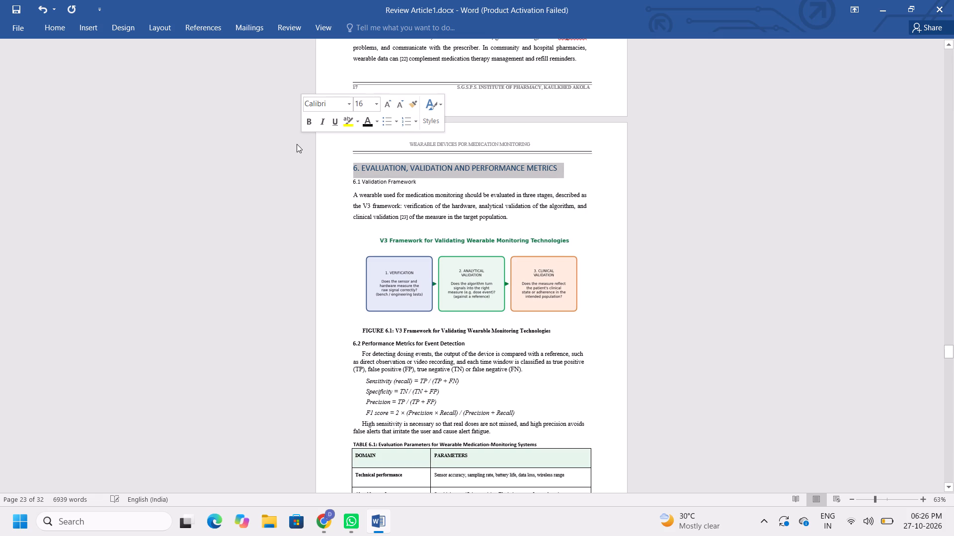
pyautogui.click(310, 116)
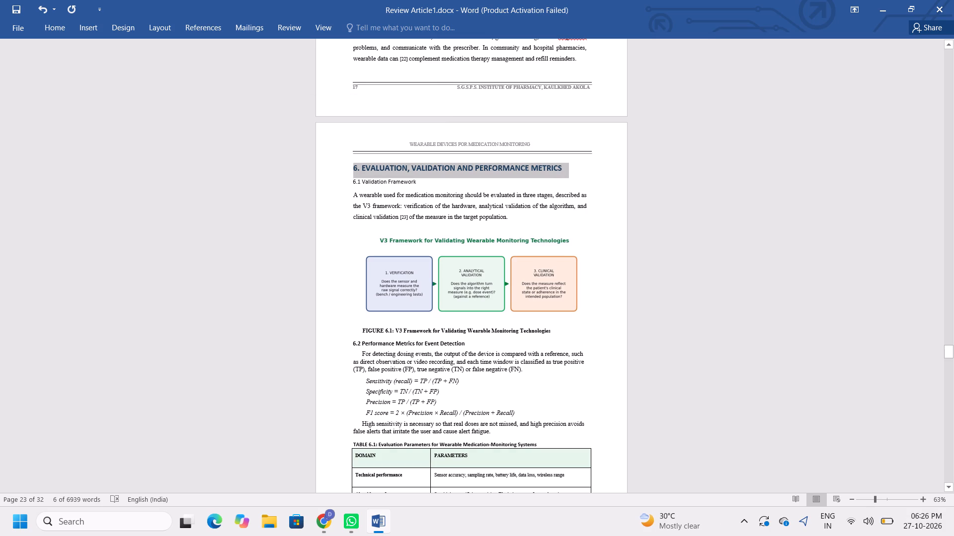
# Remove bold, justify and set 1.5 line spacing from heading 6.1 through Table 6.1's Algorithm performance row, including Figure 6.1 and its caption.
pyautogui.tripleClick(951, 489)
pyautogui.tripleClick(951, 489)
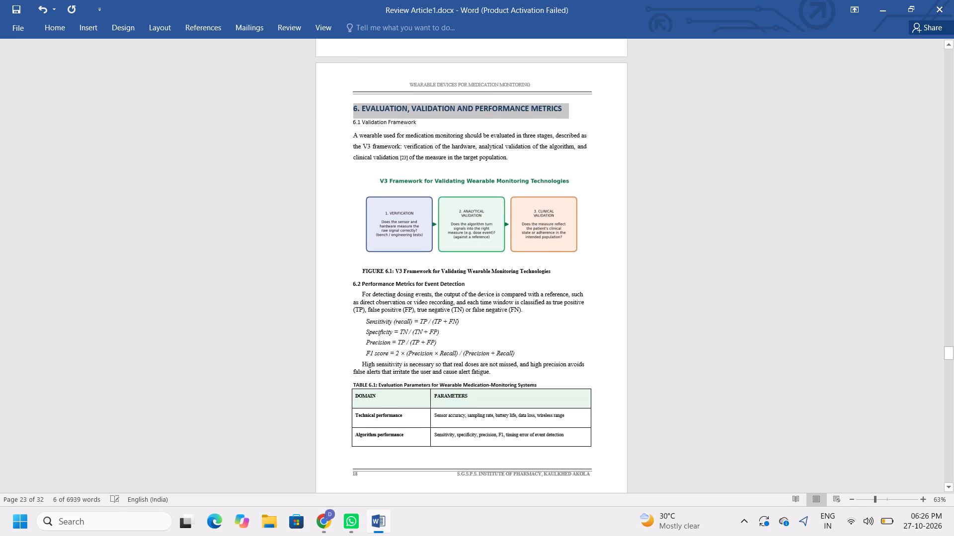
pyautogui.moveTo(342, 123); pyautogui.dragTo(366, 177)
pyautogui.scroll(-1, 603, 110)
pyautogui.click(603, 110)
pyautogui.moveTo(605, 108); pyautogui.dragTo(596, 122)
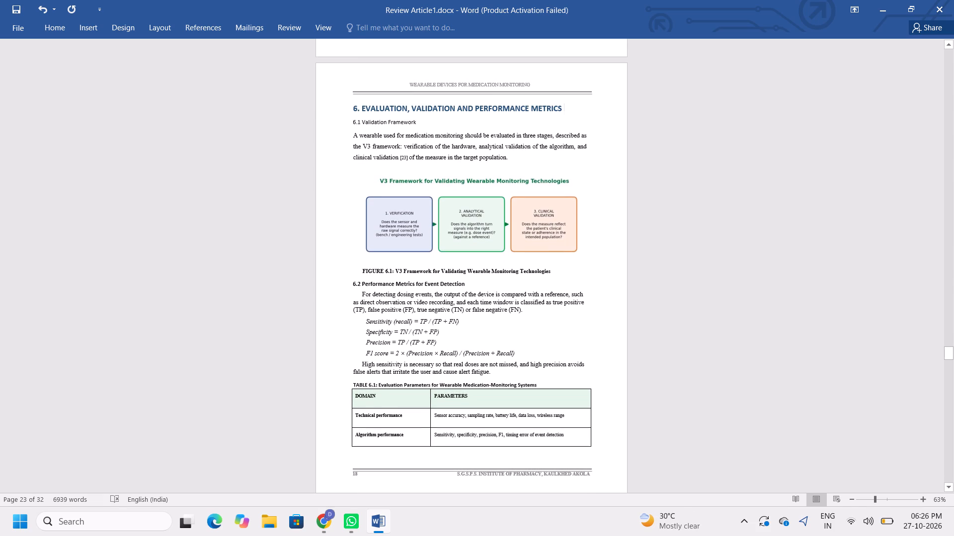
pyautogui.moveTo(596, 122); pyautogui.dragTo(605, 444)
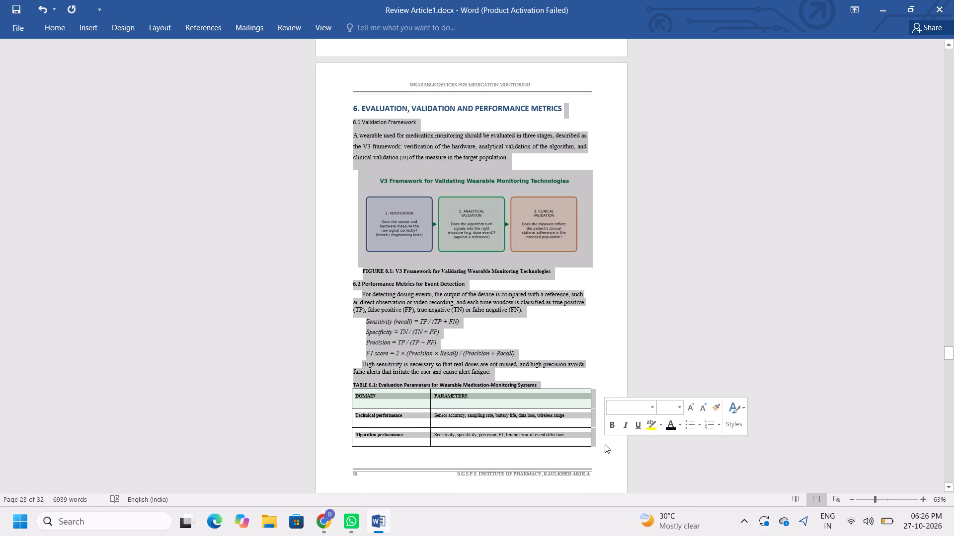
pyautogui.click(53, 28)
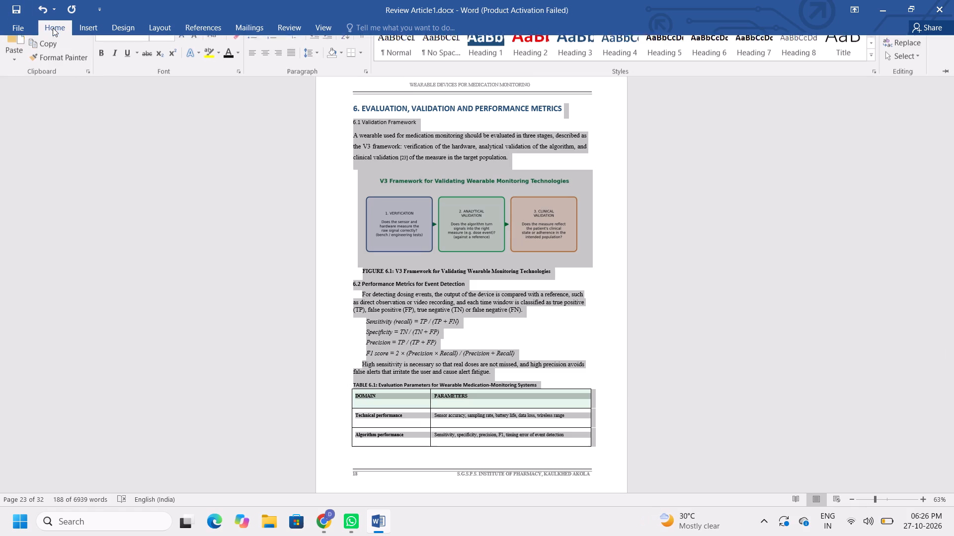
pyautogui.click(103, 68)
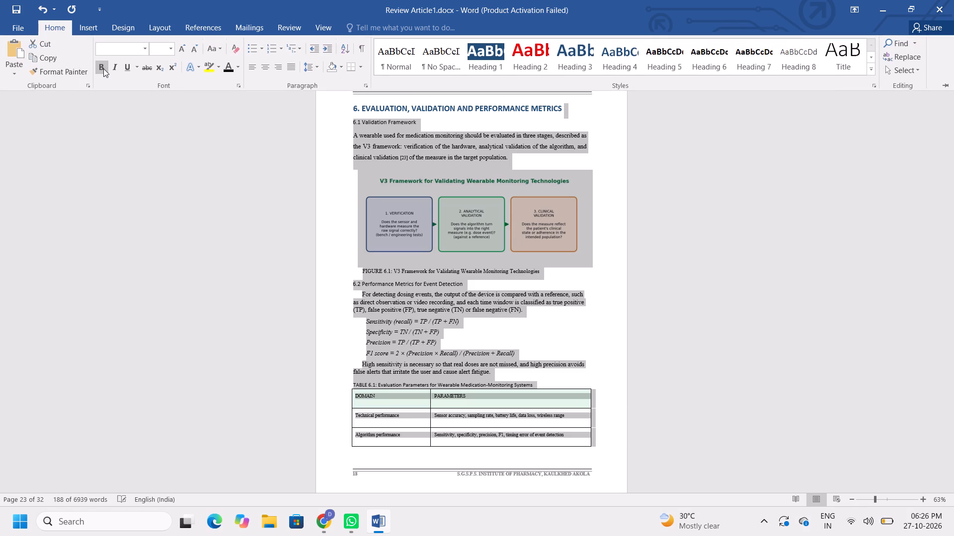
pyautogui.click(291, 67)
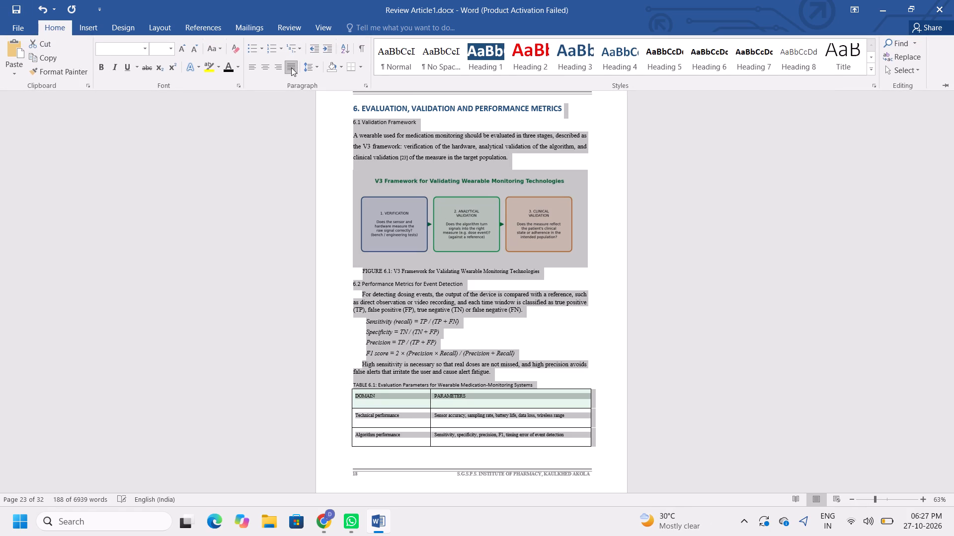
pyautogui.click(318, 67)
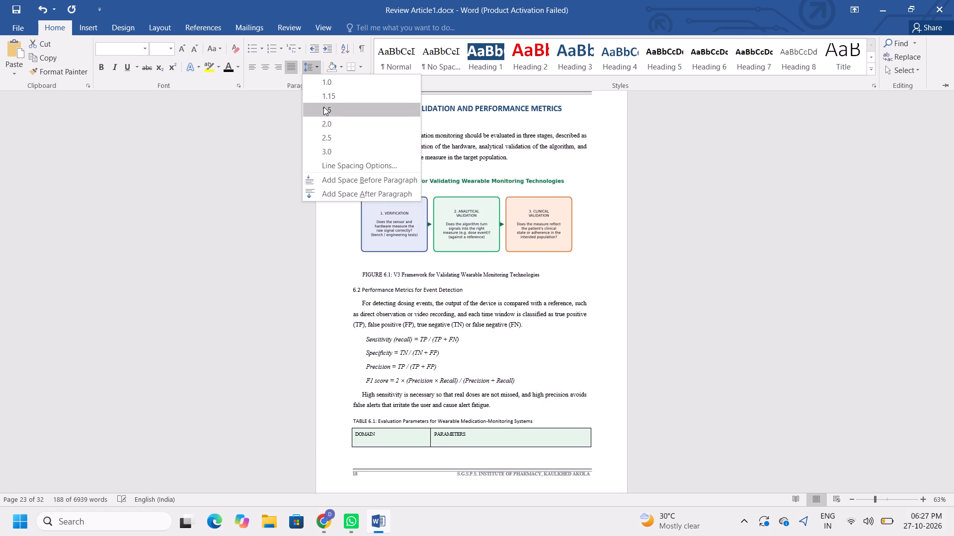
pyautogui.click(323, 107)
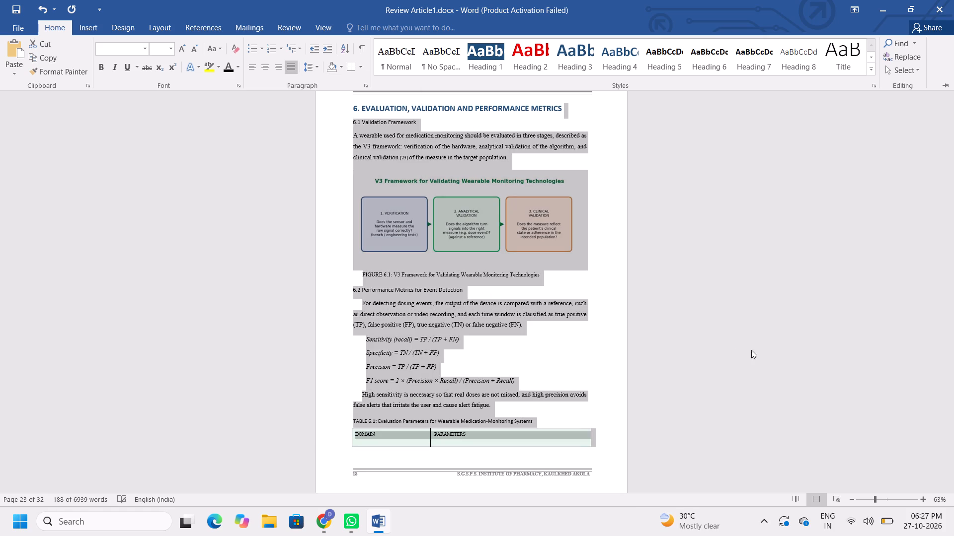
pyautogui.click(716, 324)
pyautogui.click(716, 324)
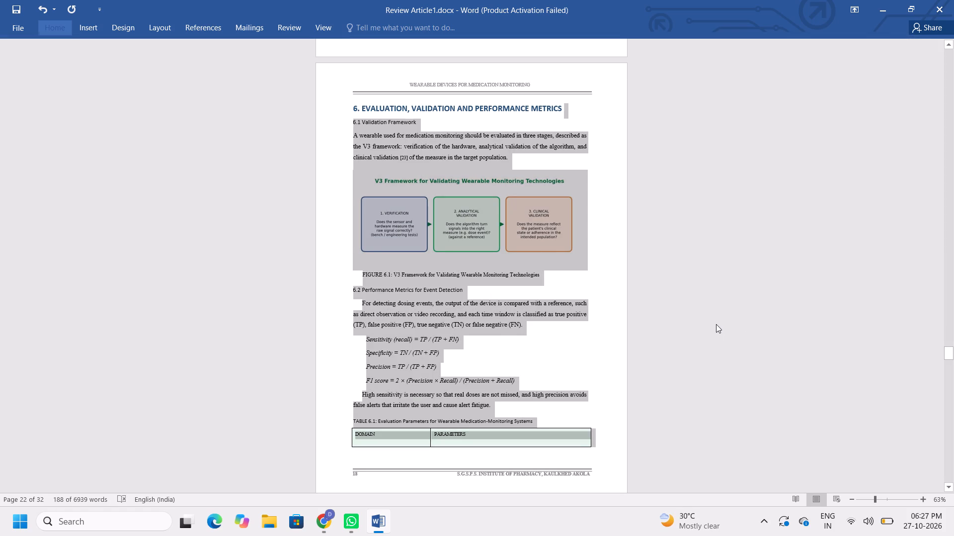
# Insert two blank lines above the Table 6.1 caption to push the caption and table onto the next page.
pyautogui.click(355, 422)
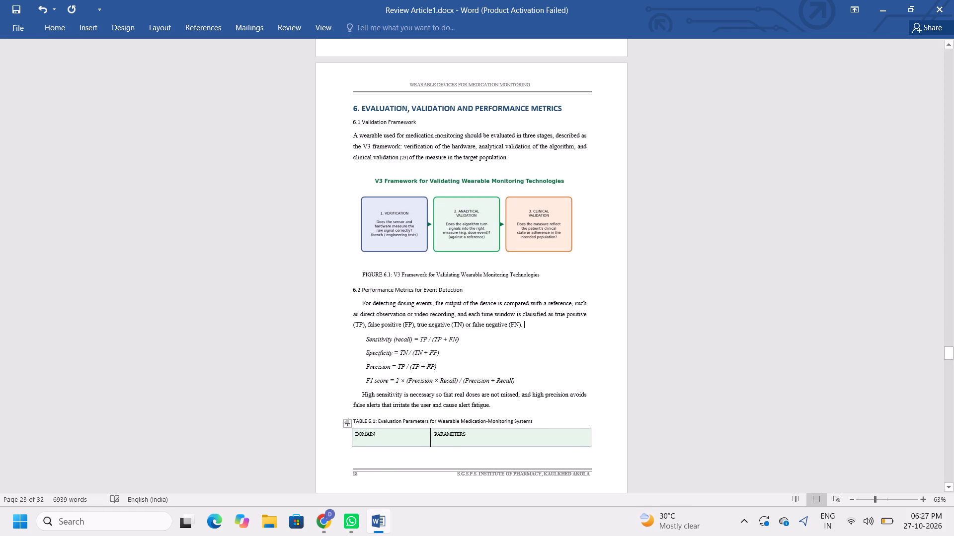
pyautogui.press('Left')
pyautogui.press('Return')
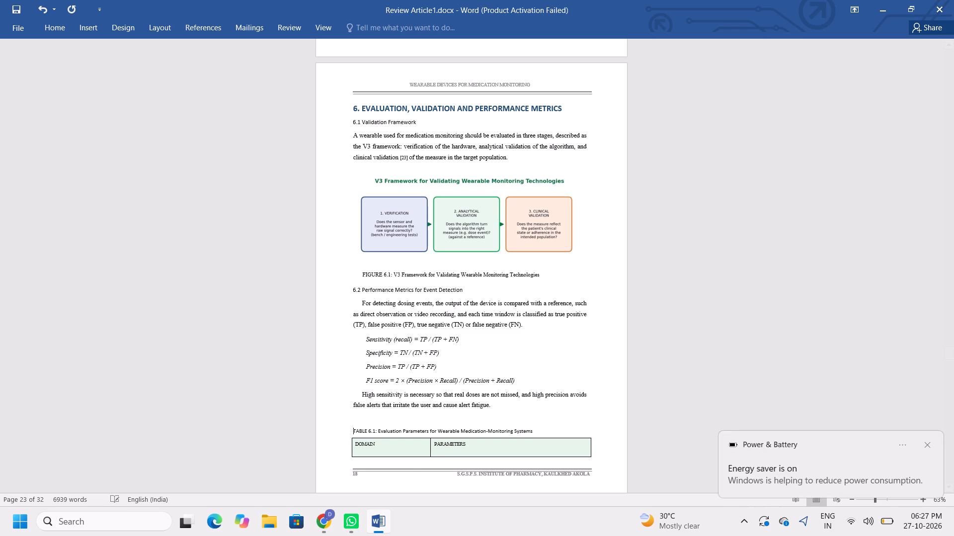
pyautogui.press('Return')
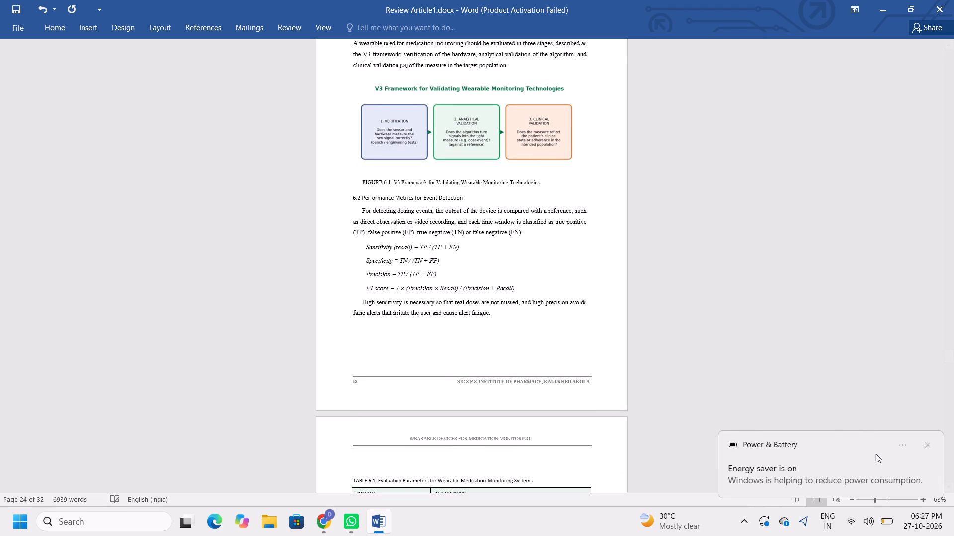
pyautogui.click(861, 359)
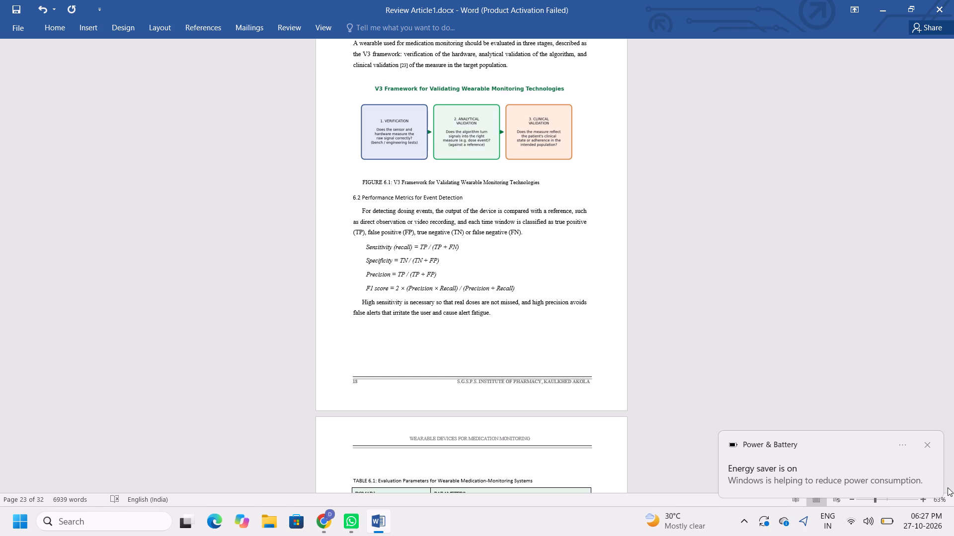
pyautogui.click(925, 446)
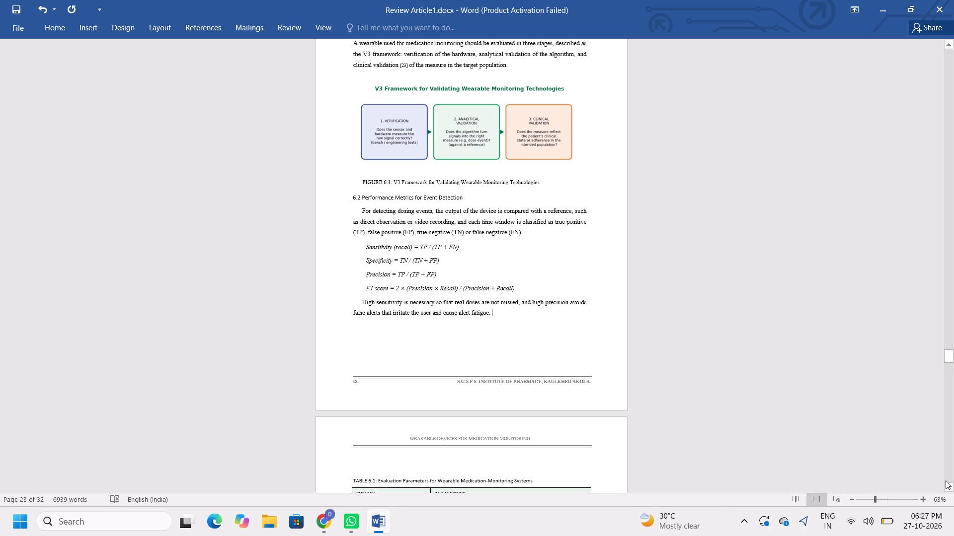
# Remove all bold, justify and set 1.5 line spacing from the Table 6.1 caption through the paragraph under 6.4 Sources of Error and Bias.
pyautogui.tripleClick(951, 488)
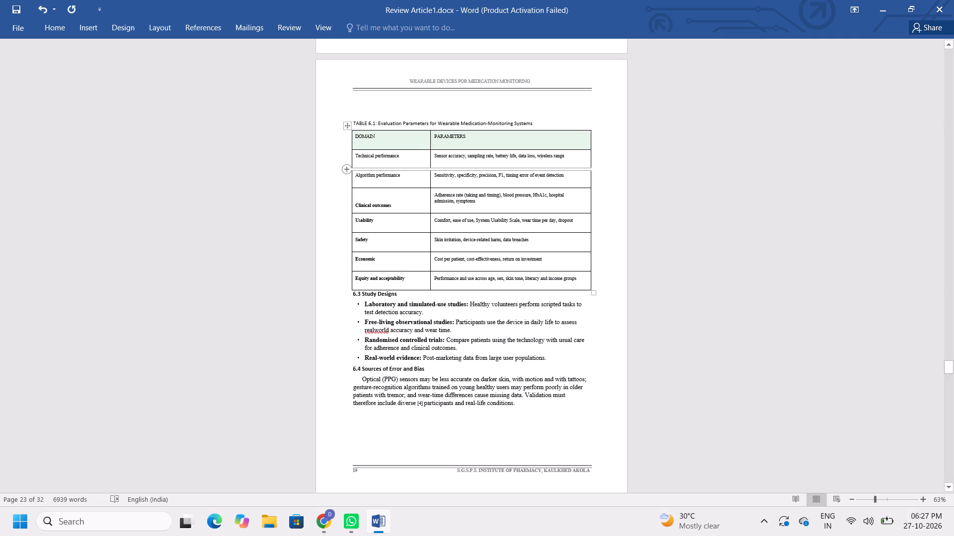
pyautogui.moveTo(330, 111); pyautogui.dragTo(520, 411)
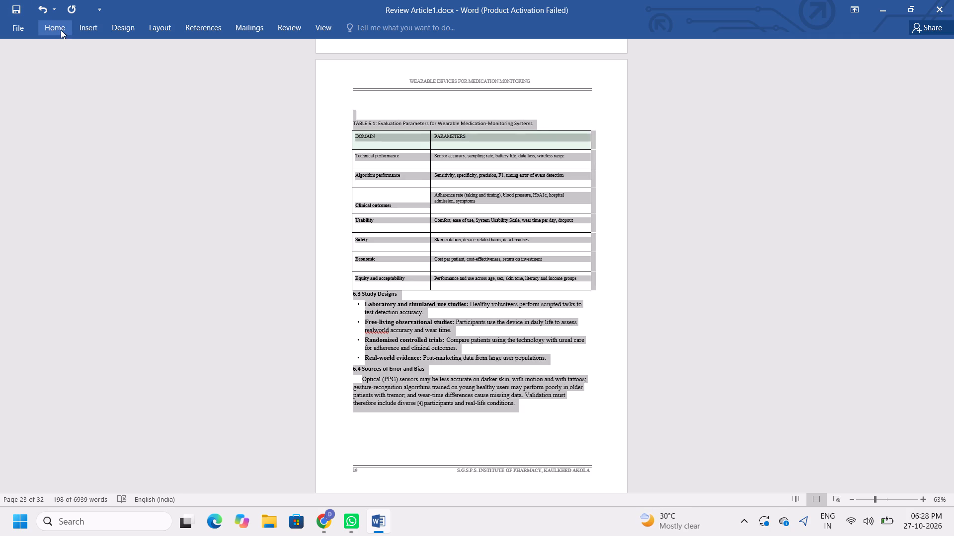
pyautogui.click(61, 30)
pyautogui.click(101, 66)
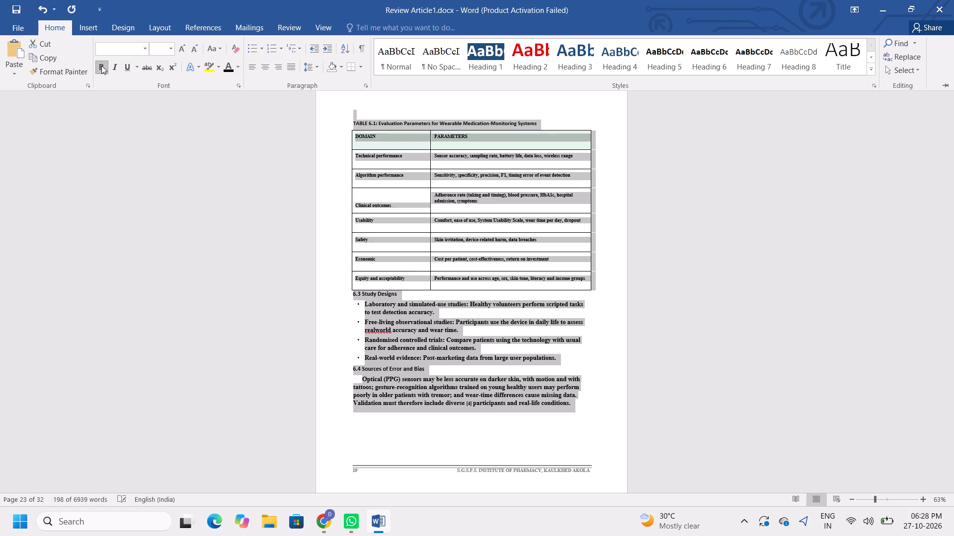
pyautogui.click(101, 66)
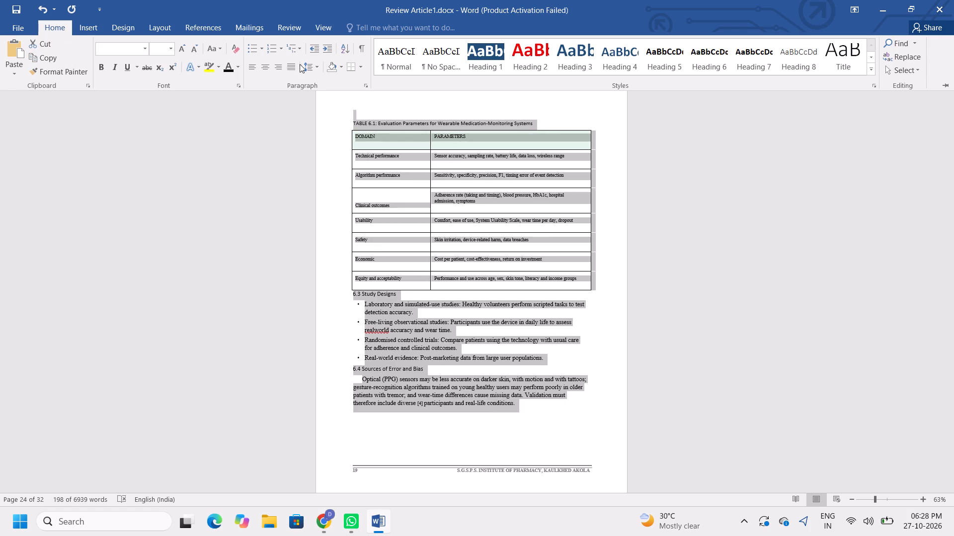
pyautogui.click(288, 65)
pyautogui.click(318, 67)
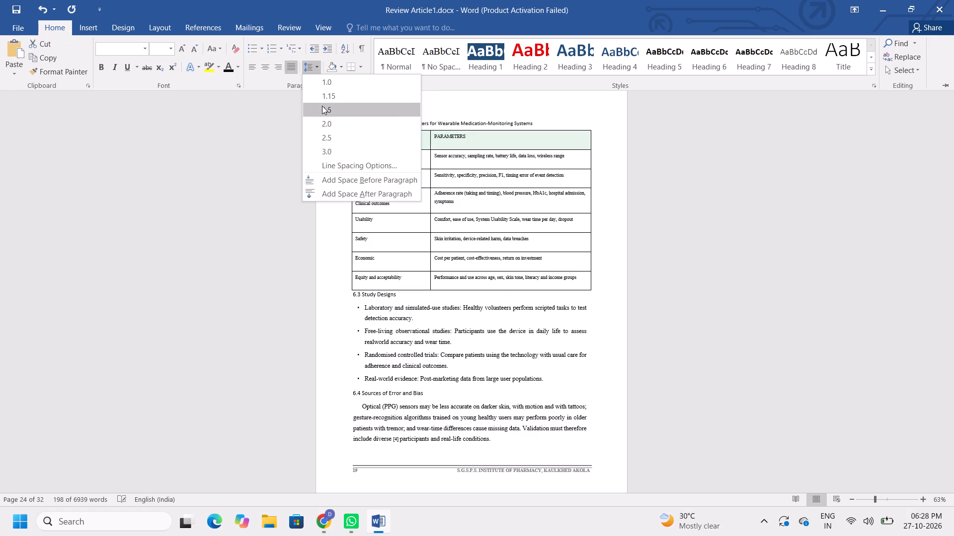
pyautogui.click(322, 106)
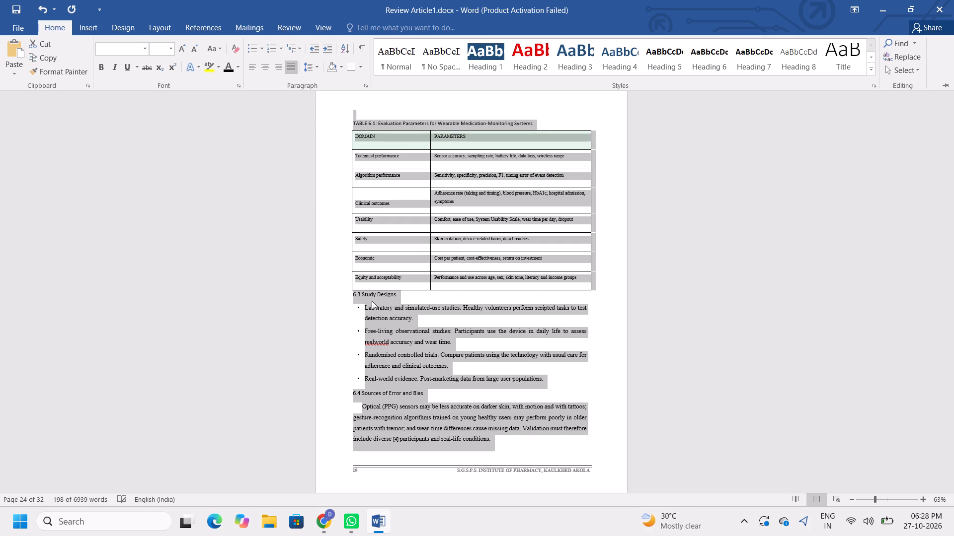
# Remove the bullets and indents from all four study design items under 6.3 Study Designs.
pyautogui.click(363, 308)
pyautogui.click(286, 310)
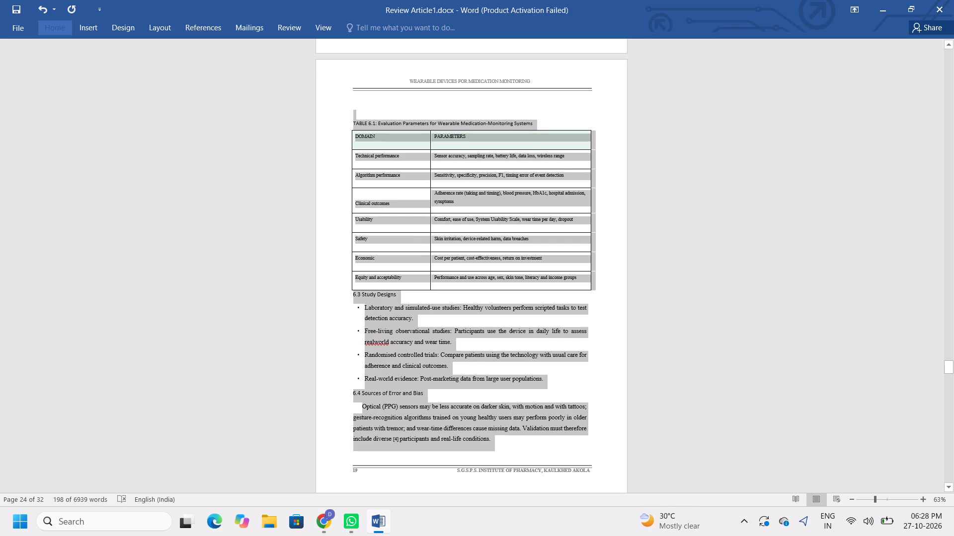
pyautogui.click(363, 311)
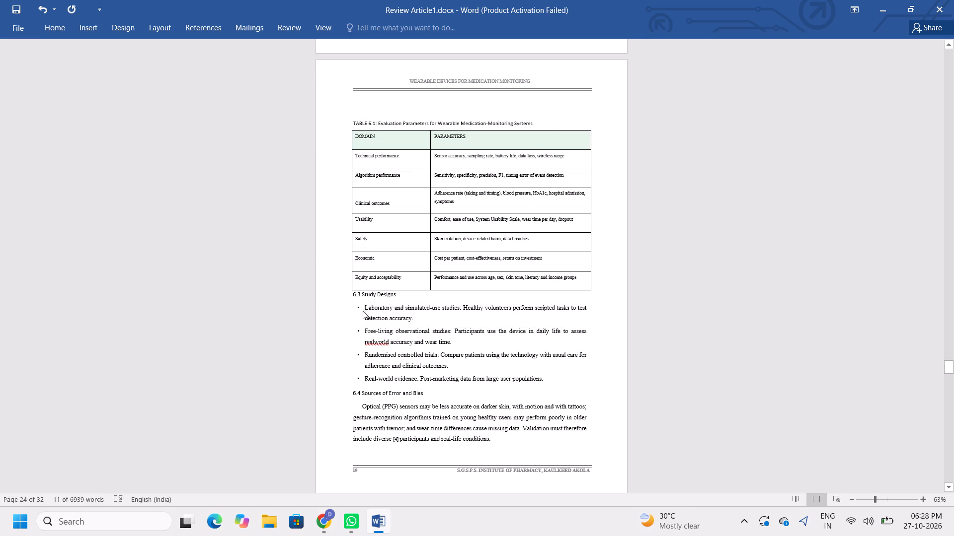
pyautogui.press('BackSpace')
pyautogui.press('BackSpace')
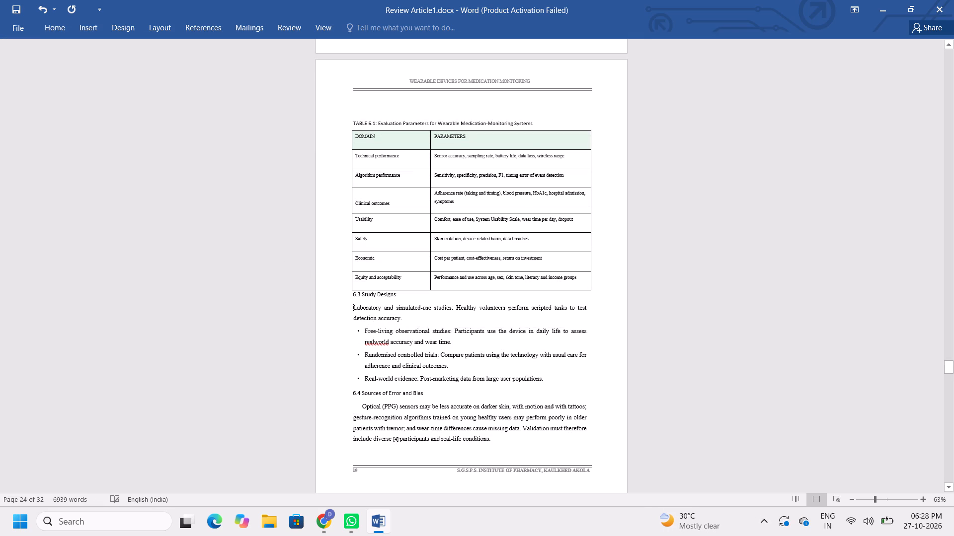
pyautogui.press('Down')
pyautogui.press('Down')
pyautogui.press('BackSpace')
pyautogui.press('BackSpace')
pyautogui.press('Down')
pyautogui.press('Down')
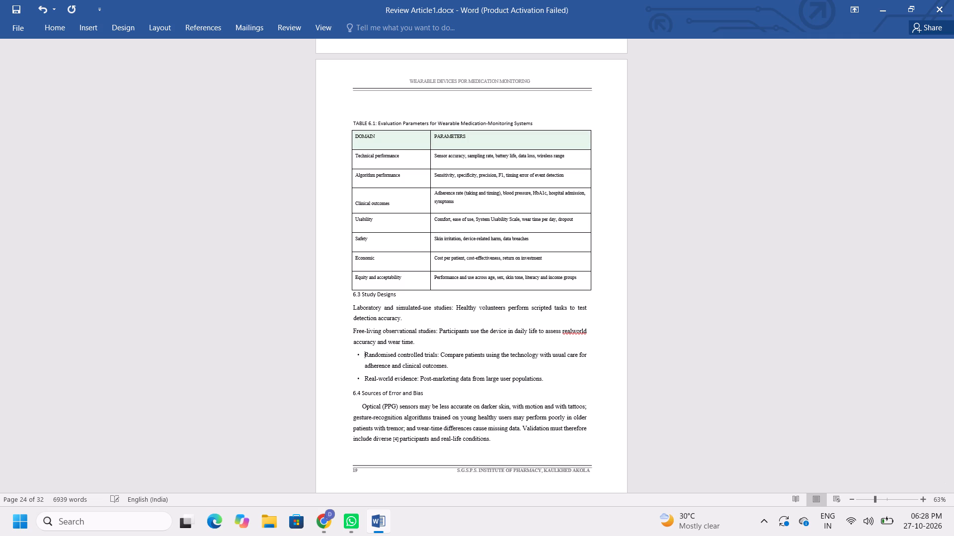
pyautogui.press('BackSpace')
pyautogui.press('BackSpace')
pyautogui.press('Down')
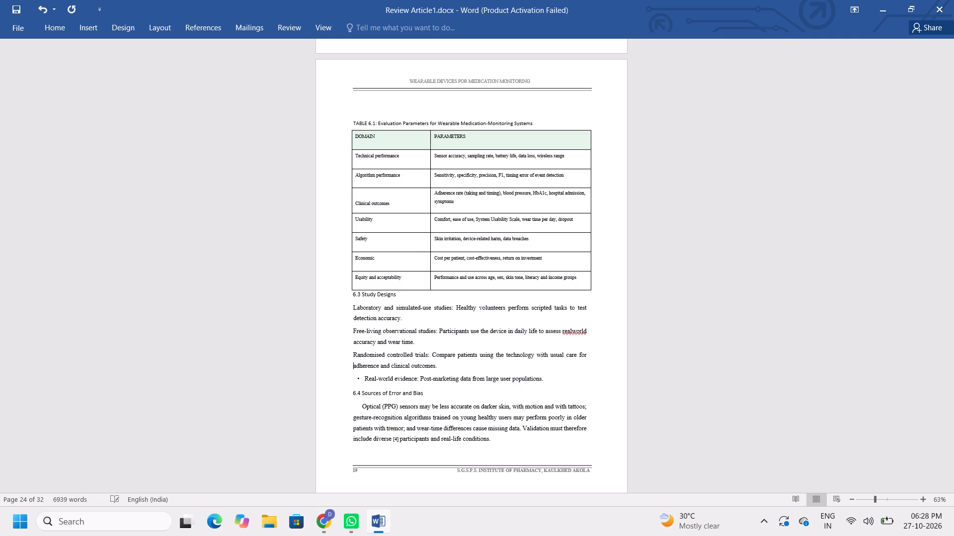
pyautogui.press('Down')
pyautogui.press('BackSpace')
pyautogui.press('BackSpace')
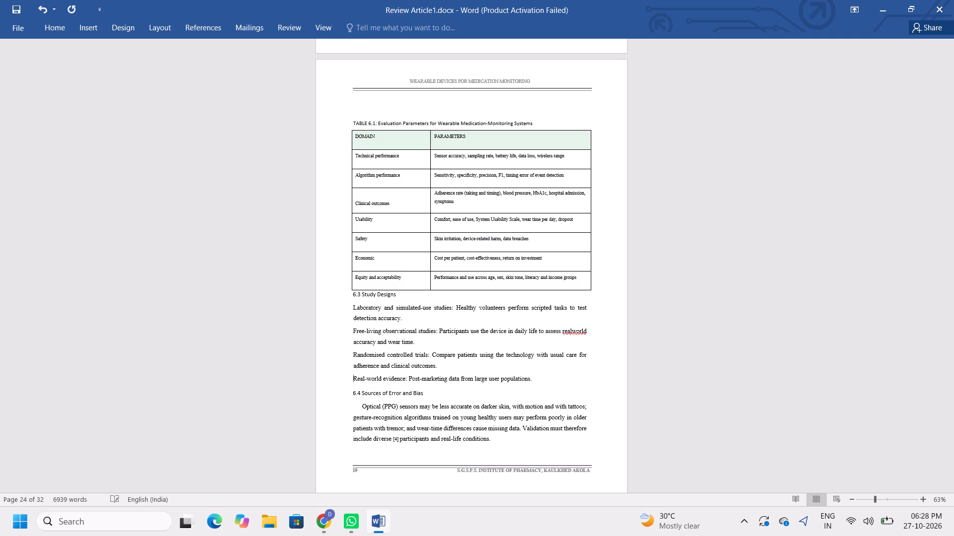
# Remove the first-line indent from the paragraph under 6.4 Sources of Error and Bias.
pyautogui.press('Down')
pyautogui.press('Down')
pyautogui.press('BackSpace')
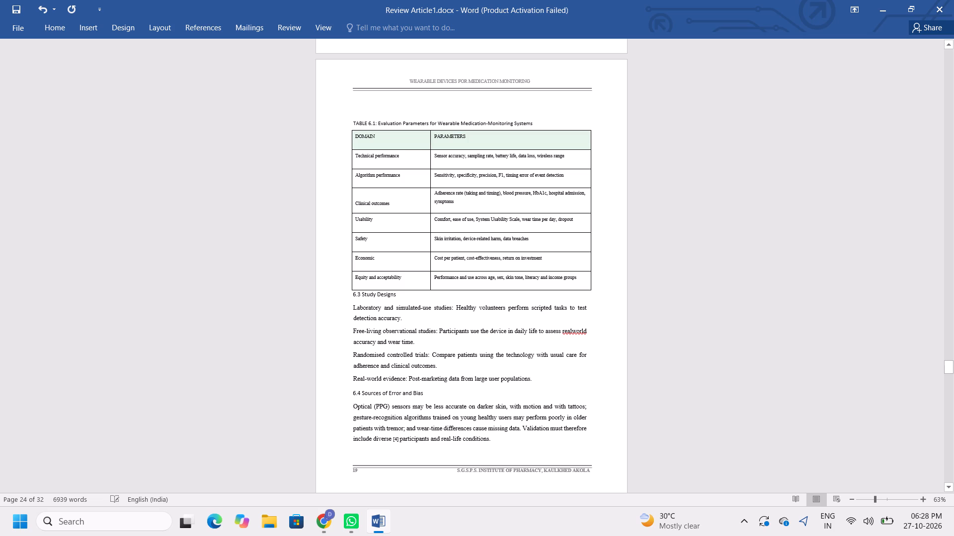
pyautogui.tripleClick(946, 488)
pyautogui.click(946, 488)
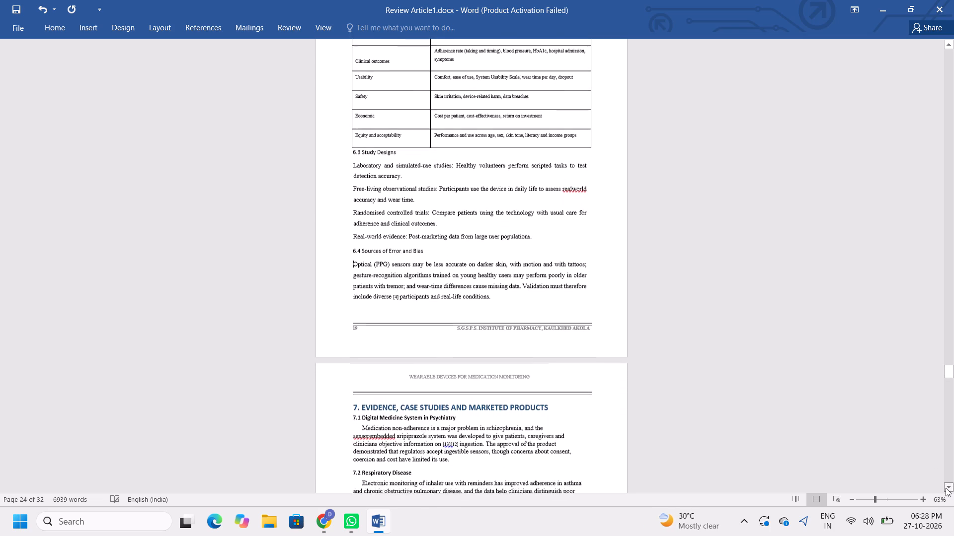
# Remove the first-line indents from the paragraphs under 7.1 Digital Medicine System in Psychiatry, 7.2 Respiratory Disease and 7.3 Diabetes.
pyautogui.doubleClick(946, 488)
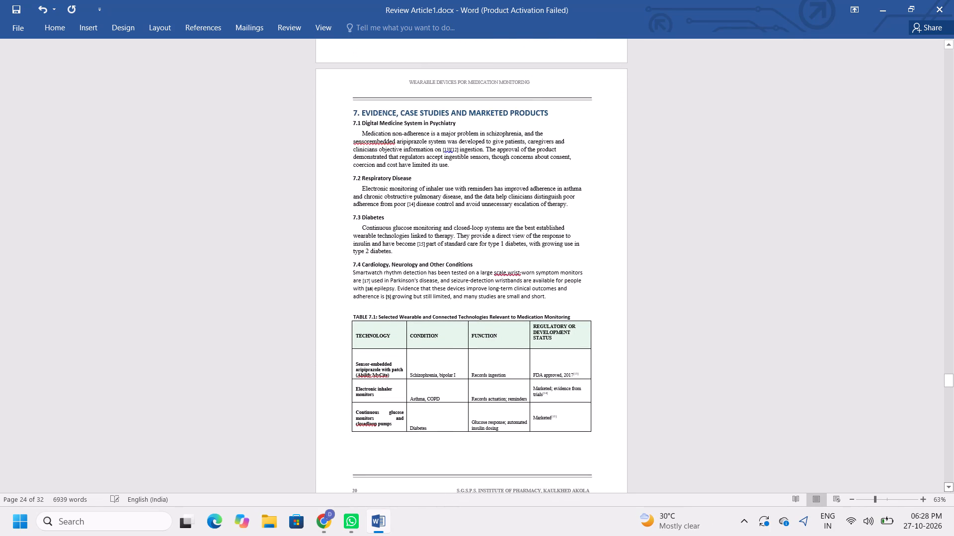
pyautogui.click(359, 132)
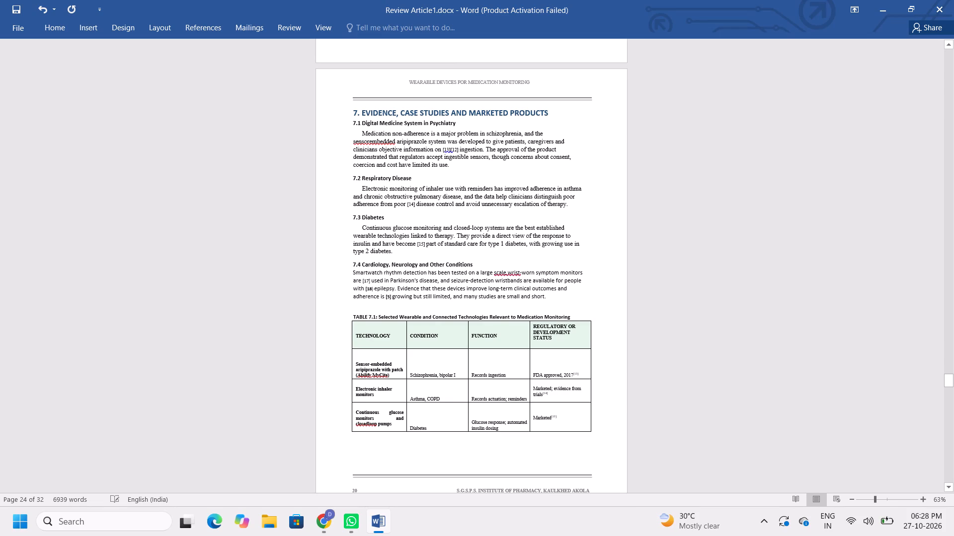
pyautogui.press('BackSpace')
pyautogui.press('Down')
pyautogui.press('Down')
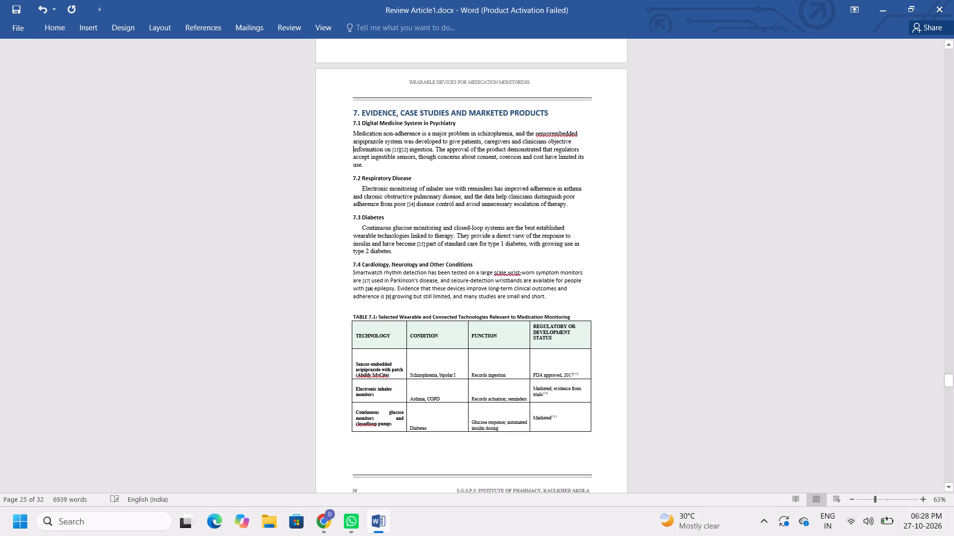
pyautogui.press('Down')
pyautogui.press('Down')
pyautogui.press('Down')
pyautogui.press('Down')
pyautogui.press('BackSpace')
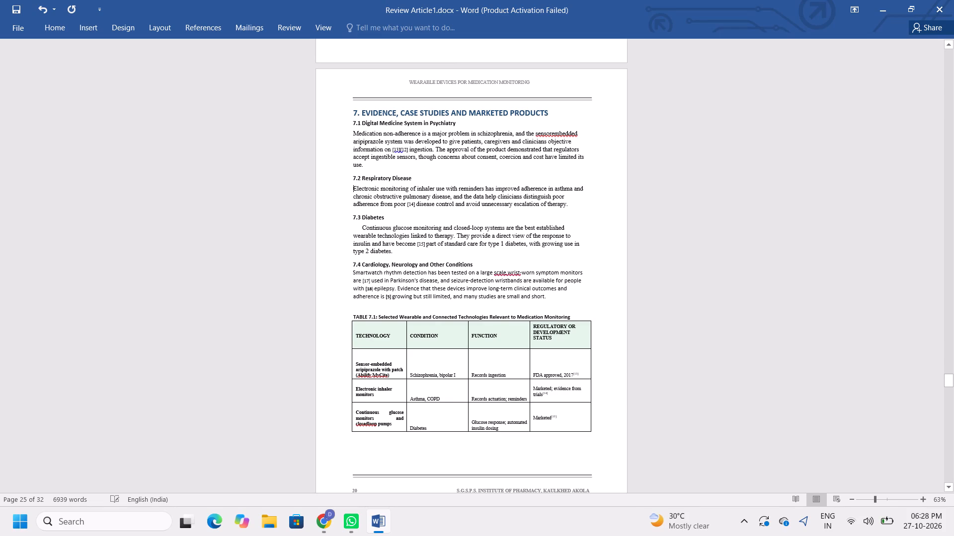
pyautogui.press('Down')
pyautogui.press('Down')
pyautogui.press('Down')
pyautogui.press('Down')
pyautogui.press('BackSpace')
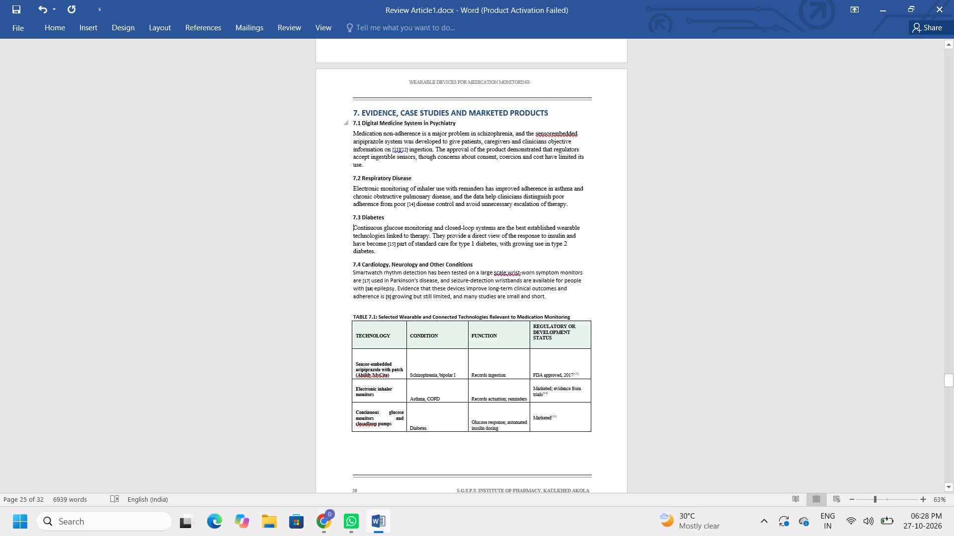
# Remove bold, justify and set 1.5 line spacing from the 7.1 heading through Table 7.1's continuous glucose monitors row.
pyautogui.scroll(2, 585, 426)
pyautogui.moveTo(597, 434); pyautogui.dragTo(356, 145)
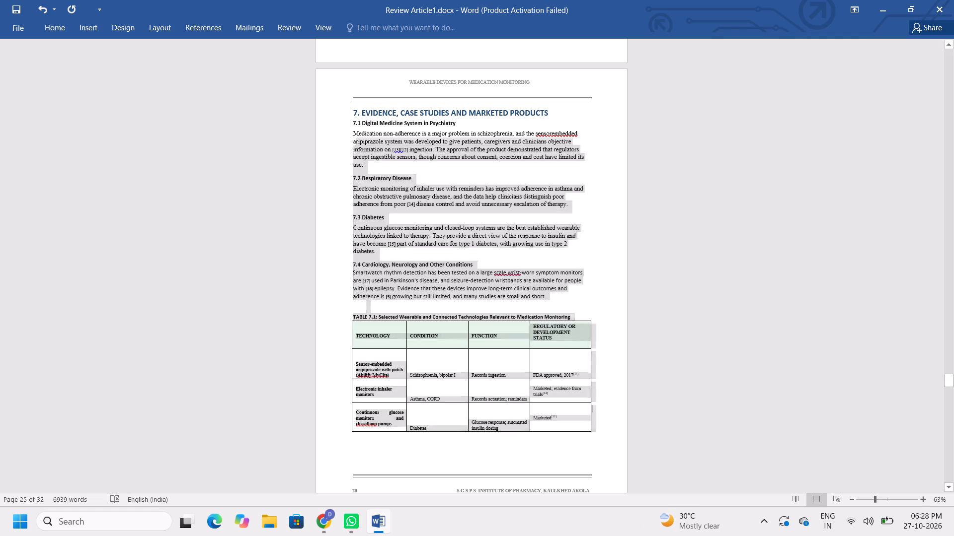
pyautogui.moveTo(356, 145); pyautogui.dragTo(341, 123)
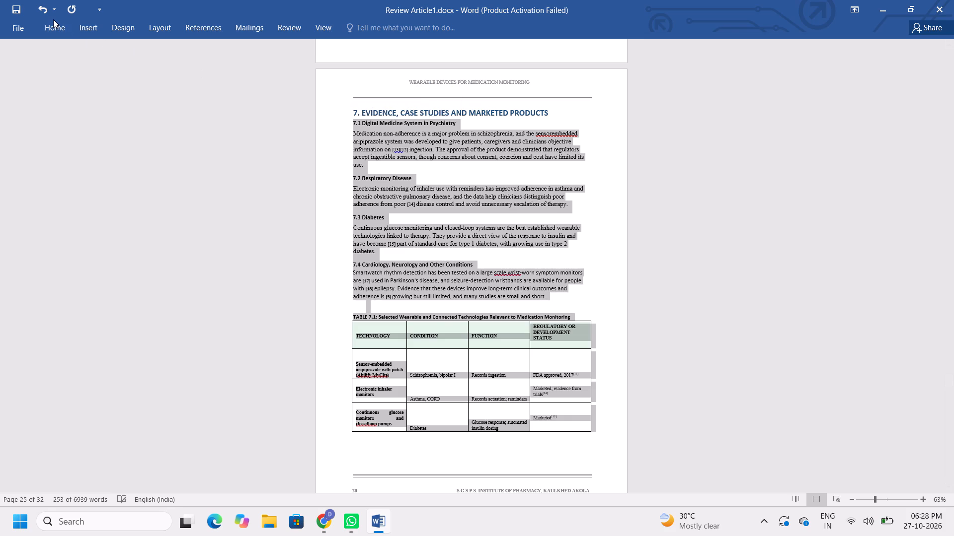
pyautogui.click(53, 19)
pyautogui.click(55, 28)
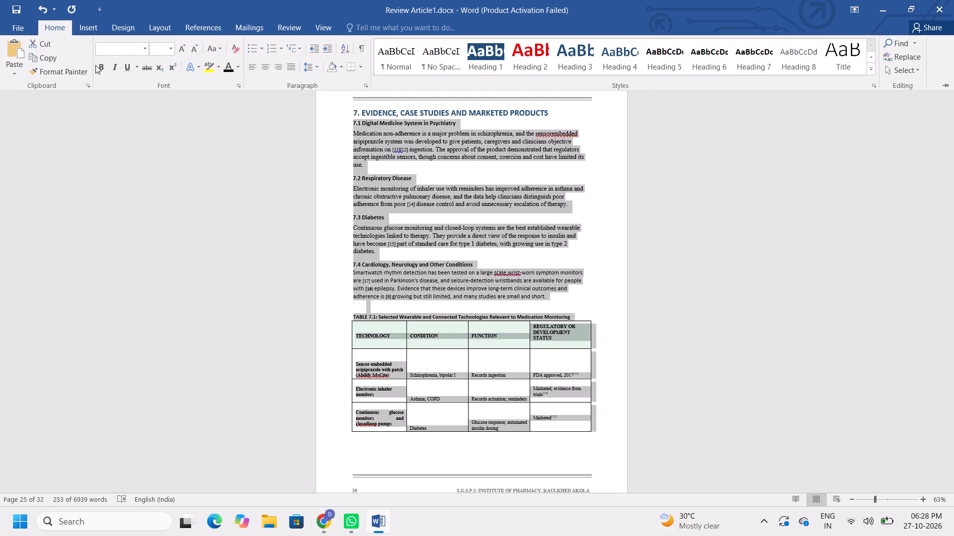
pyautogui.click(98, 67)
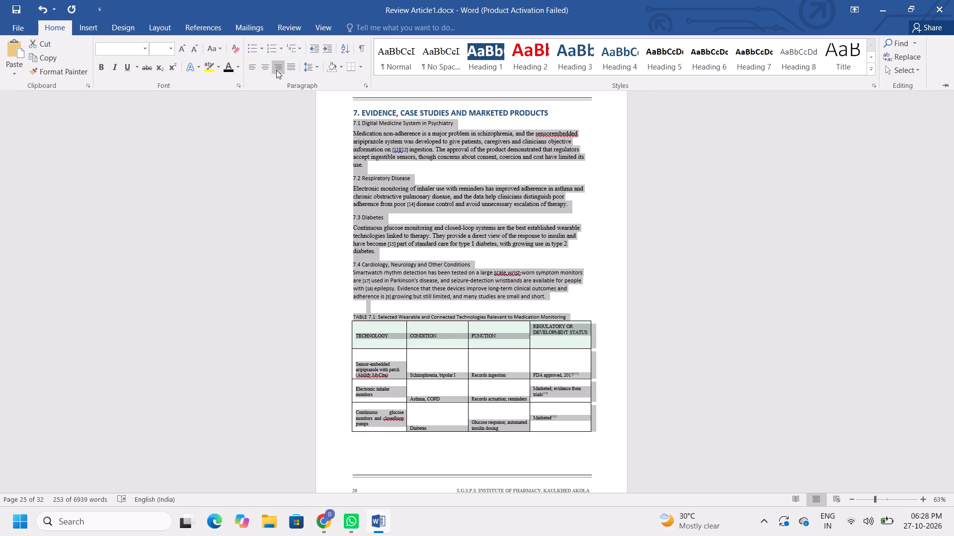
pyautogui.click(297, 65)
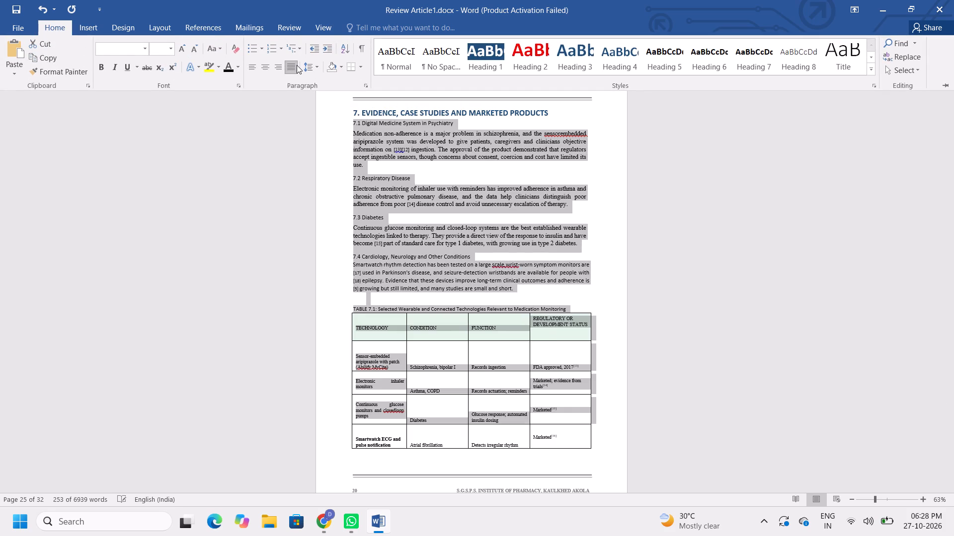
pyautogui.click(318, 65)
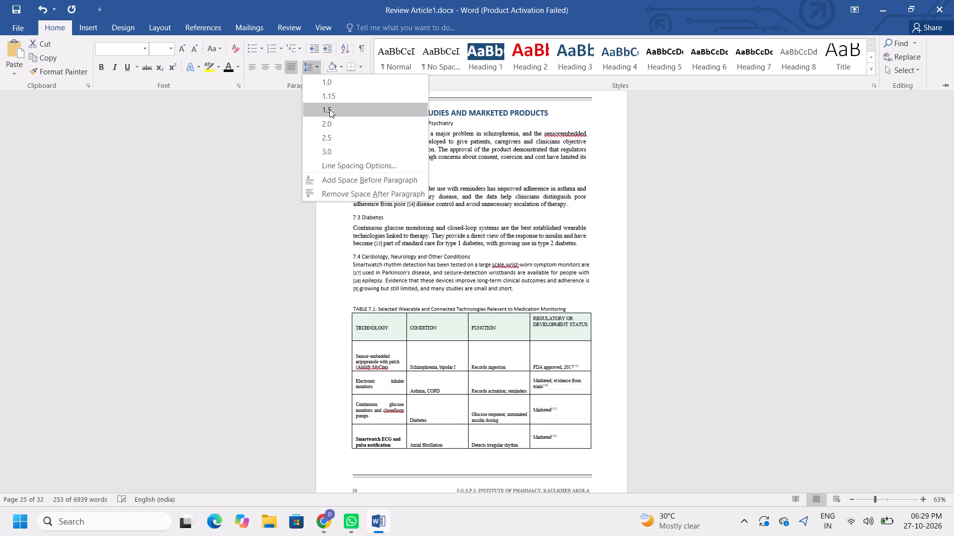
pyautogui.click(330, 109)
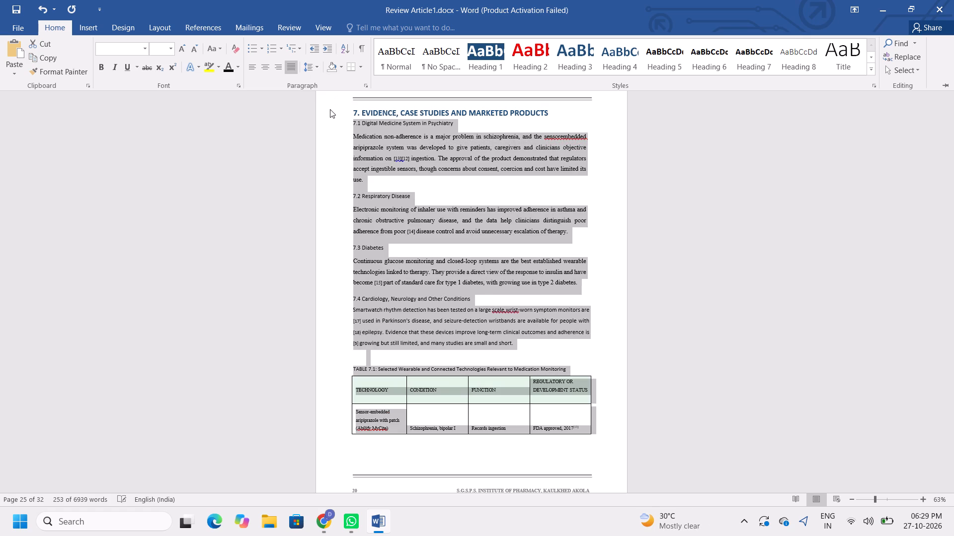
pyautogui.click(693, 237)
pyautogui.click(670, 409)
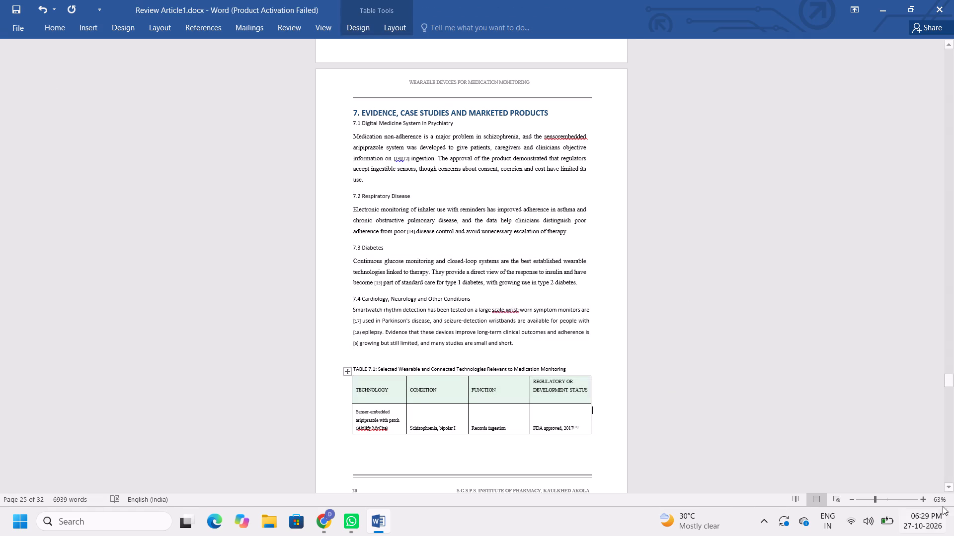
# Remove bold, justify and set 1.5 line spacing from Table 7.1's electronic inhaler monitors row through the abstract's Objective heading.
pyautogui.tripleClick(949, 488)
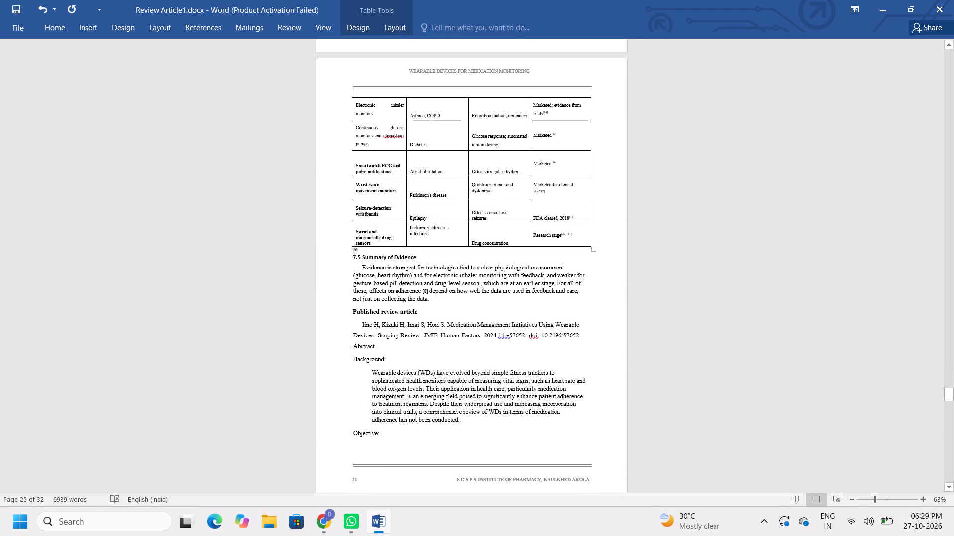
pyautogui.scroll(-1, 504, 330)
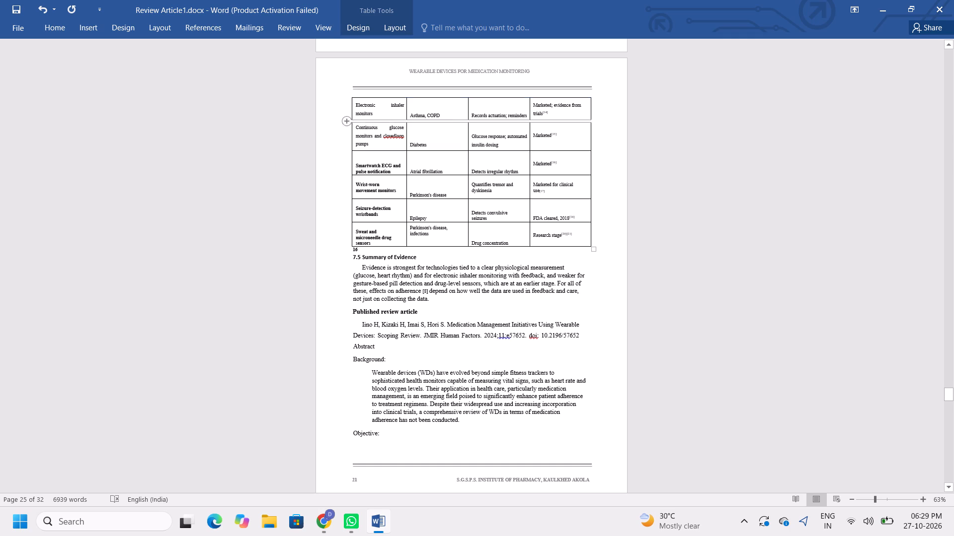
pyautogui.scroll(-1, 343, 110)
pyautogui.moveTo(342, 107); pyautogui.dragTo(377, 390)
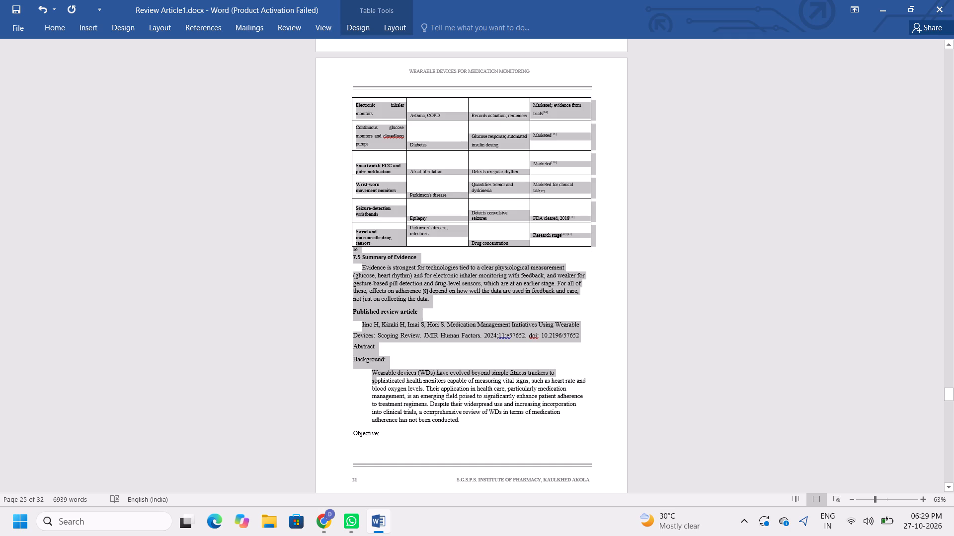
pyautogui.moveTo(377, 390); pyautogui.dragTo(381, 440)
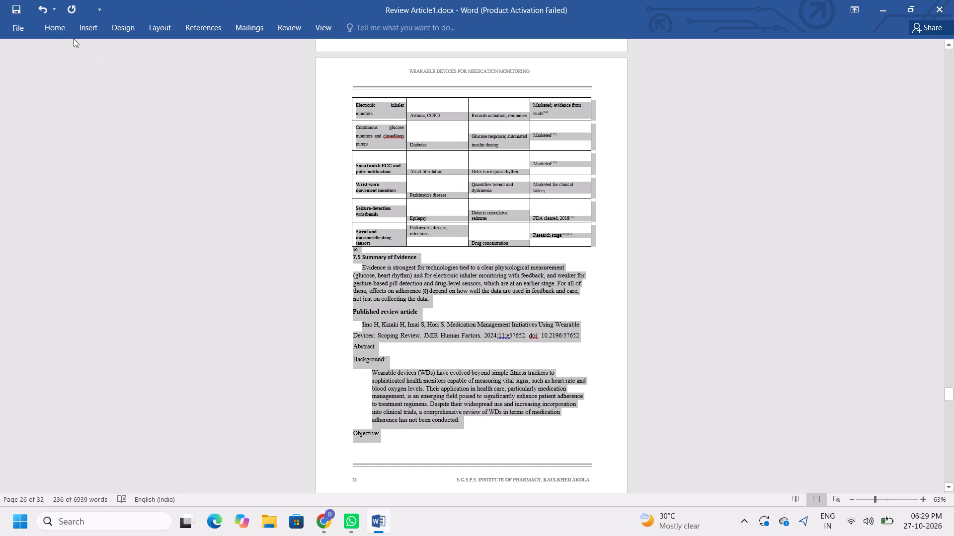
pyautogui.click(54, 25)
pyautogui.click(101, 72)
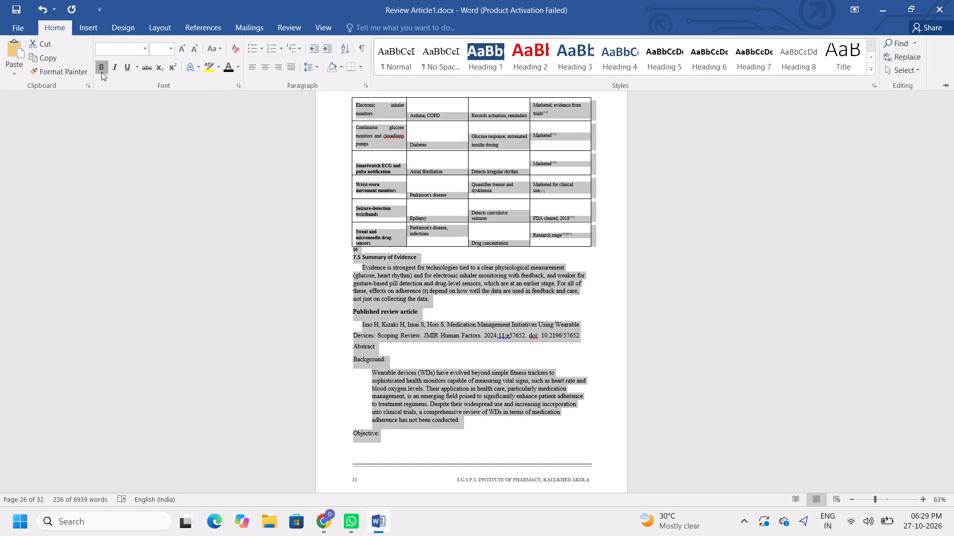
pyautogui.click(101, 72)
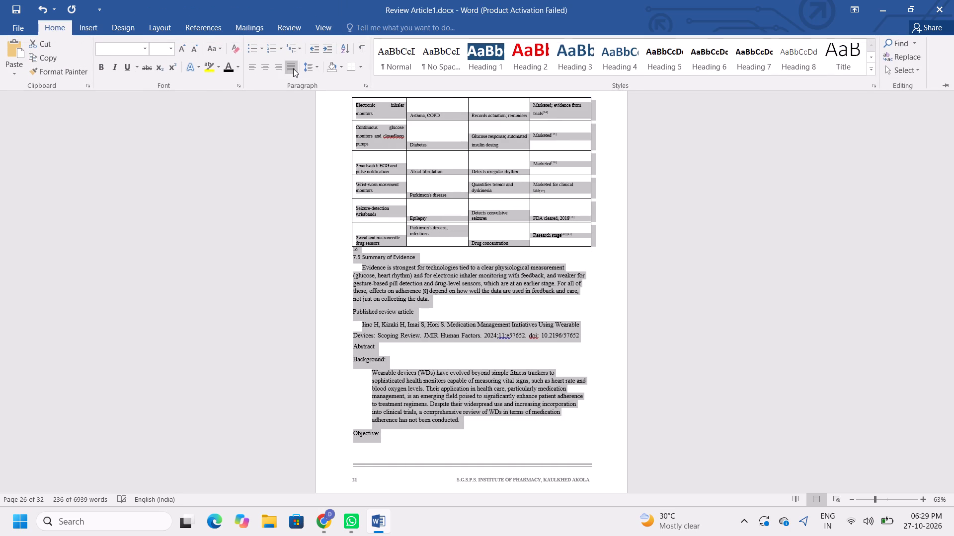
pyautogui.click(293, 68)
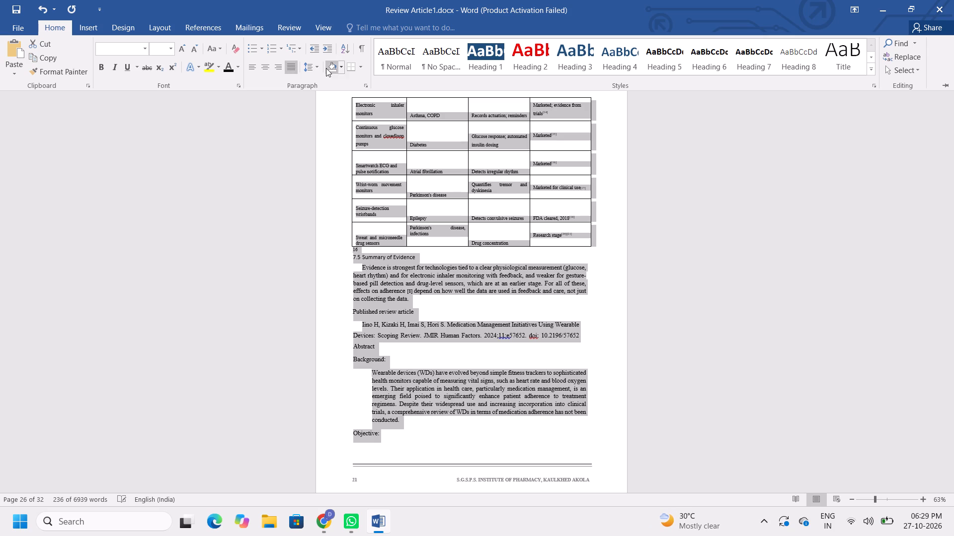
pyautogui.click(319, 67)
pyautogui.click(326, 109)
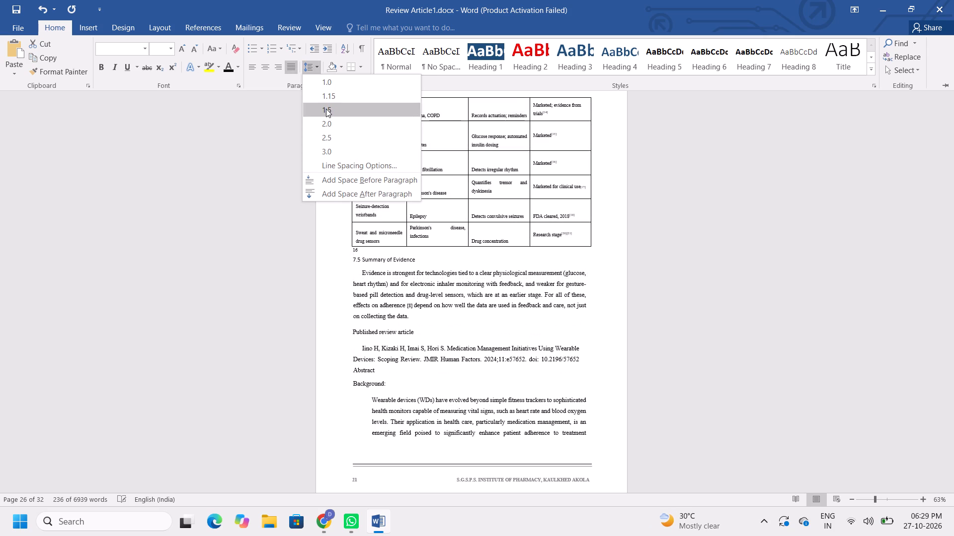
pyautogui.click(361, 270)
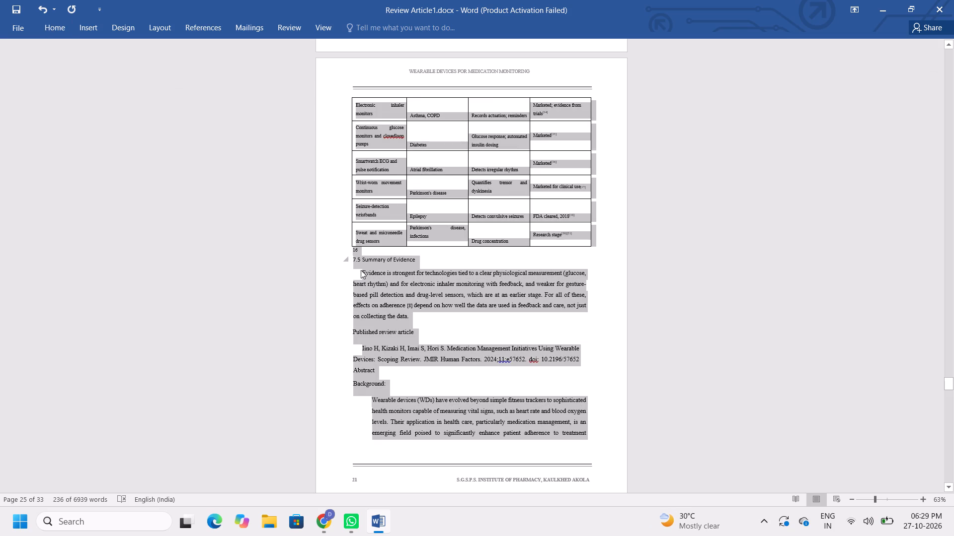
# Remove the first-line indents from the paragraph under 7.5 Summary of Evidence and the citation under Published review article.
pyautogui.click(377, 274)
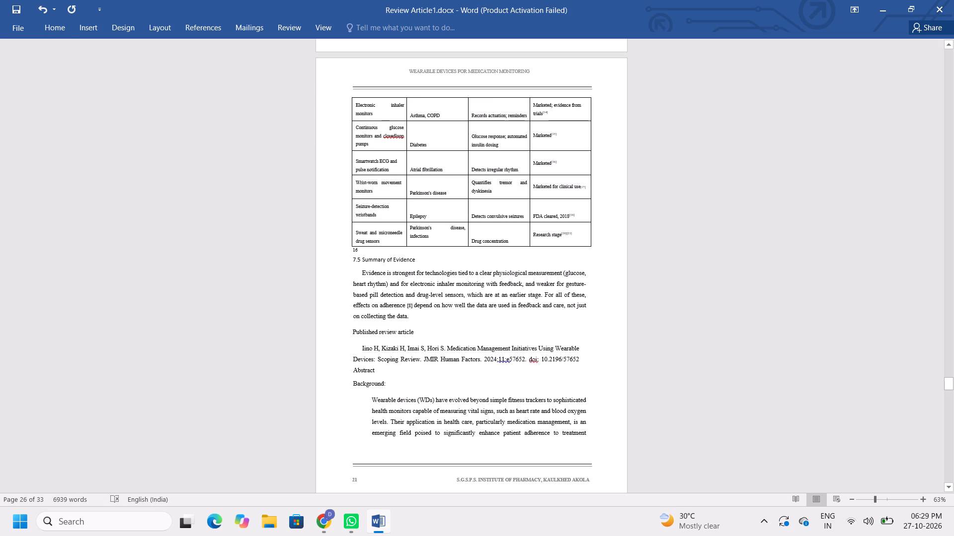
pyautogui.press('Left')
pyautogui.press('Left')
pyautogui.press('Left')
pyautogui.press('Left')
pyautogui.press('Left')
pyautogui.press('BackSpace')
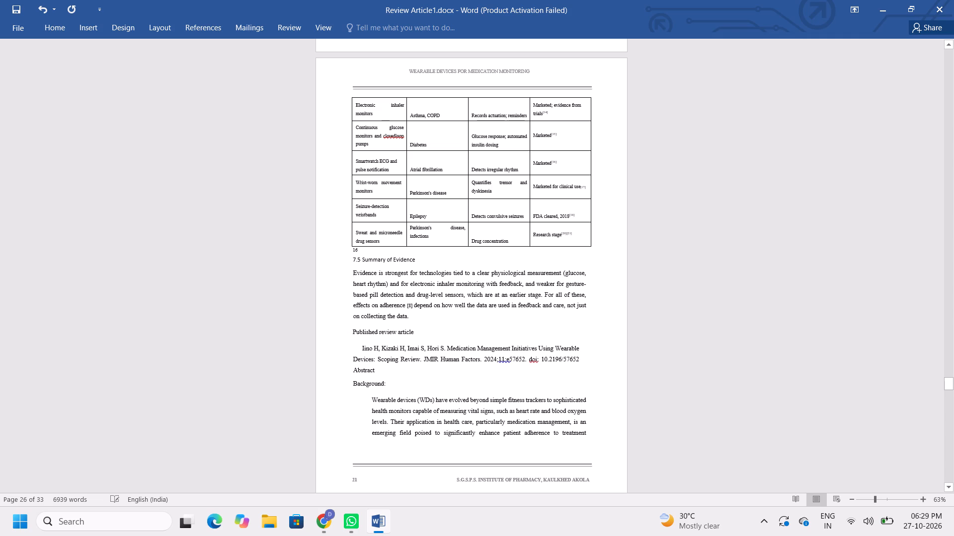
pyautogui.press('Down')
pyautogui.press('Down')
pyautogui.press('Down')
pyautogui.press('Down')
pyautogui.press('Down')
pyautogui.press('Down')
pyautogui.press('BackSpace')
pyautogui.press('Down')
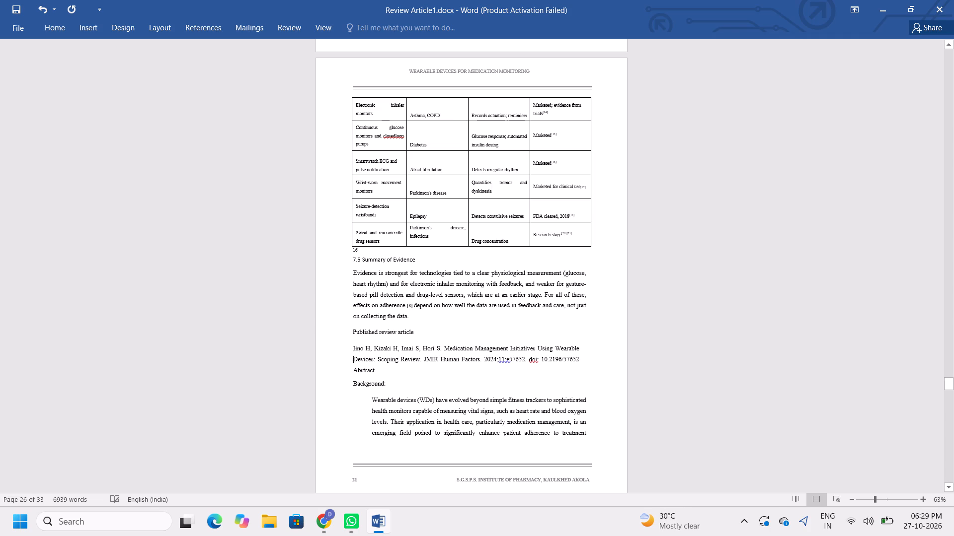
# Remove the left indents from the abstract paragraphs under Background and Objective.
pyautogui.press('Down')
pyautogui.press('Down')
pyautogui.press('Down')
pyautogui.press('BackSpace')
pyautogui.press('BackSpace')
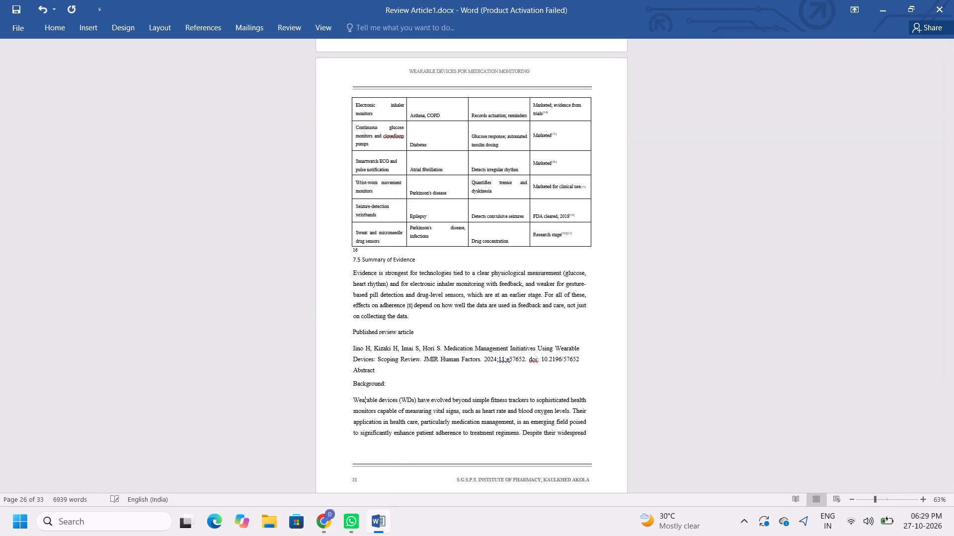
pyautogui.press('Down')
pyautogui.press('Down')
pyautogui.press('Down')
pyautogui.press('Down')
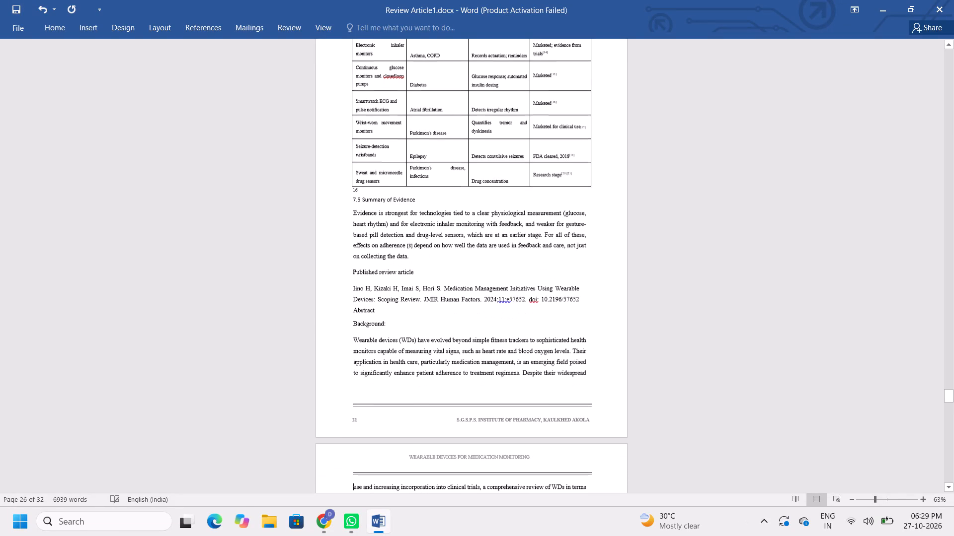
pyautogui.press('Down')
pyautogui.press('Down')
pyautogui.press('Down')
pyautogui.press('Down')
pyautogui.press('Down')
pyautogui.press('Up')
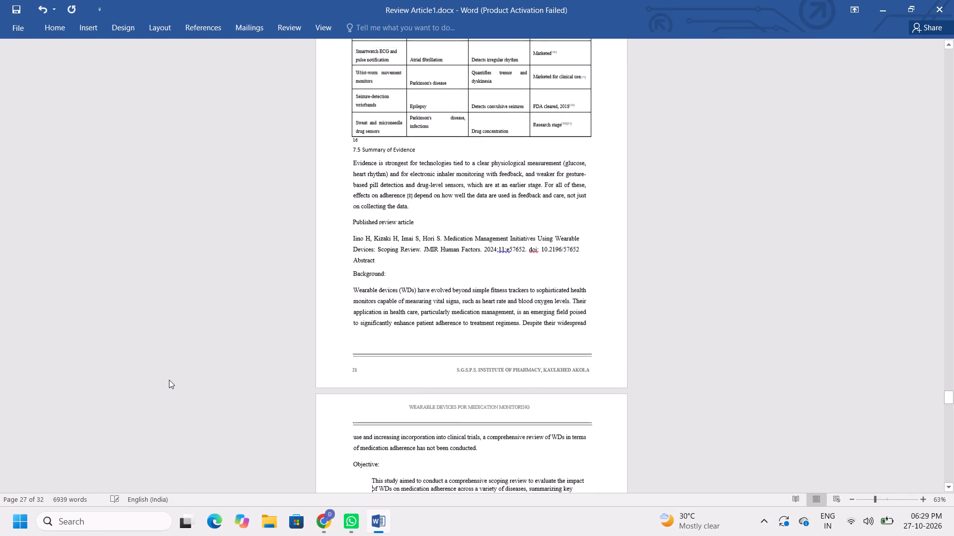
pyautogui.press('Up')
pyautogui.press('BackSpace')
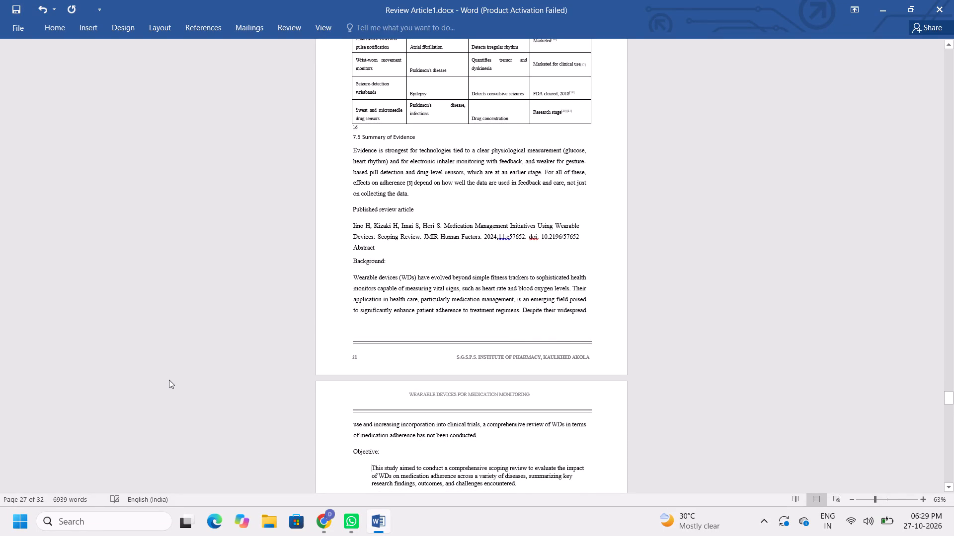
pyautogui.press('BackSpace')
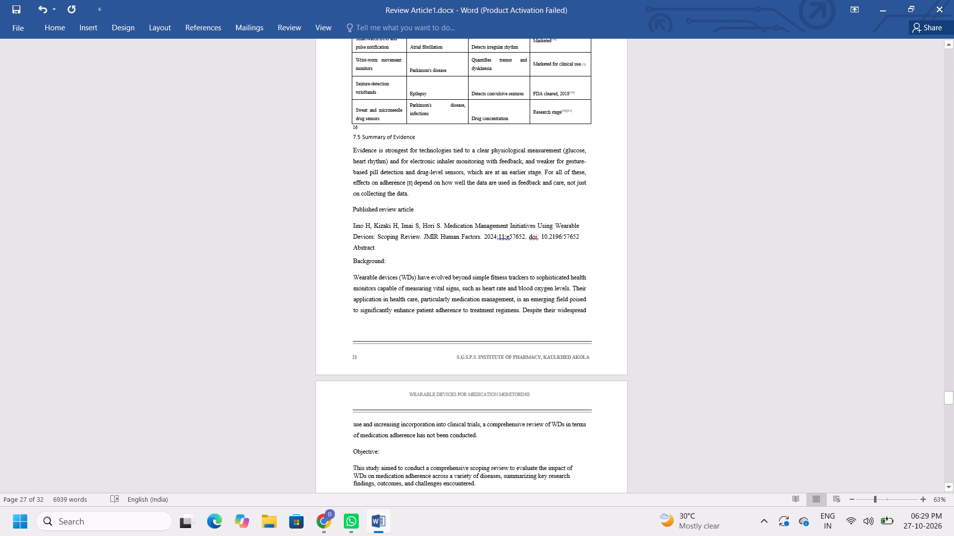
# Remove the left indent from the abstract paragraph under Methods.
pyautogui.tripleClick(950, 487)
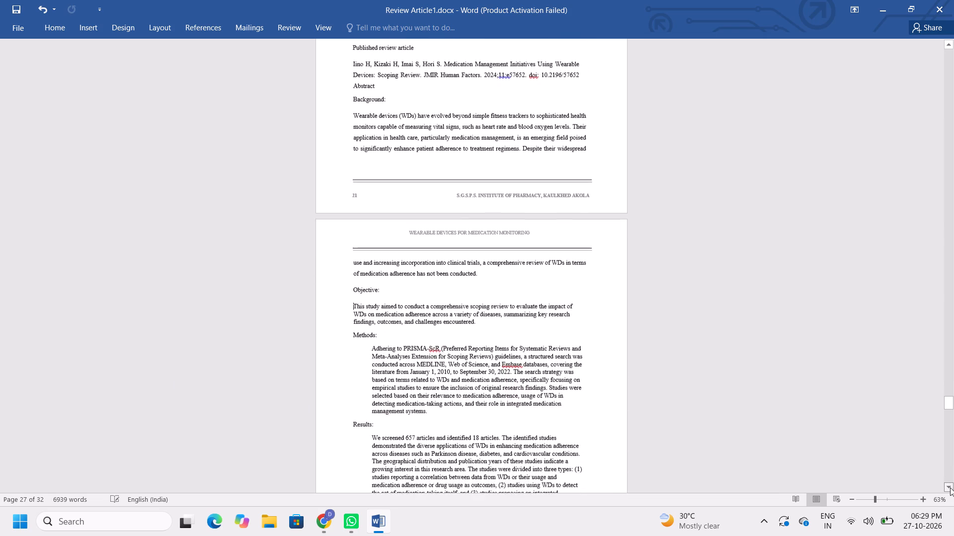
pyautogui.tripleClick(951, 487)
pyautogui.doubleClick(951, 487)
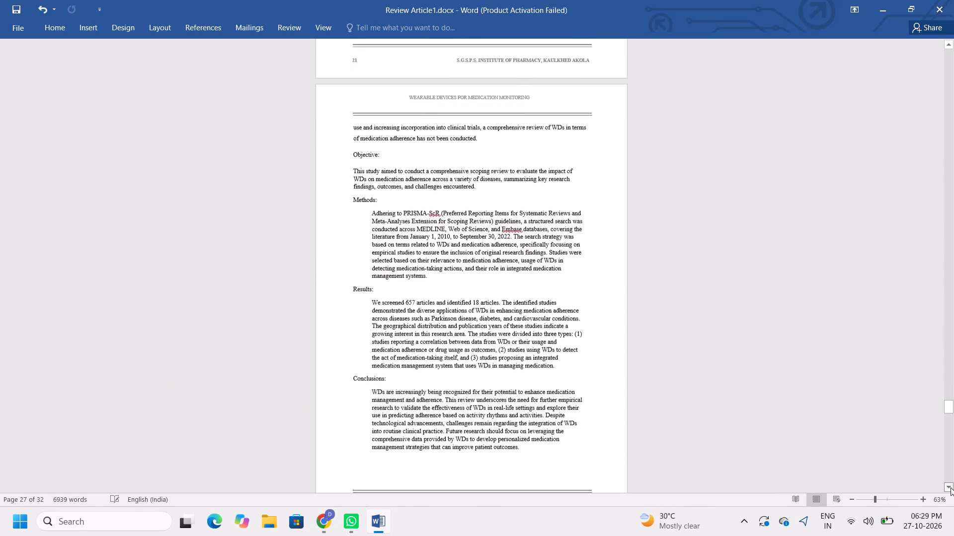
pyautogui.click(370, 211)
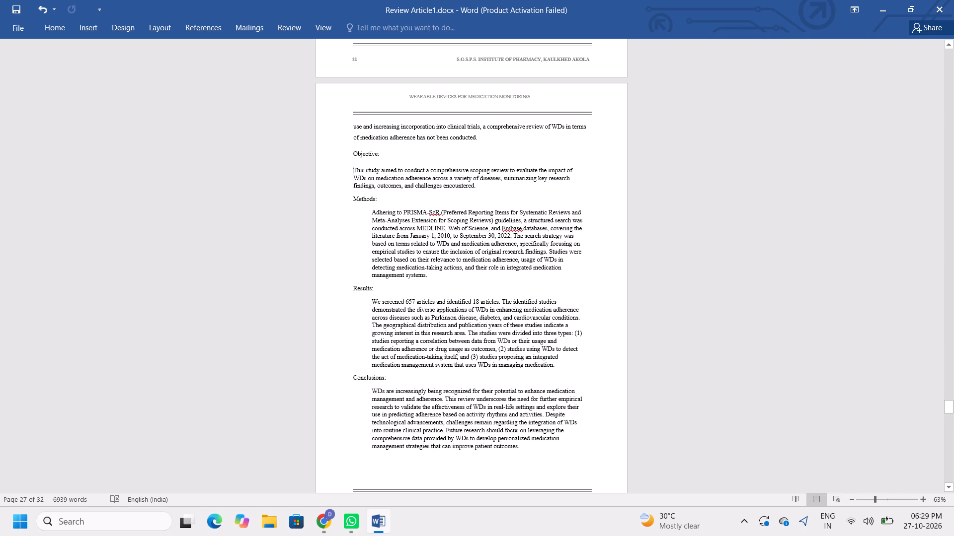
pyautogui.press('BackSpace')
pyautogui.press('BackSpace')
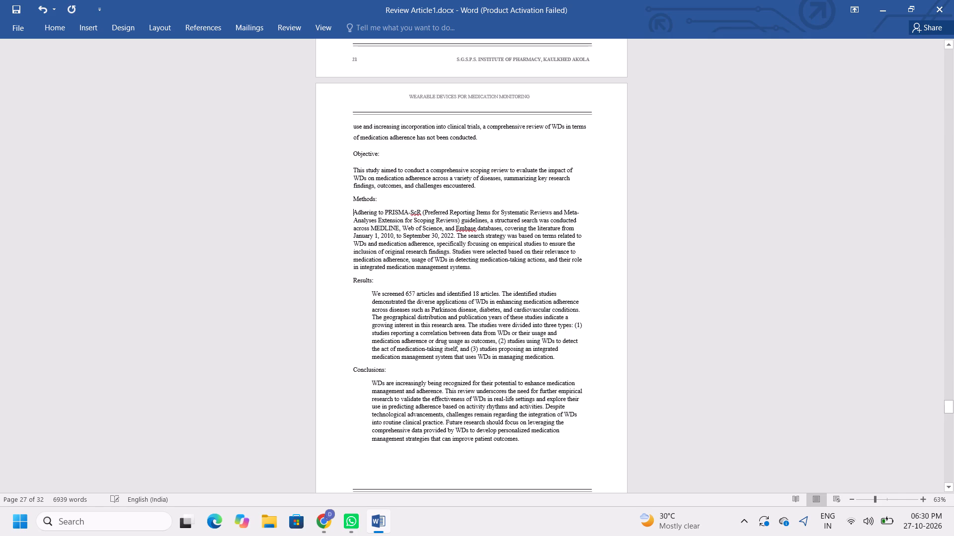
# Remove the left indent from the abstract paragraph under Results.
pyautogui.press('Down')
pyautogui.press('Down')
pyautogui.press('Down')
pyautogui.press('Down')
pyautogui.press('Down')
pyautogui.press('Down')
pyautogui.press('Down')
pyautogui.press('Down')
pyautogui.press('Down')
pyautogui.press('BackSpace')
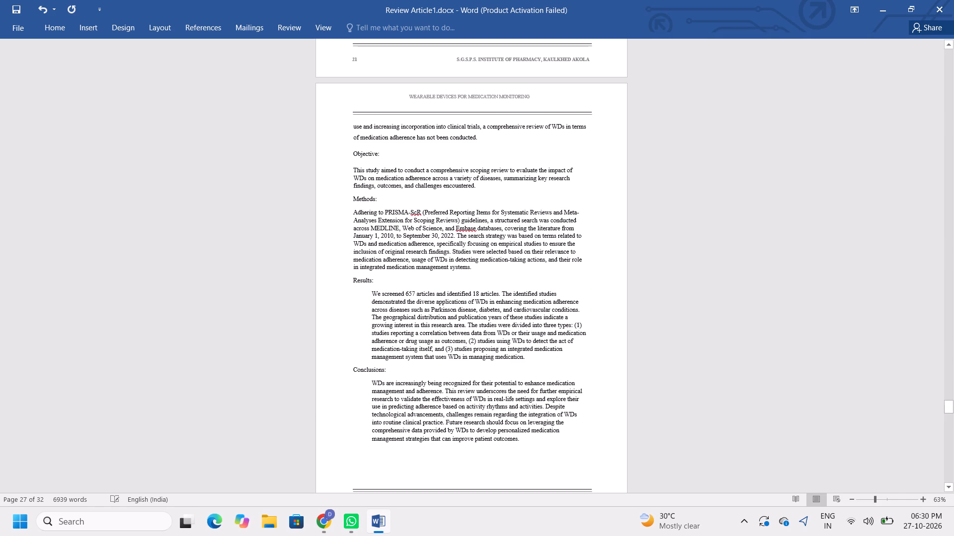
pyautogui.press('BackSpace')
# Remove the left indent from the abstract paragraph under Conclusions.
pyautogui.press('Down')
pyautogui.press('Down')
pyautogui.press('Down')
pyautogui.press('Down')
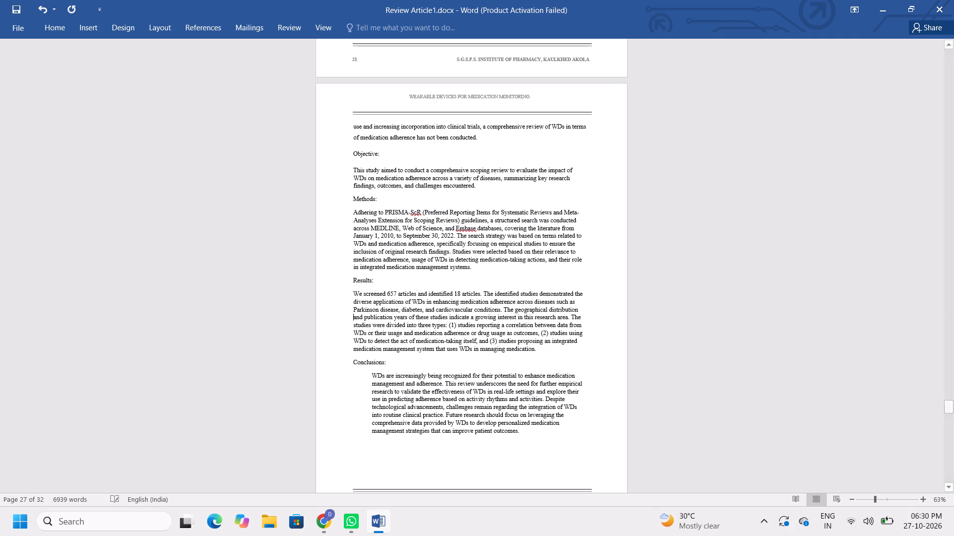
pyautogui.press('Down')
pyautogui.press('Down')
pyautogui.press('Down')
pyautogui.press('Down')
pyautogui.press('Down')
pyautogui.press('BackSpace')
pyautogui.press('BackSpace')
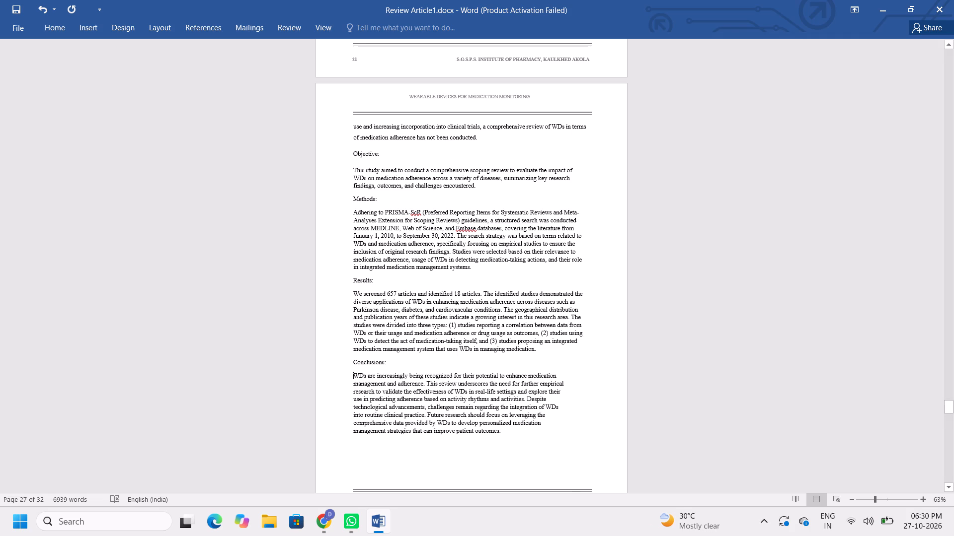
# Justify and set 1.5 line spacing from the end of the abstract's Background paragraph through its Conclusions paragraph, keeping the text non-bold.
pyautogui.moveTo(352, 126); pyautogui.dragTo(559, 438)
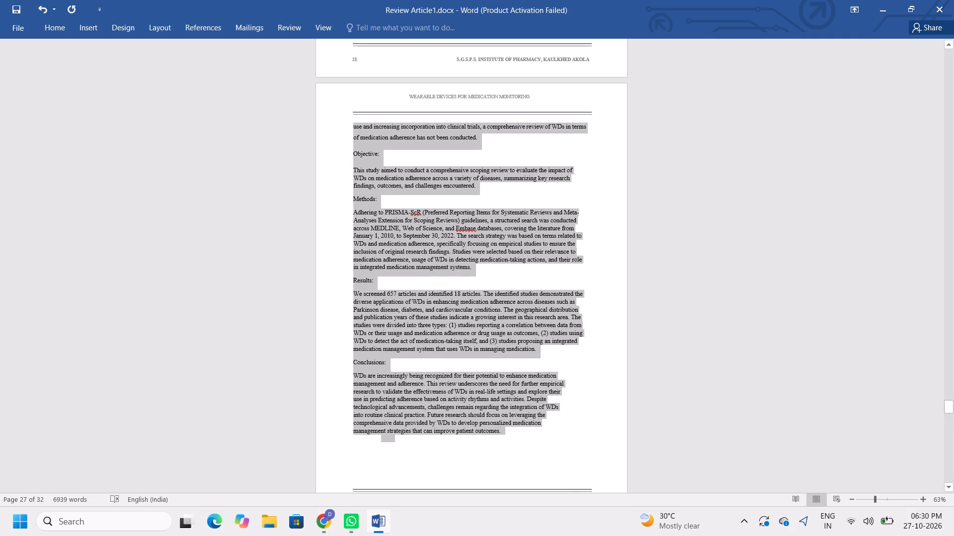
pyautogui.moveTo(559, 438); pyautogui.dragTo(559, 439)
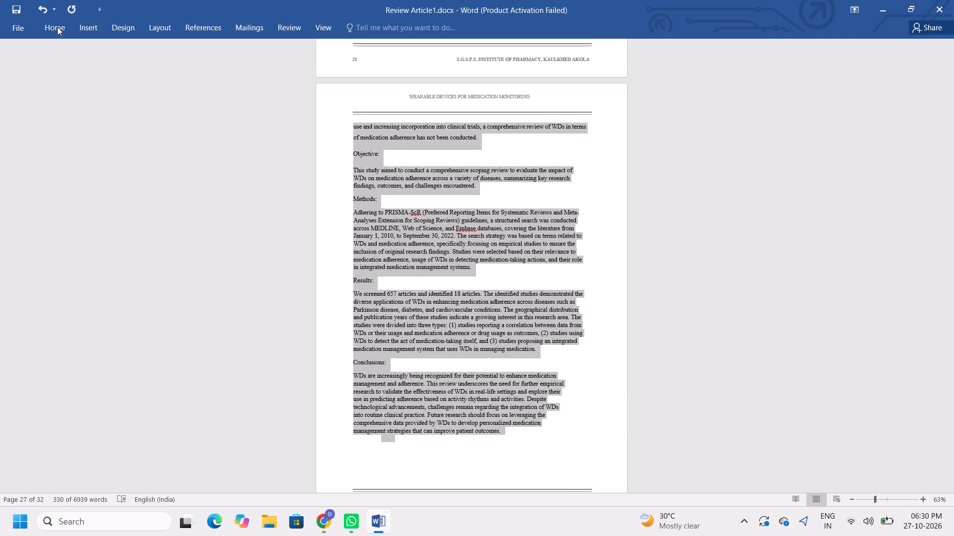
pyautogui.click(57, 27)
pyautogui.click(106, 63)
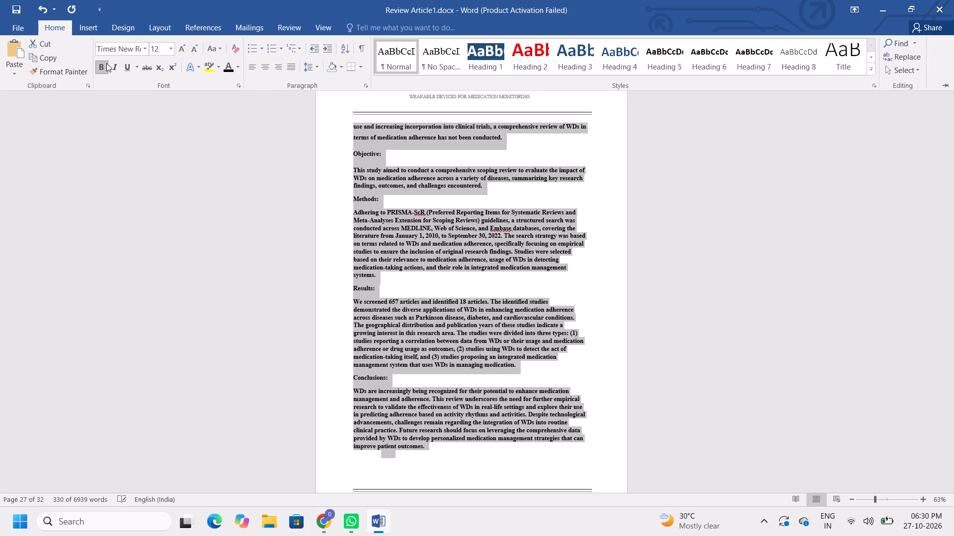
pyautogui.click(106, 63)
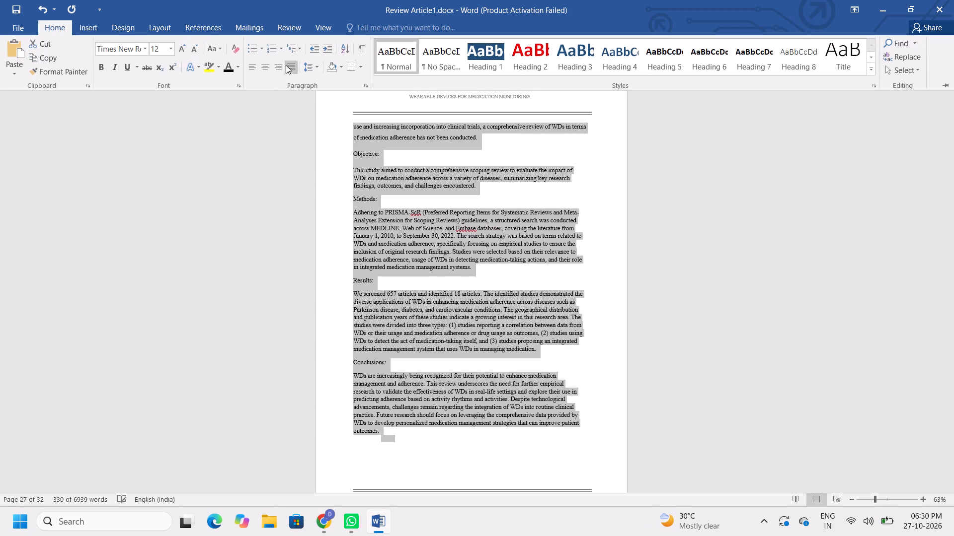
pyautogui.click(287, 66)
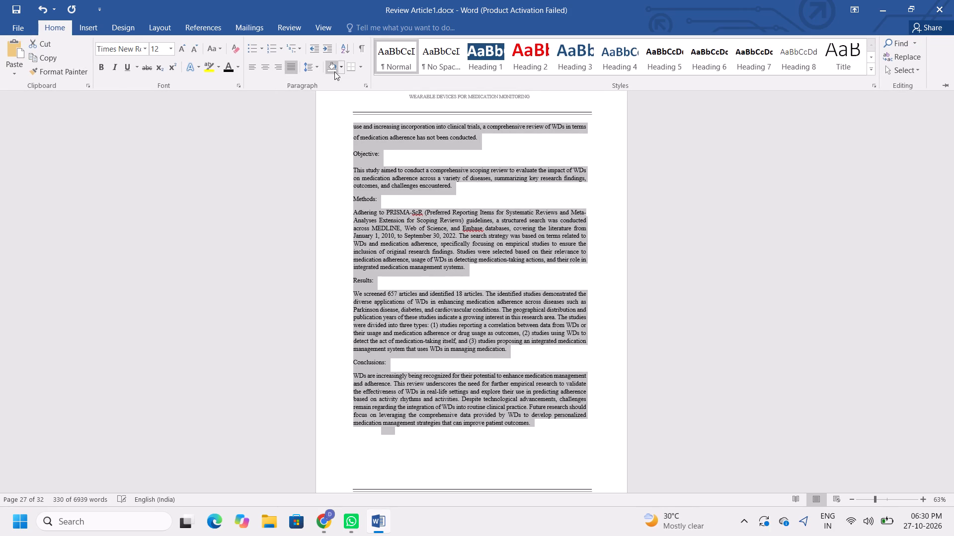
pyautogui.click(316, 67)
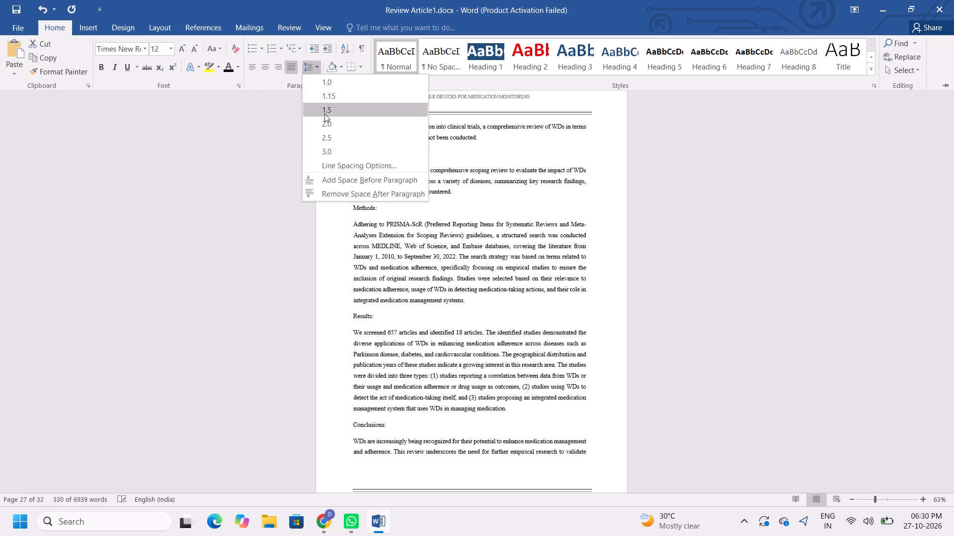
pyautogui.click(324, 112)
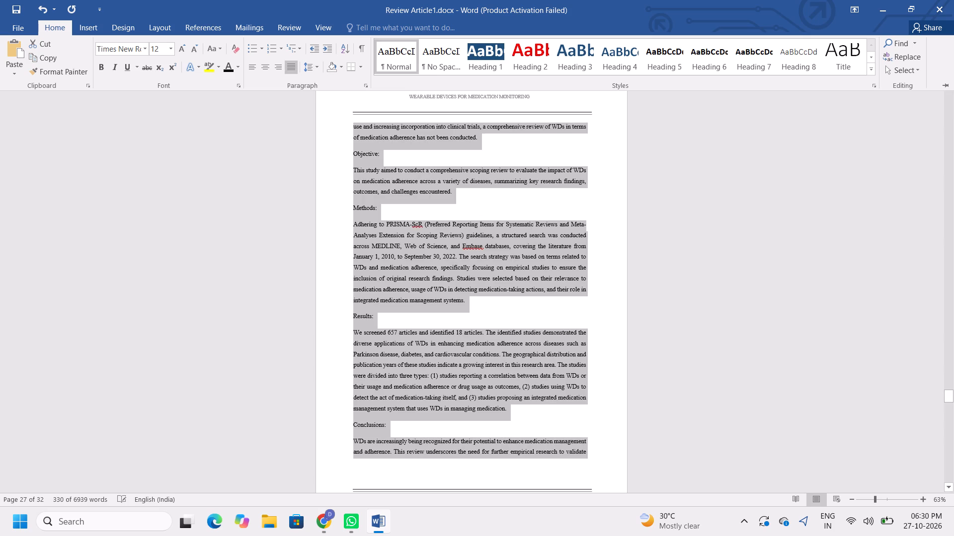
pyautogui.click(671, 301)
pyautogui.click(822, 394)
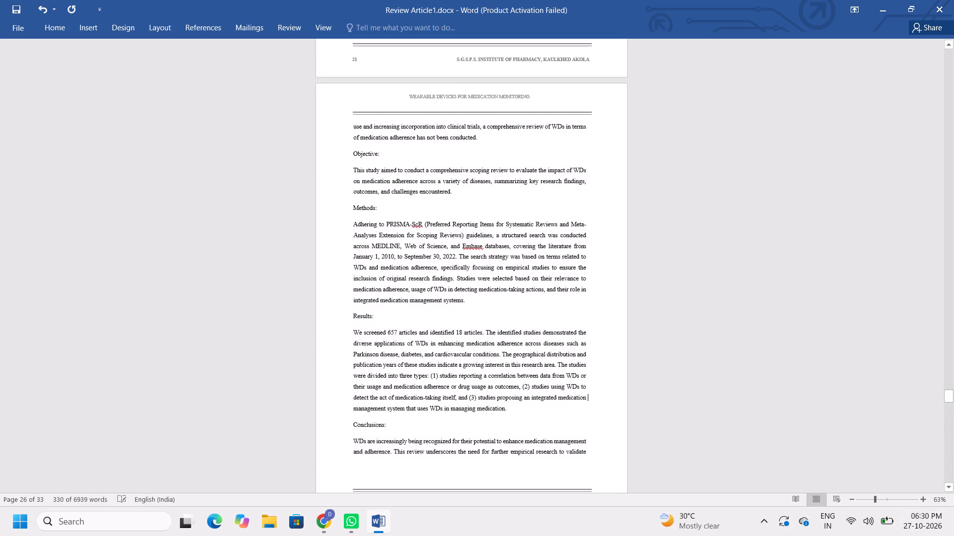
# Remove bold, justify and set 1.5 line spacing from the section 8 heading through Table 8.1's data overload row.
pyautogui.tripleClick(953, 486)
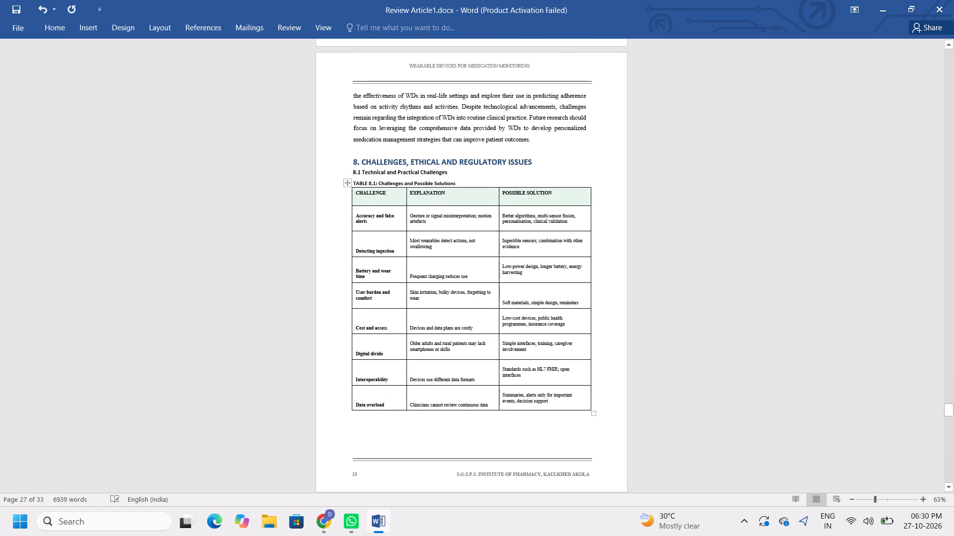
pyautogui.moveTo(333, 164); pyautogui.dragTo(354, 223)
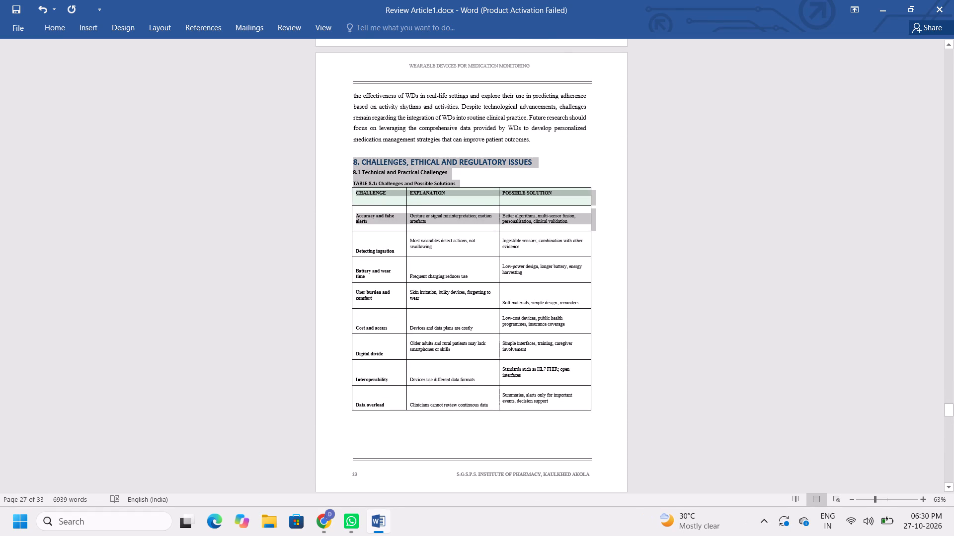
pyautogui.moveTo(354, 223); pyautogui.dragTo(356, 407)
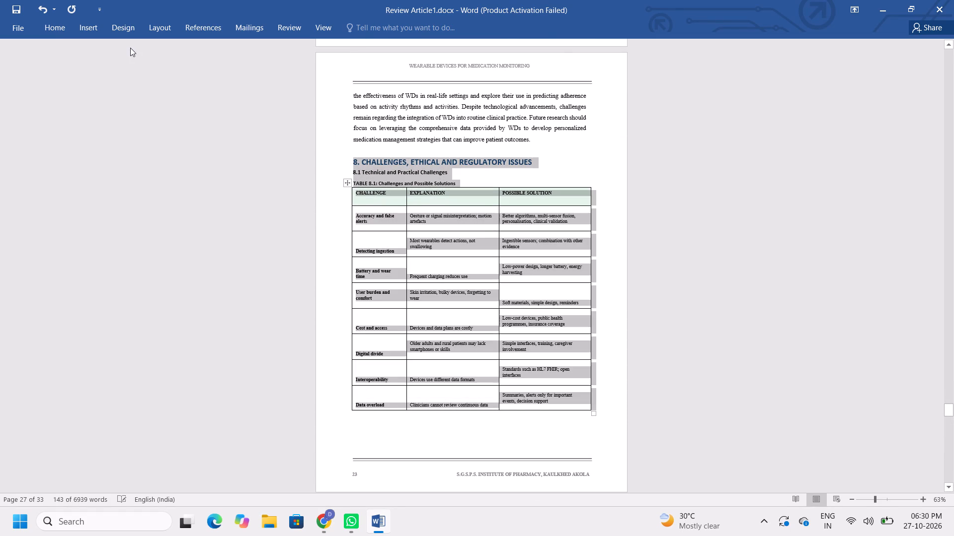
pyautogui.click(45, 30)
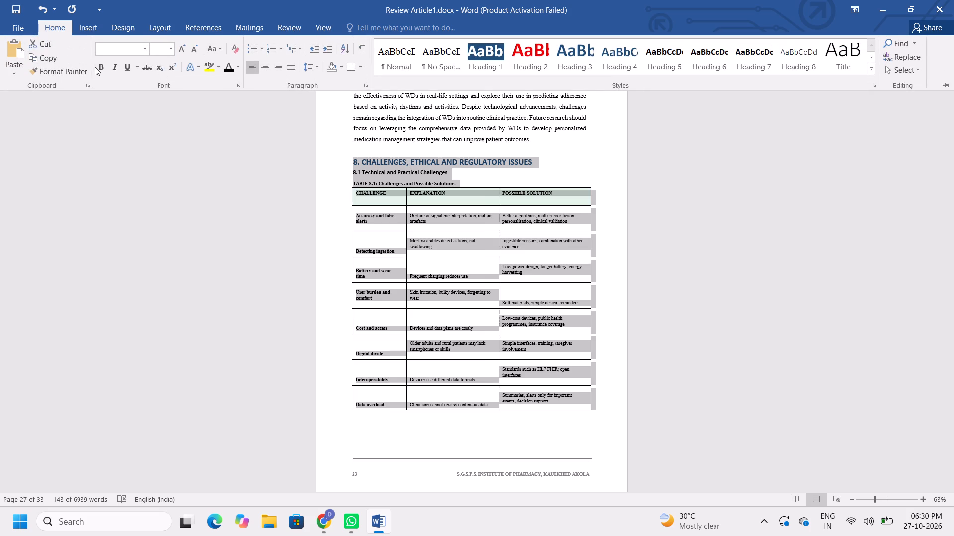
pyautogui.click(96, 66)
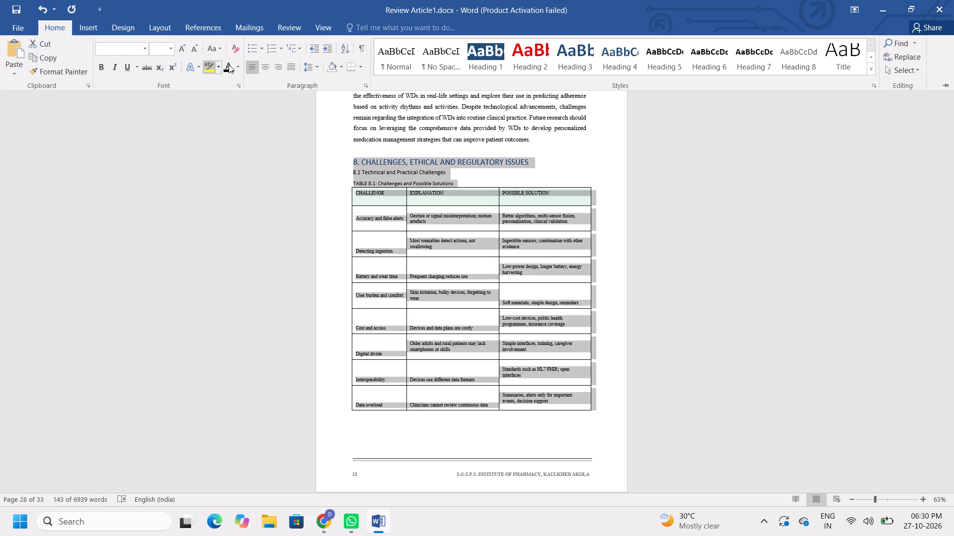
pyautogui.click(291, 67)
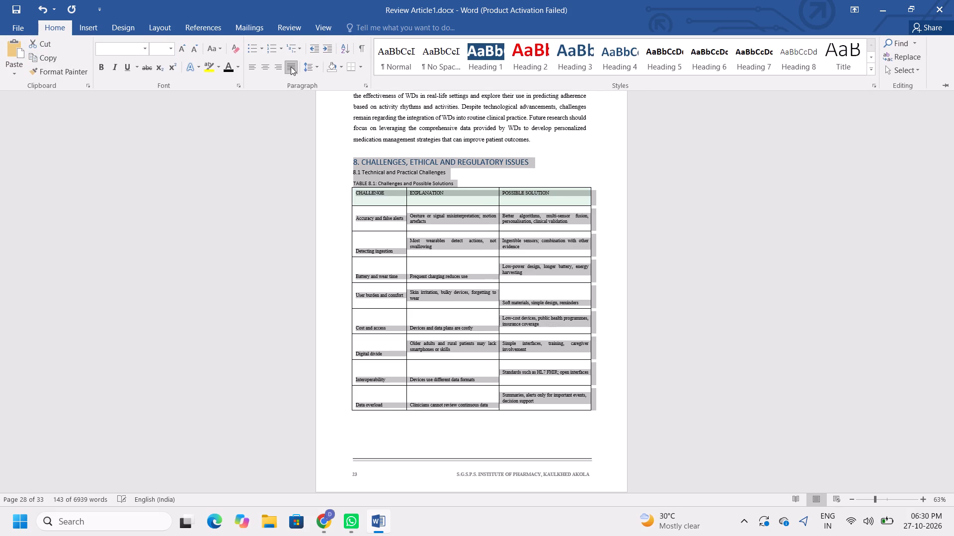
pyautogui.click(318, 68)
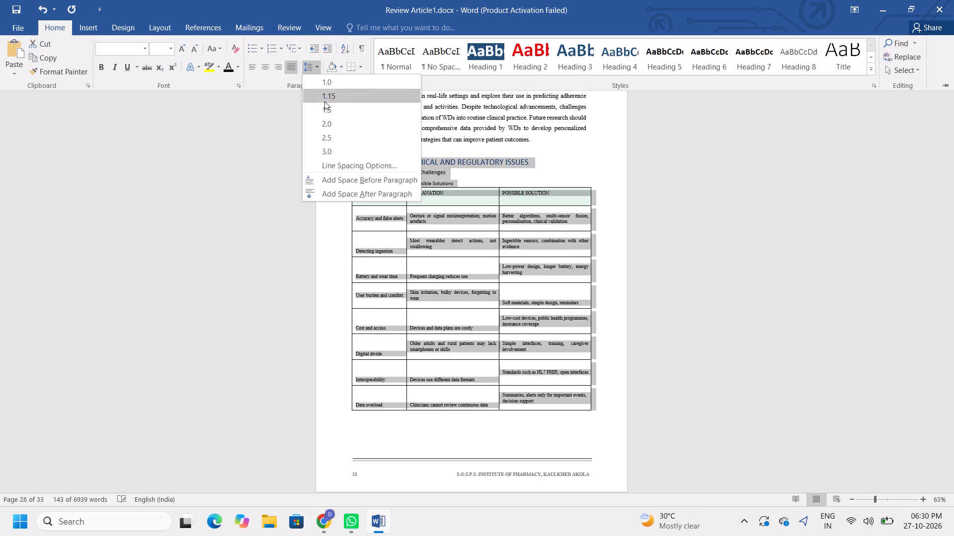
pyautogui.click(323, 109)
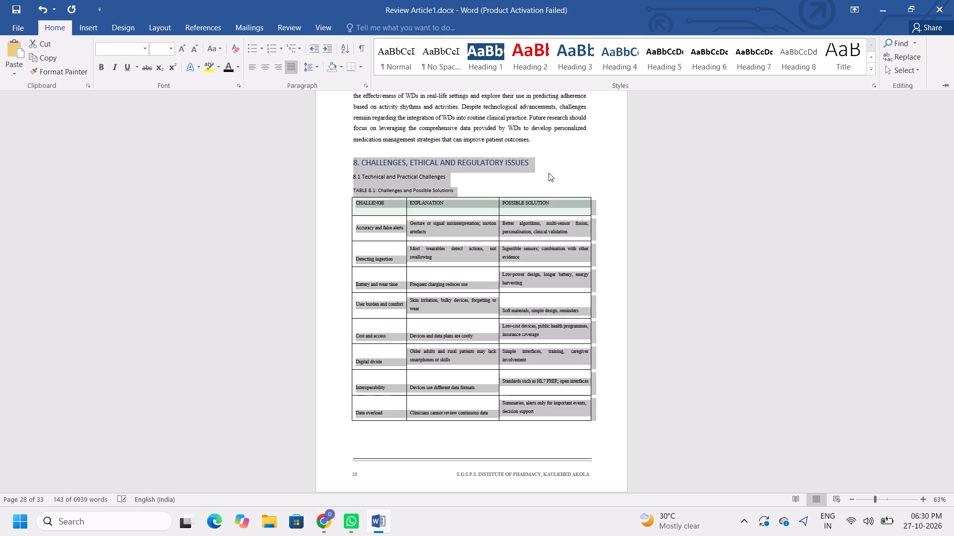
pyautogui.click(549, 173)
pyautogui.click(549, 173)
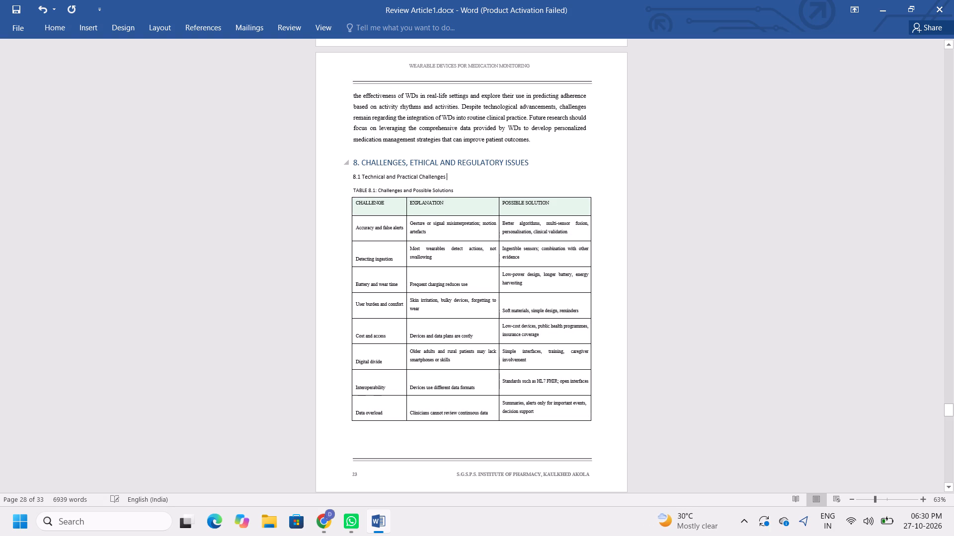
# Make the section heading "8. CHALLENGES, ETHICAL AND REGULATORY ISSUES" bold.
pyautogui.moveTo(531, 161); pyautogui.dragTo(289, 151)
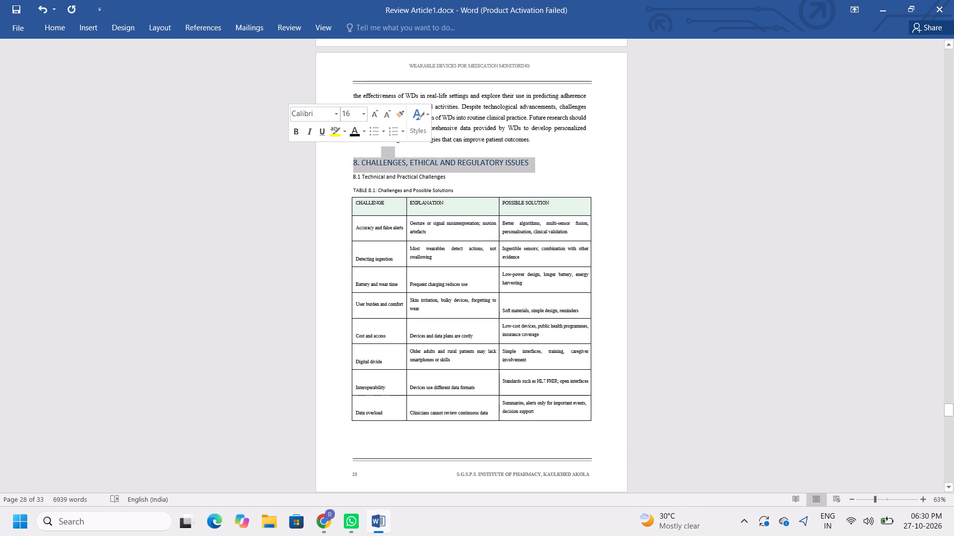
pyautogui.click(295, 129)
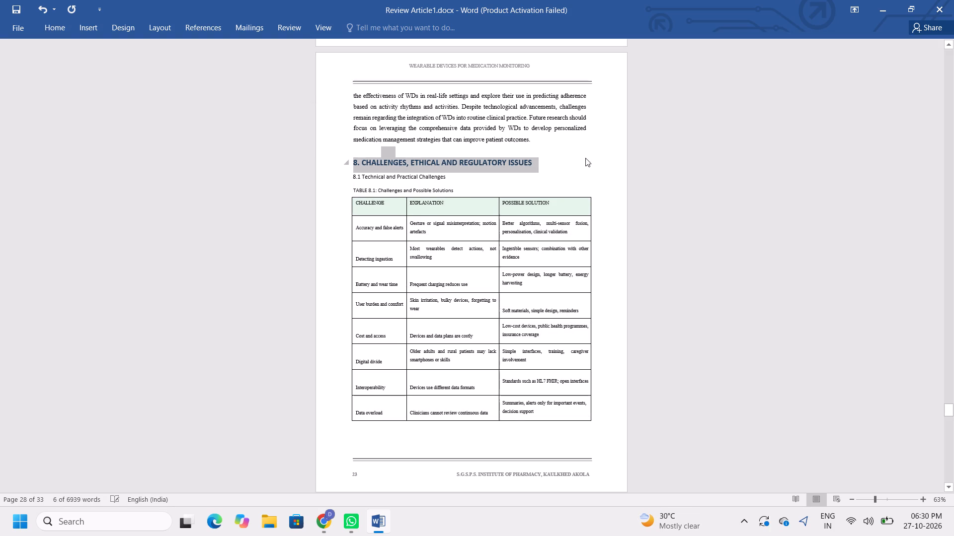
pyautogui.click(592, 158)
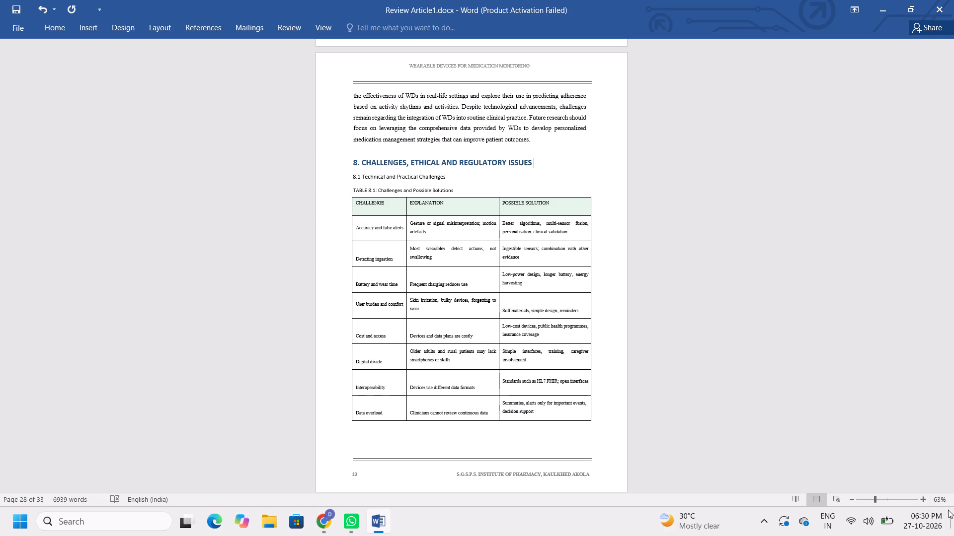
# Look over the formatting of the pages after Table 8.1, including sections 8.2 to 8.4 and the closing low-cost solutions bullet.
pyautogui.tripleClick(949, 482)
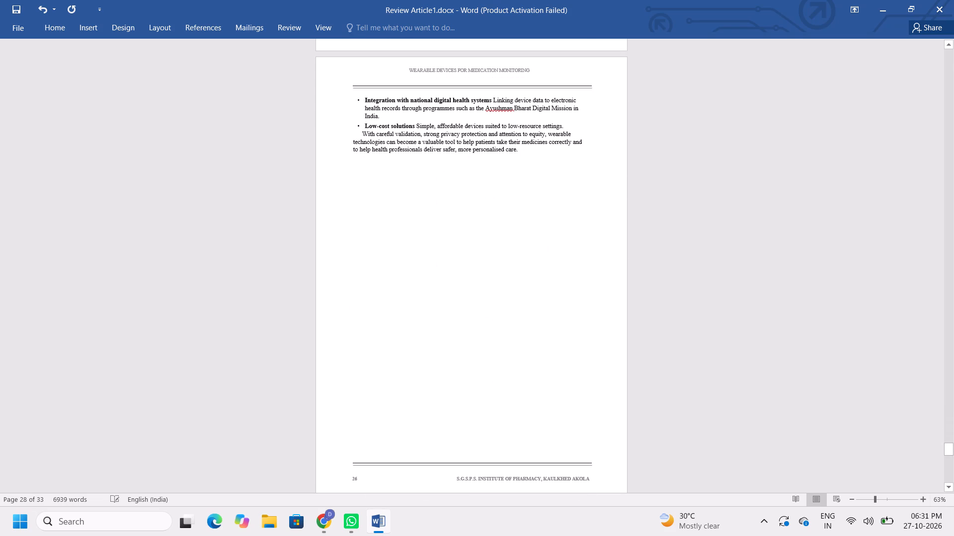
pyautogui.click(949, 44)
pyautogui.tripleClick(949, 44)
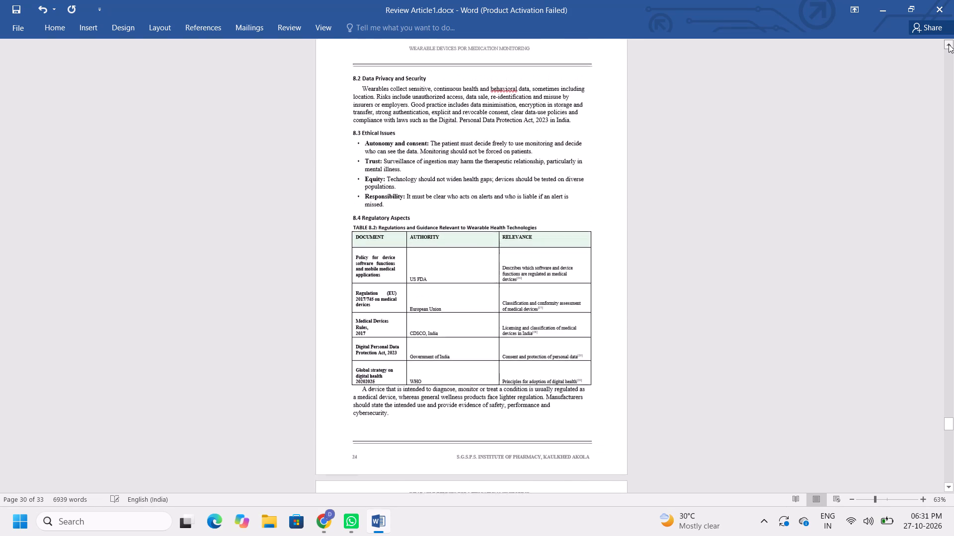
pyautogui.tripleClick(949, 44)
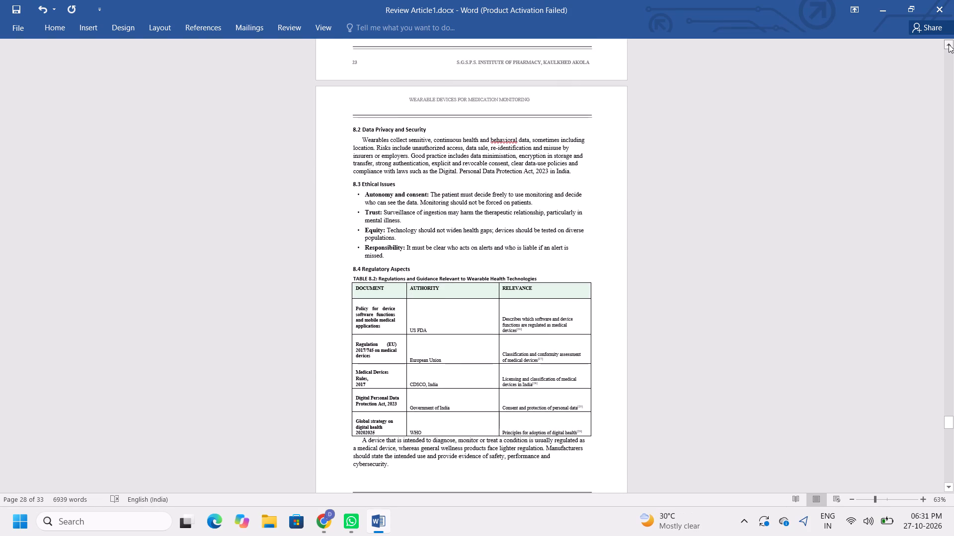
pyautogui.tripleClick(949, 44)
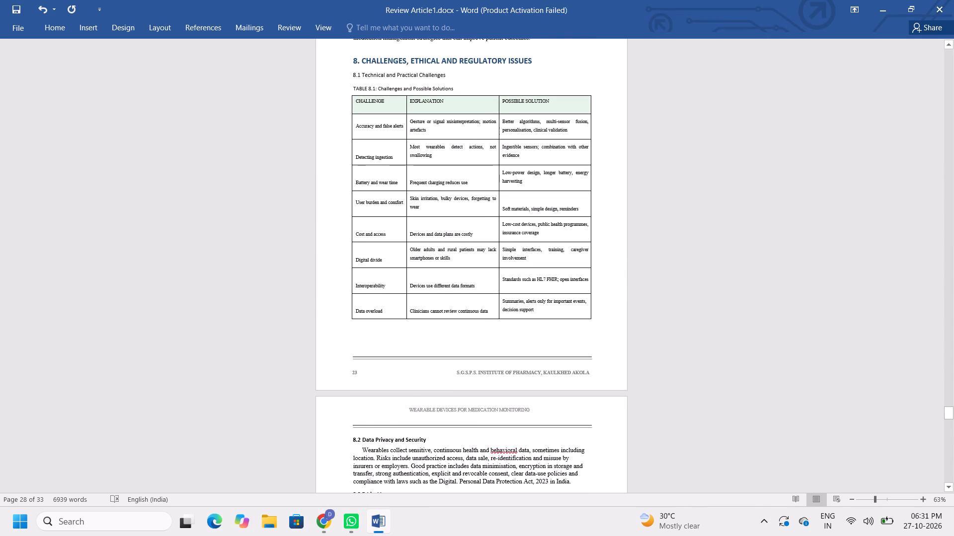
pyautogui.tripleClick(948, 484)
pyautogui.tripleClick(948, 484)
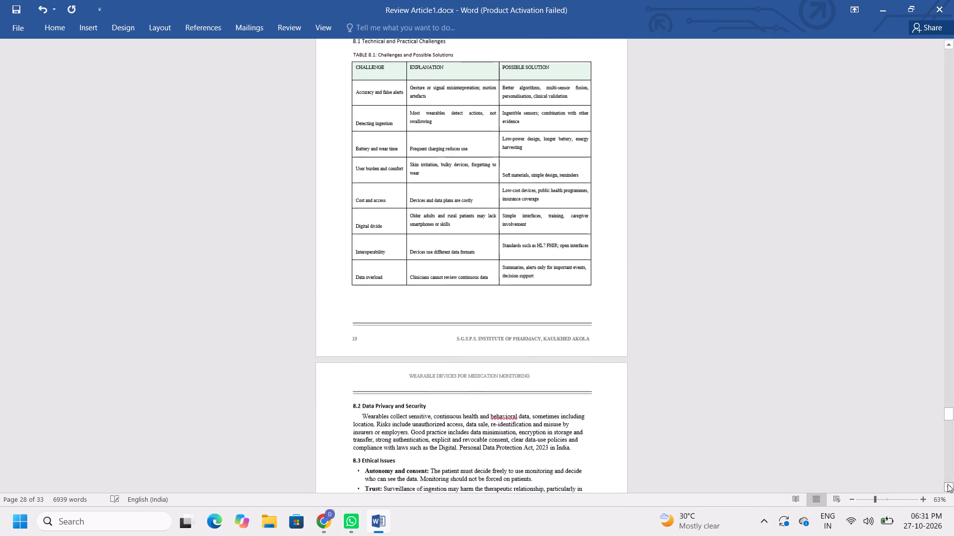
pyautogui.tripleClick(948, 484)
pyautogui.tripleClick(948, 484)
pyautogui.tripleClick(948, 484)
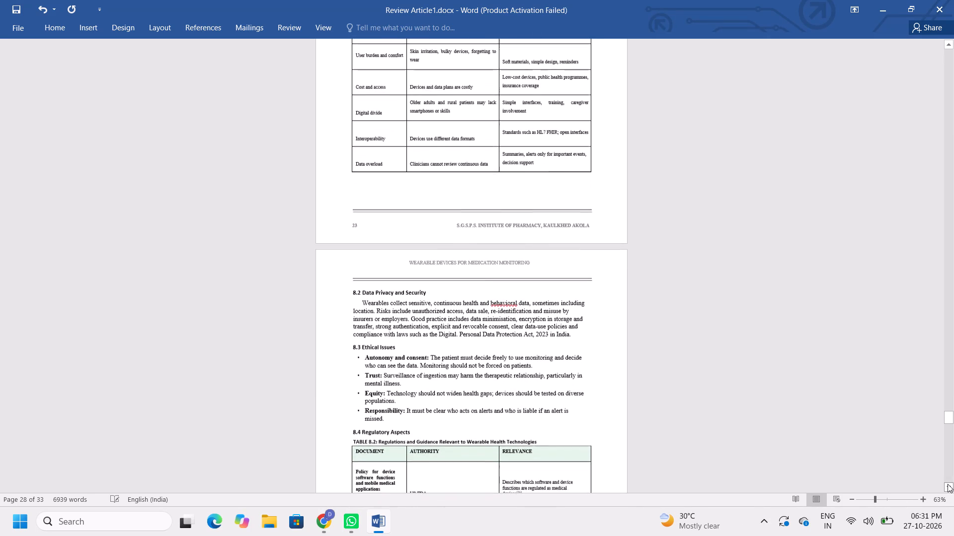
# Remove the first-line indent from the paragraph under heading 8.2 Data Privacy and Security.
pyautogui.tripleClick(948, 484)
pyautogui.tripleClick(948, 484)
pyautogui.tripleClick(948, 484)
pyautogui.tripleClick(948, 484)
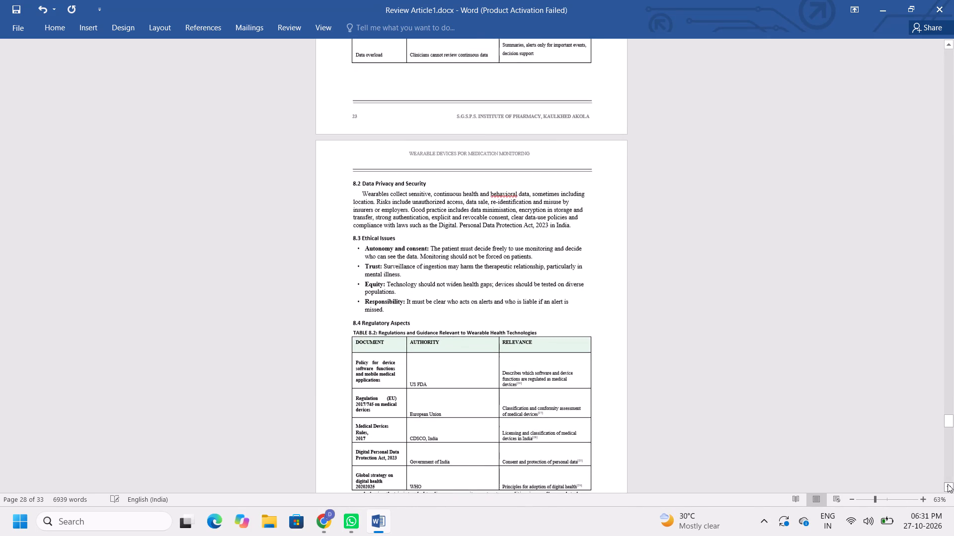
pyautogui.tripleClick(948, 484)
pyautogui.tripleClick(948, 484)
pyautogui.click(948, 484)
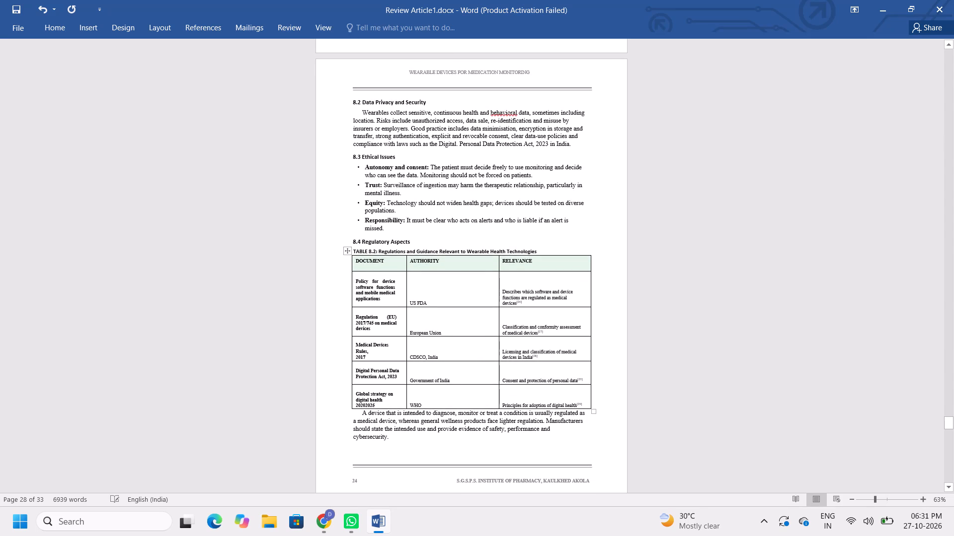
pyautogui.click(357, 114)
pyautogui.press('BackSpace')
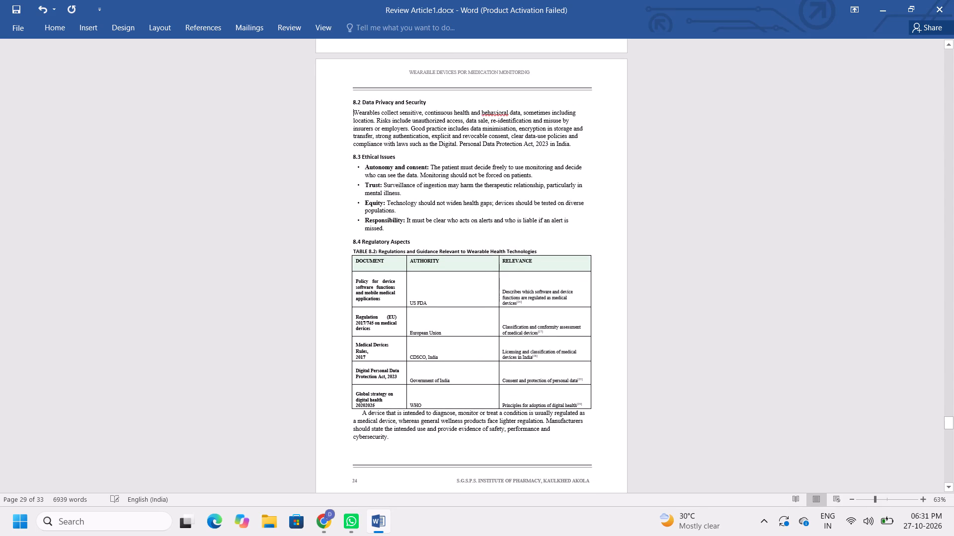
# Remove the bullets and indents from the four 8.3 Ethical Issues items: Autonomy and consent, Trust, Equity and Responsibility.
pyautogui.press('Down')
pyautogui.press('Down')
pyautogui.press('Down')
pyautogui.press('Down')
pyautogui.press('Down')
pyautogui.press('Down')
pyautogui.press('BackSpace')
pyautogui.press('BackSpace')
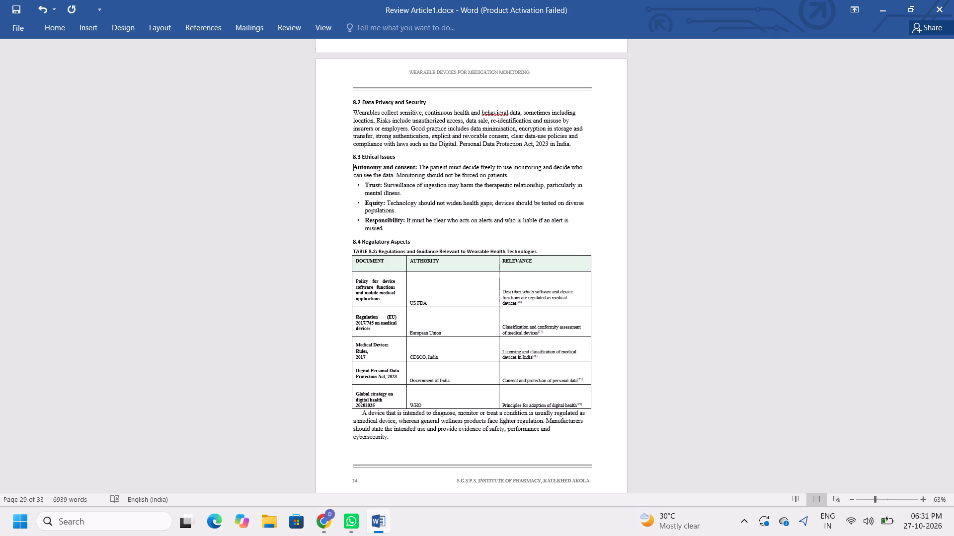
pyautogui.press('Down')
pyautogui.press('Down')
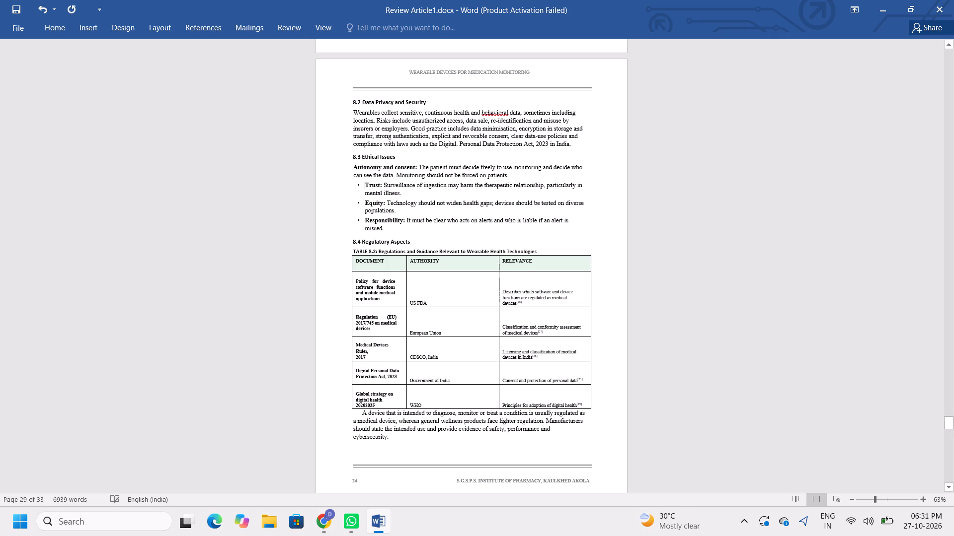
pyautogui.press('BackSpace')
pyautogui.press('BackSpace')
pyautogui.press('Down')
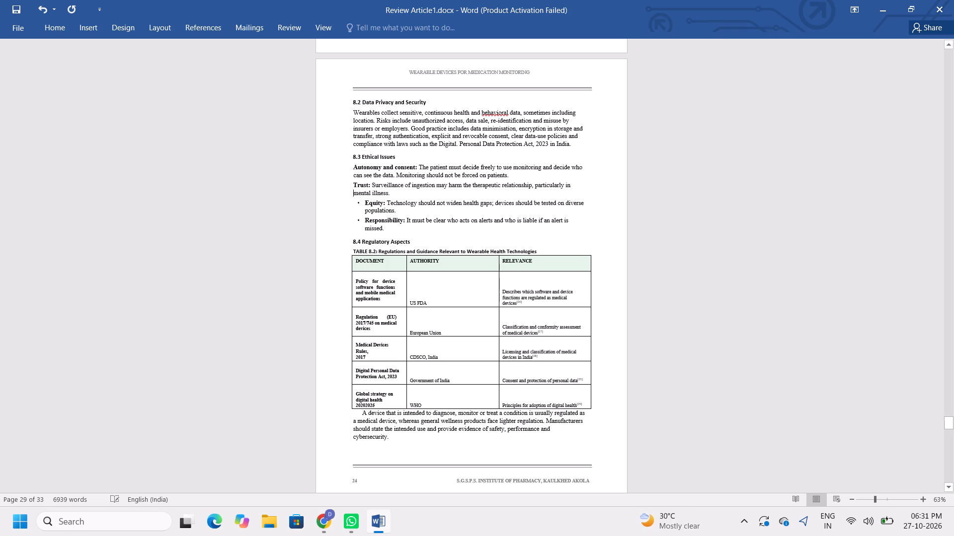
pyautogui.press('Down')
pyautogui.press('BackSpace')
pyautogui.press('BackSpace')
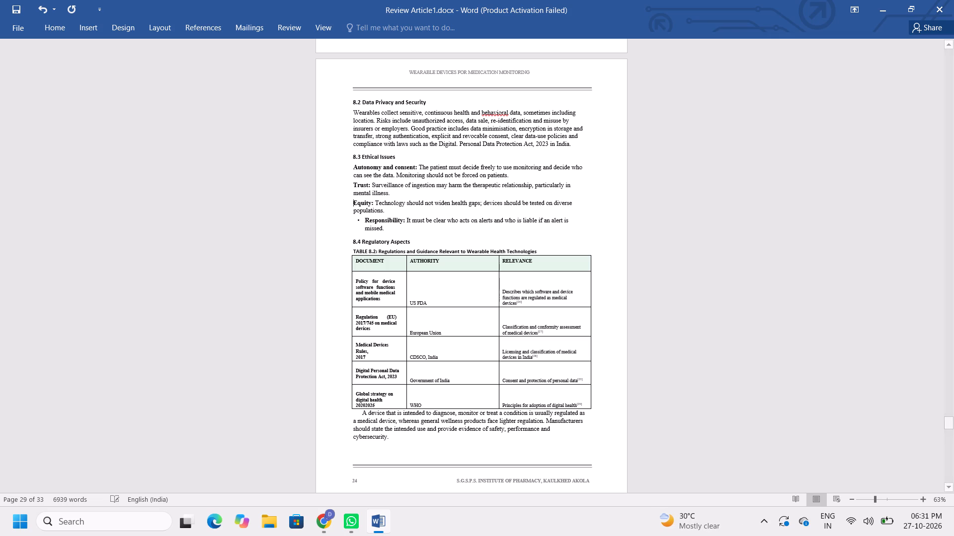
pyautogui.press('Down')
pyautogui.press('Down')
pyautogui.press('BackSpace')
pyautogui.press('BackSpace')
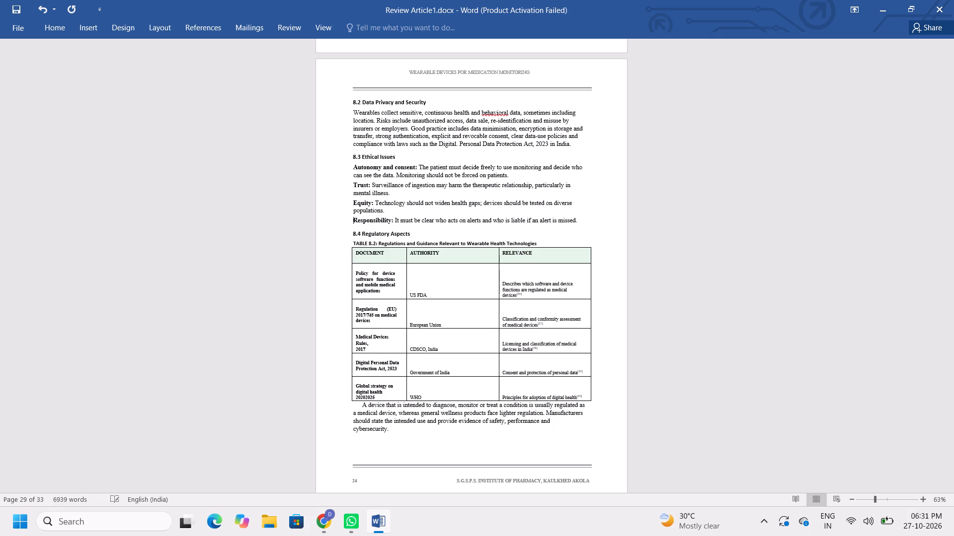
# Remove the first-line indent from the paragraph below Table 8.2 that begins "A device that is intended to diagnose".
pyautogui.keyDown('ctrl'); pyautogui.scroll(-1, 723, 172); pyautogui.keyUp('ctrl')
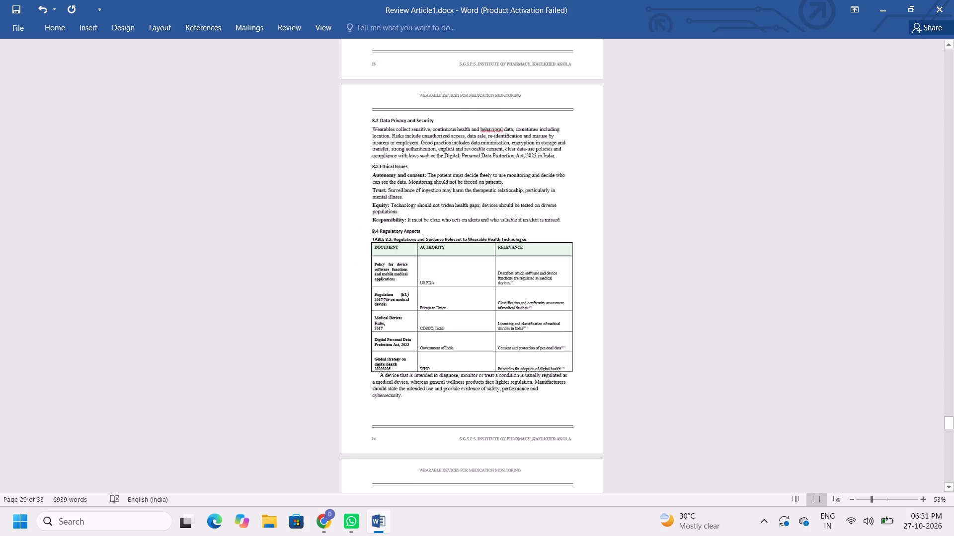
pyautogui.hscroll(1, 723, 172)
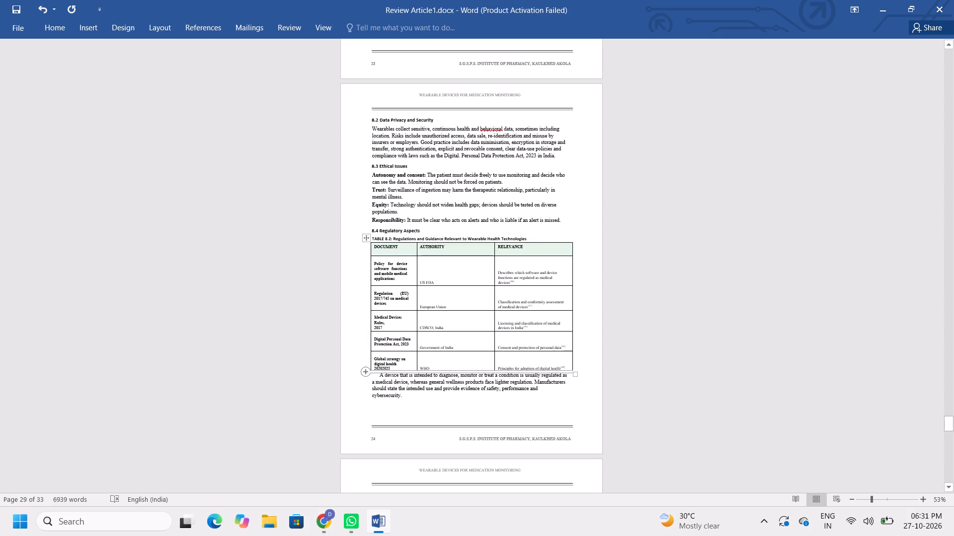
pyautogui.click(379, 377)
pyautogui.press('BackSpace')
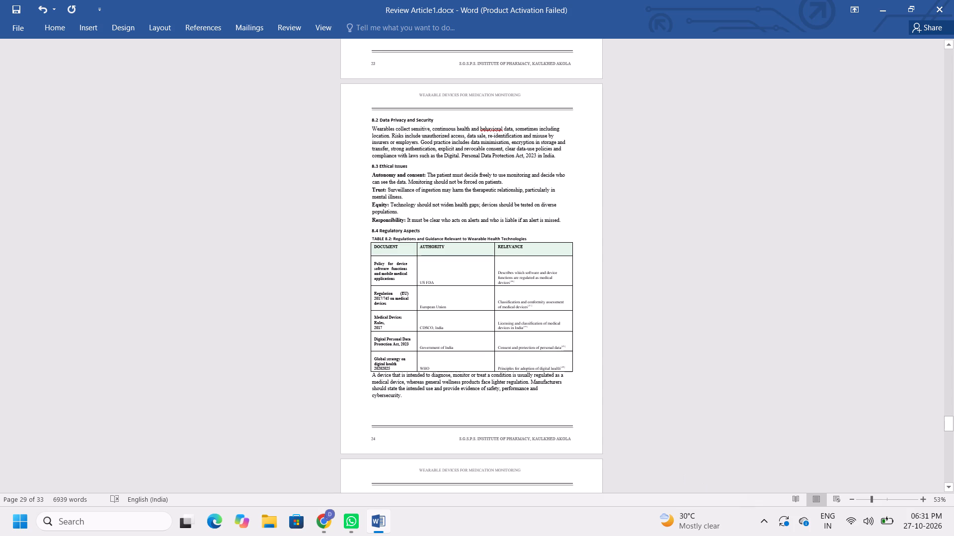
# Remove bold and justify the text from heading 8.2 through the paragraph below Table 8.2, including the table.
pyautogui.click(879, 498)
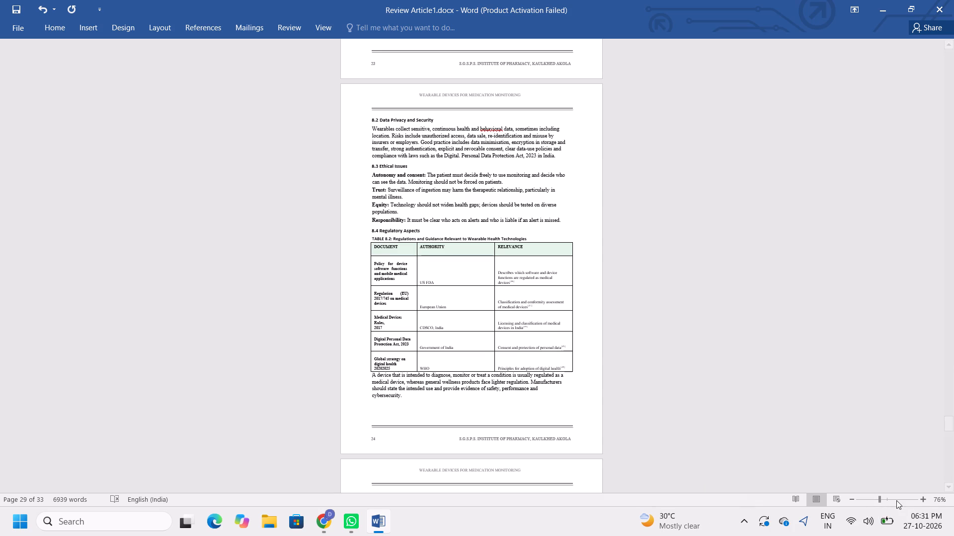
pyautogui.click(888, 499)
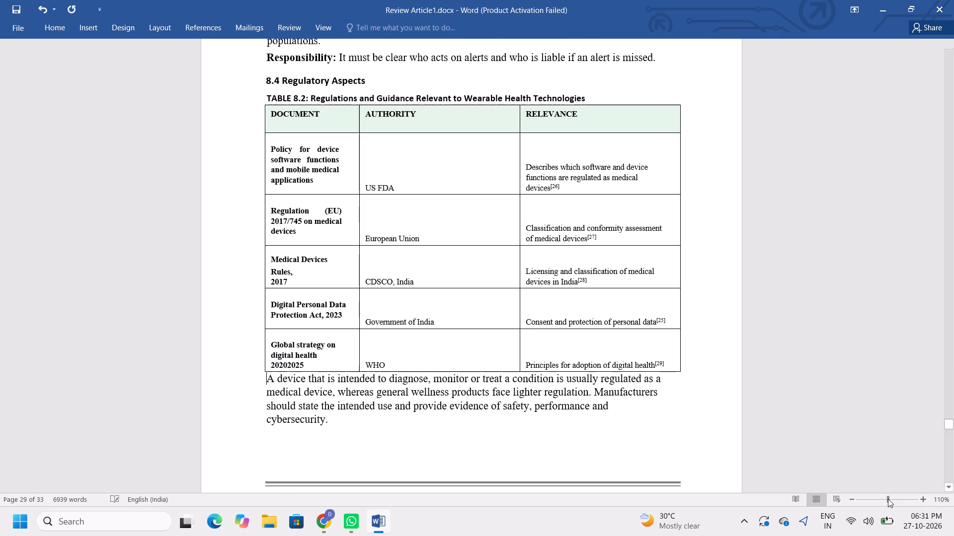
pyautogui.click(883, 498)
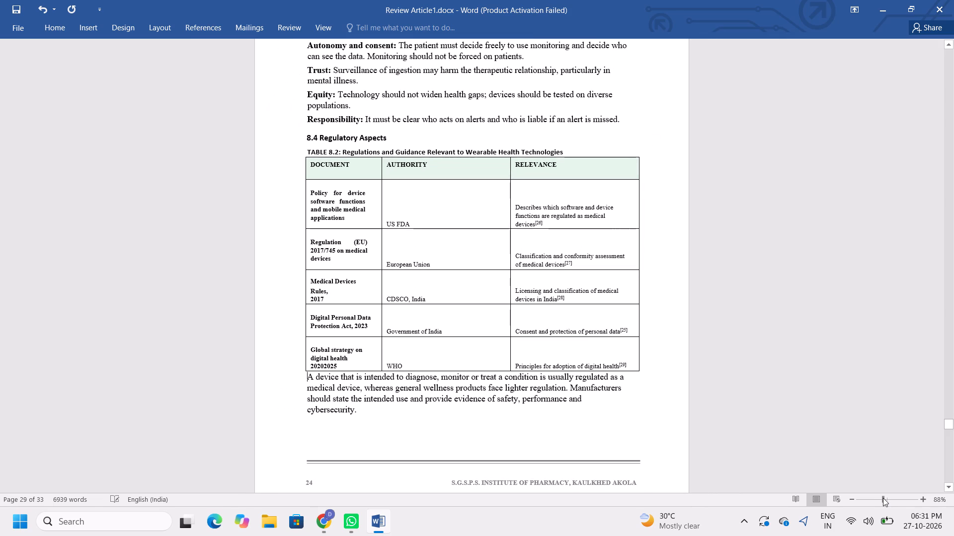
pyautogui.click(878, 499)
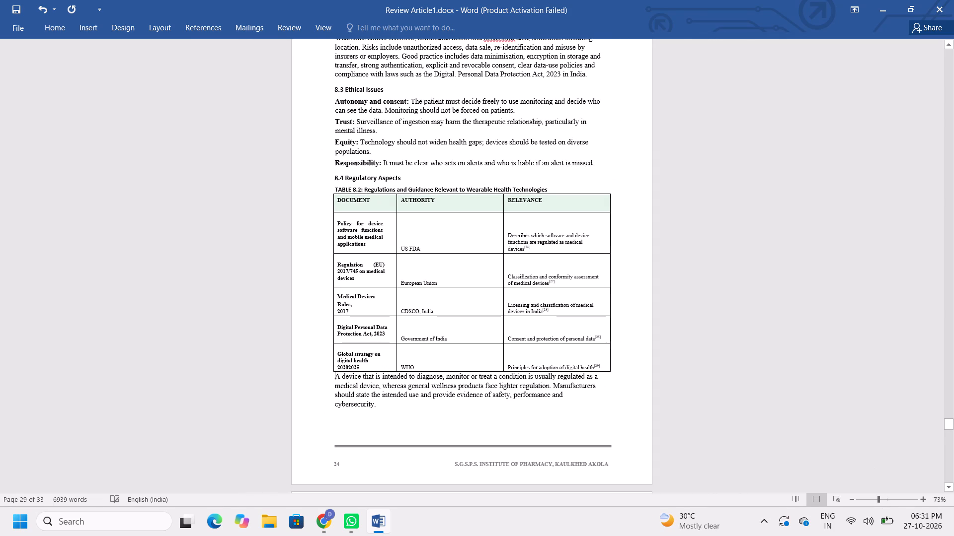
pyautogui.press('Up')
pyautogui.press('Up')
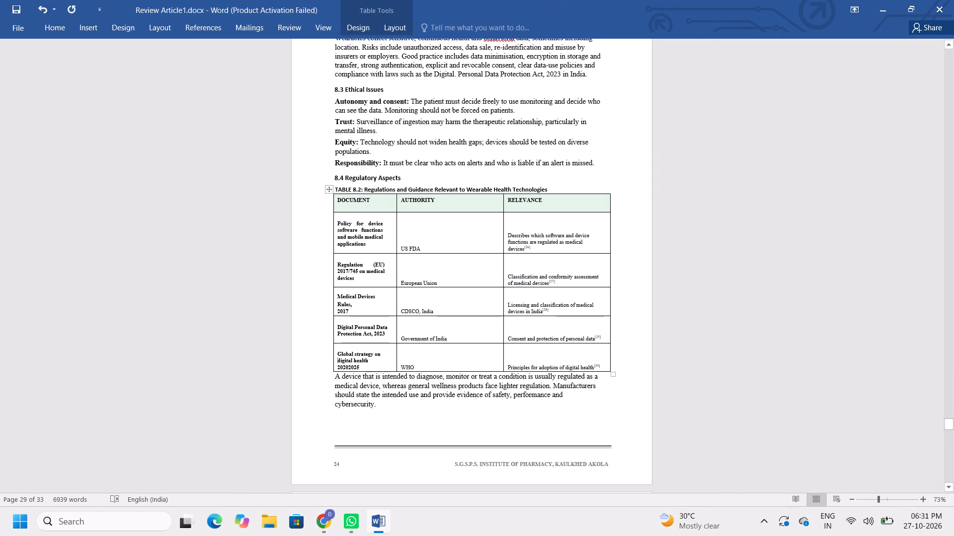
pyautogui.tripleClick(946, 44)
pyautogui.doubleClick(946, 44)
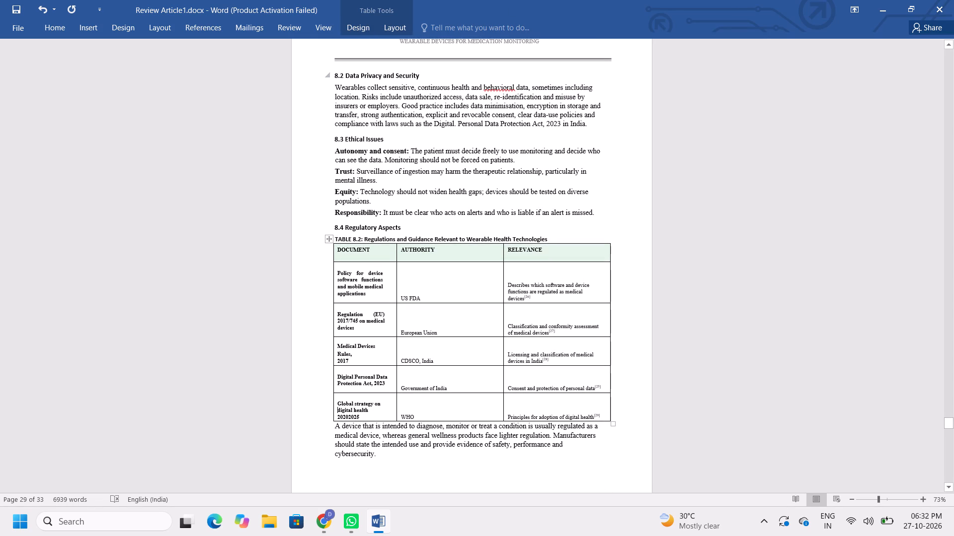
pyautogui.moveTo(334, 71); pyautogui.dragTo(624, 451)
pyautogui.click(46, 28)
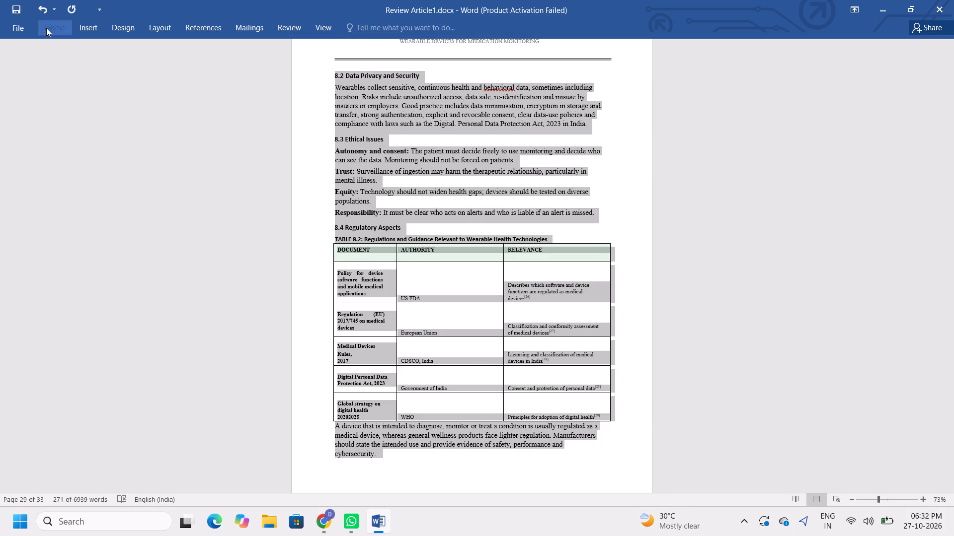
pyautogui.click(104, 66)
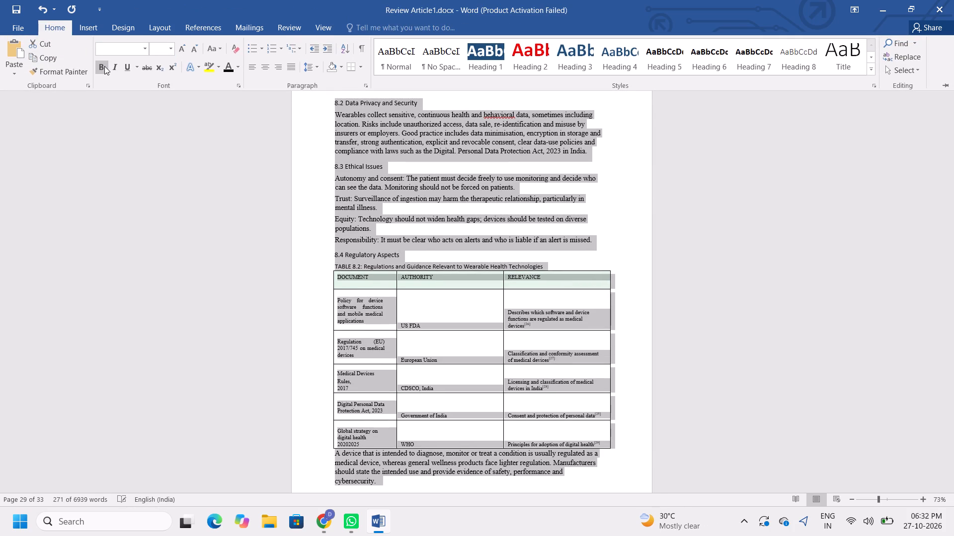
pyautogui.click(291, 67)
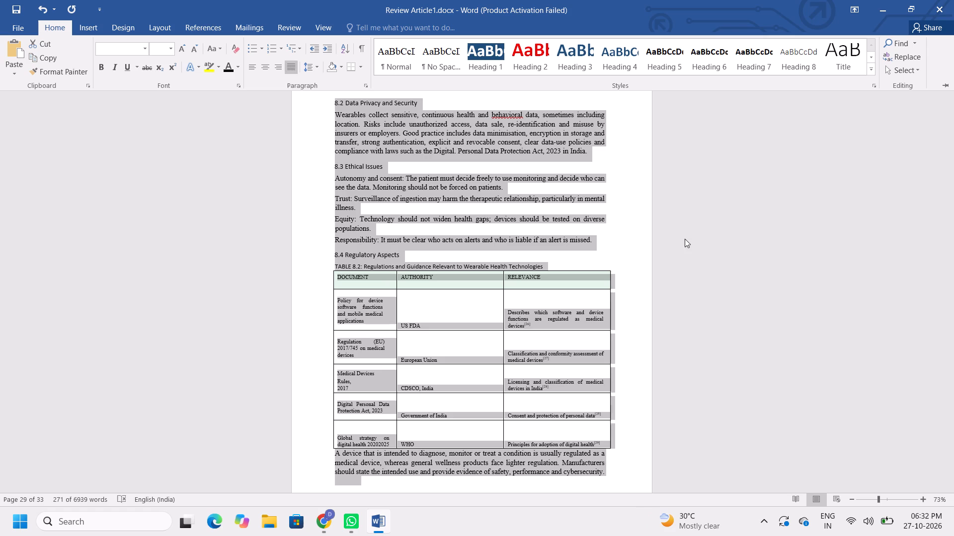
pyautogui.click(696, 259)
pyautogui.click(772, 384)
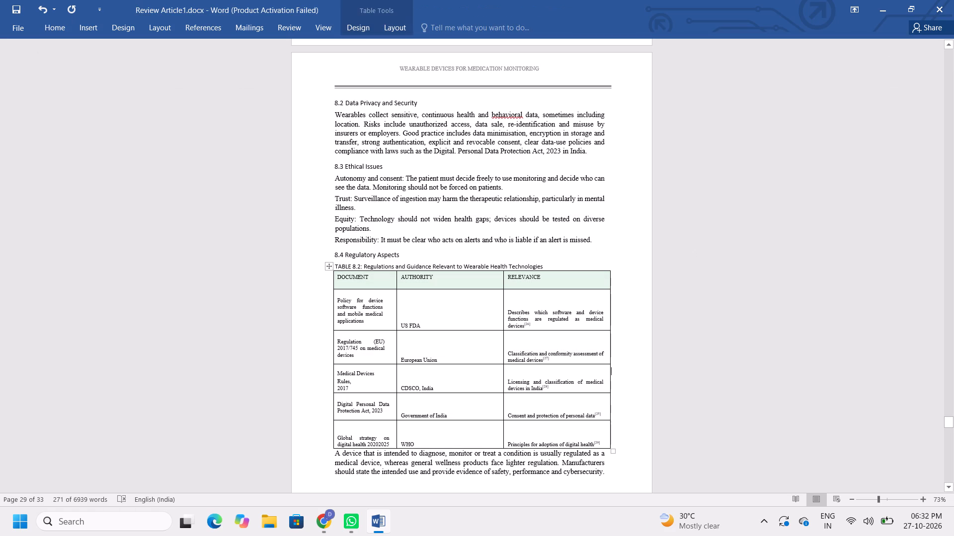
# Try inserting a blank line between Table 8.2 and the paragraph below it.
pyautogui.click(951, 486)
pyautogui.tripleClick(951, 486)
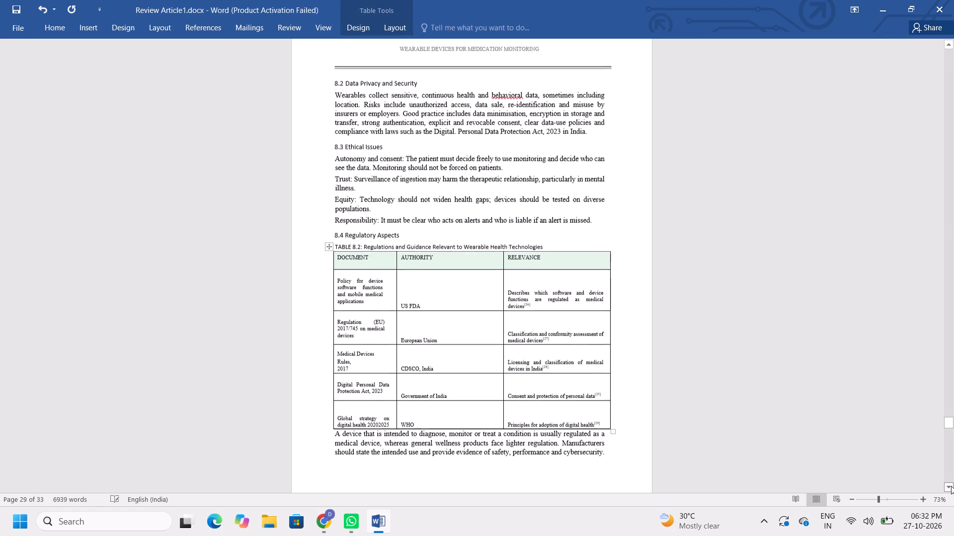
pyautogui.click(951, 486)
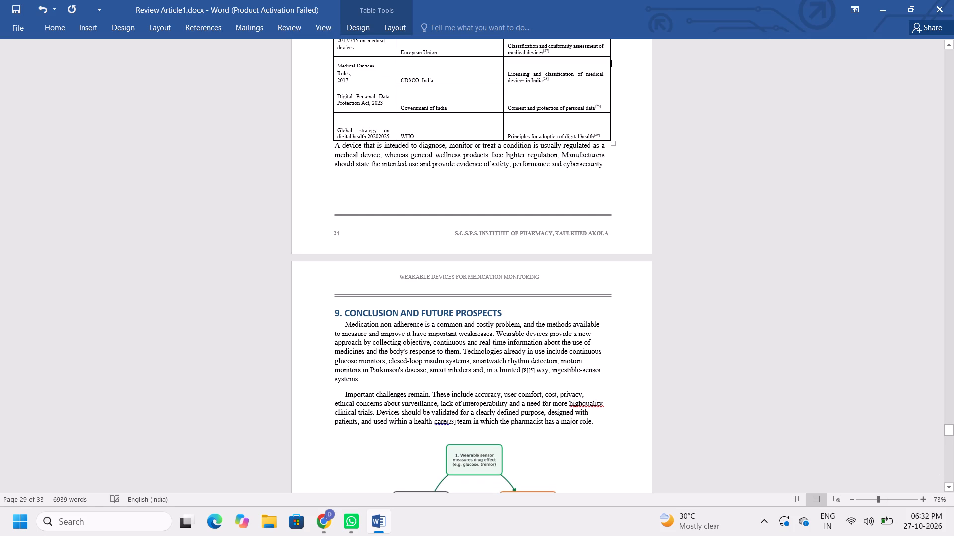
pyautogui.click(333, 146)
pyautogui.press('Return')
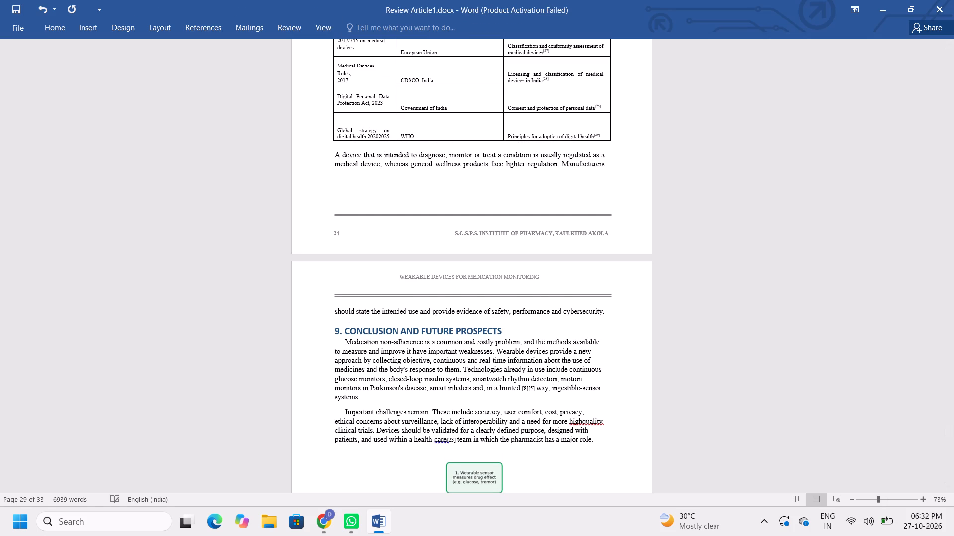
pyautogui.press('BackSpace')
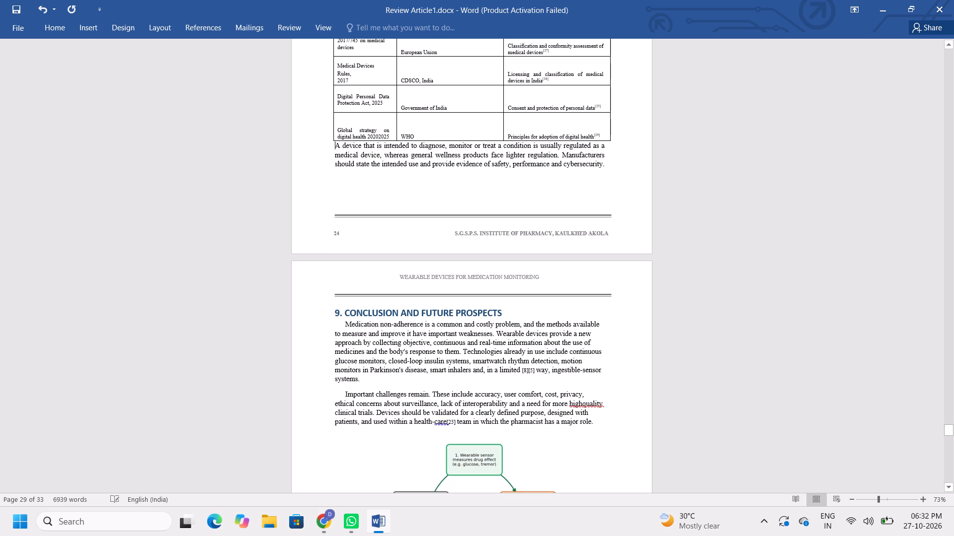
# Remove the first-line indents from section 9's two opening paragraphs, "Medication non-adherence" and "Important challenges remain".
pyautogui.click(345, 325)
pyautogui.press('BackSpace')
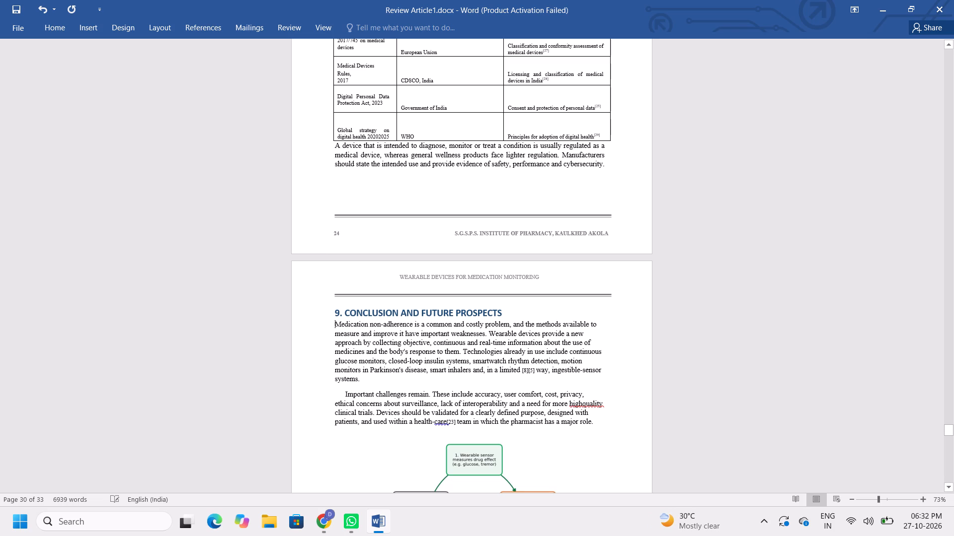
pyautogui.press('Down')
pyautogui.press('Down')
pyautogui.press('Down')
pyautogui.press('Down')
pyautogui.press('Down')
pyautogui.press('Down')
pyautogui.press('Down')
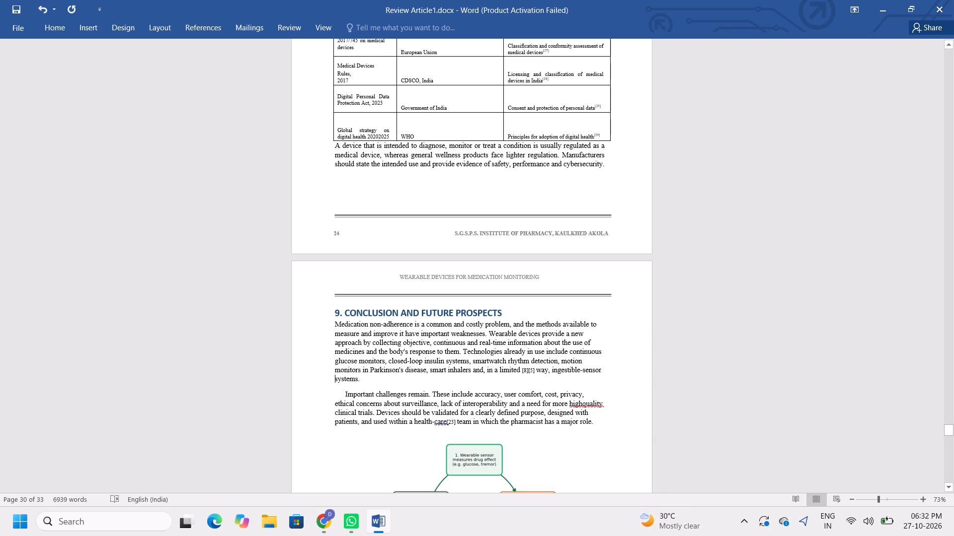
pyautogui.press('BackSpace')
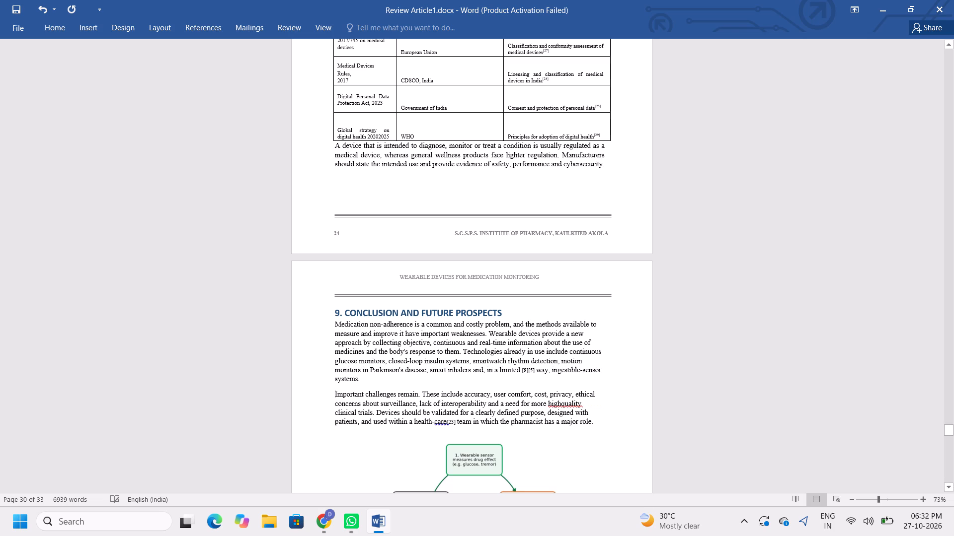
# Justify section 9's content from "Medication non-adherence" through the "Smart patches and closed-loop systems" bullet and set its line spacing to 1.5.
pyautogui.tripleClick(951, 487)
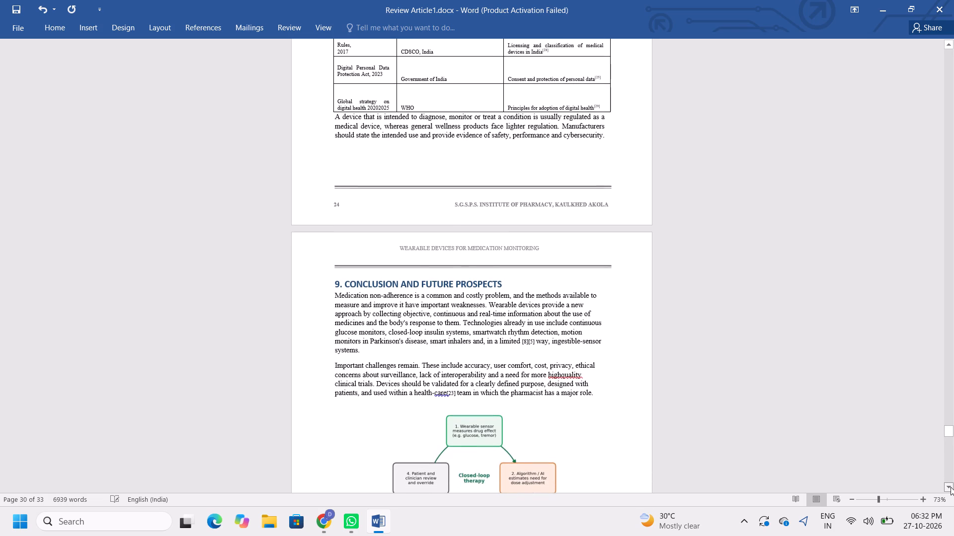
pyautogui.click(952, 489)
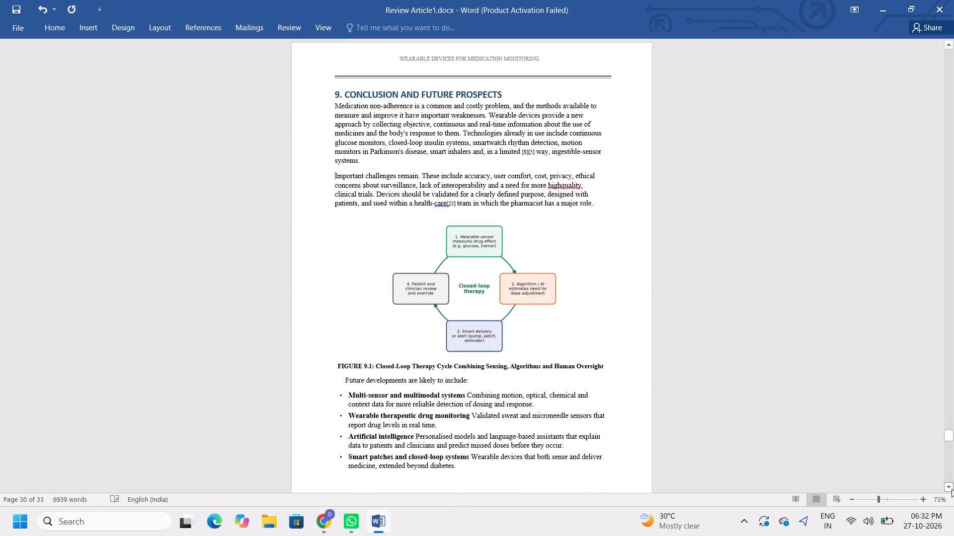
pyautogui.click(952, 489)
pyautogui.click(952, 489)
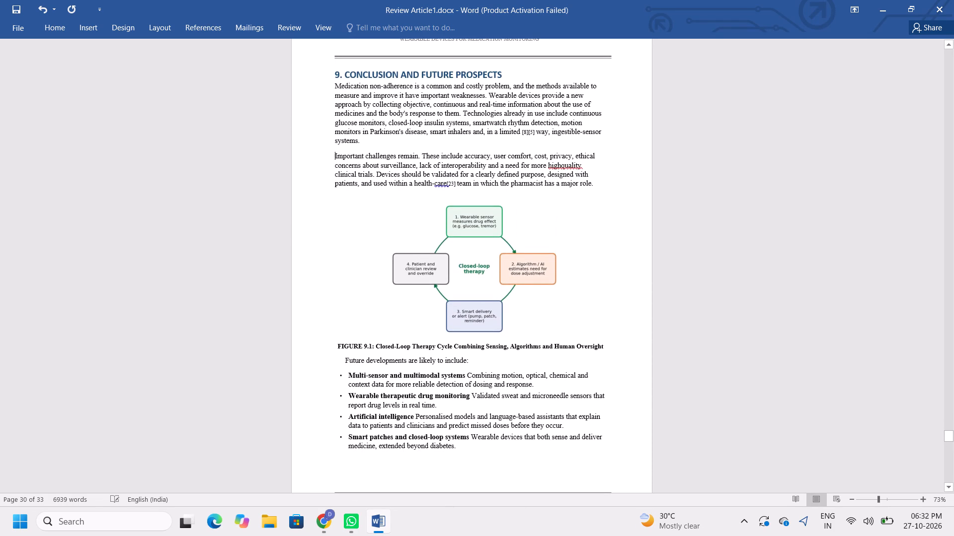
pyautogui.moveTo(331, 84); pyautogui.dragTo(470, 304)
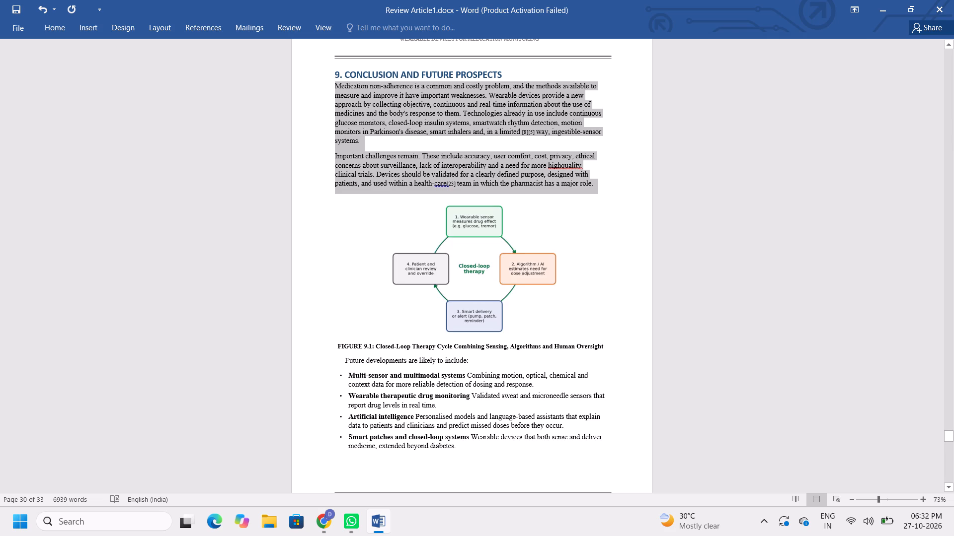
pyautogui.moveTo(470, 304); pyautogui.dragTo(538, 475)
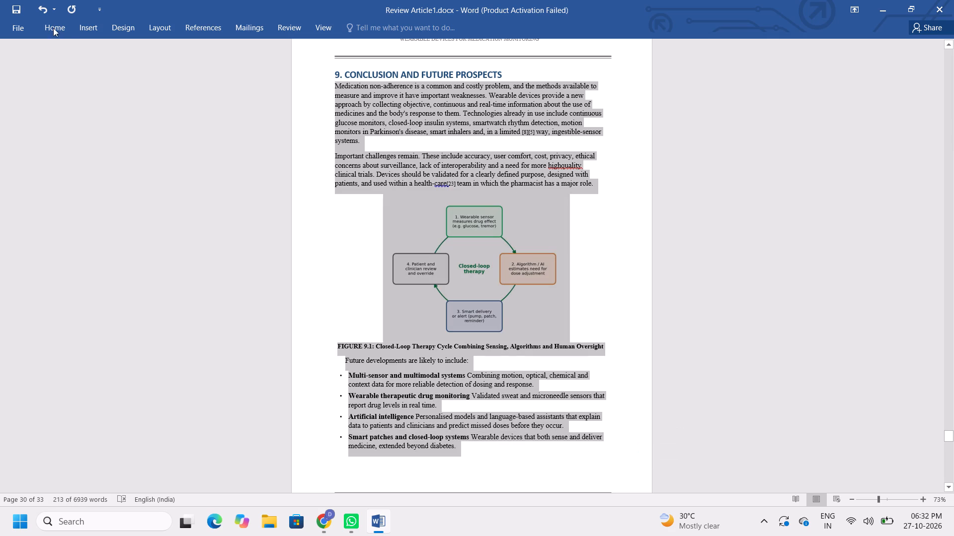
pyautogui.click(57, 21)
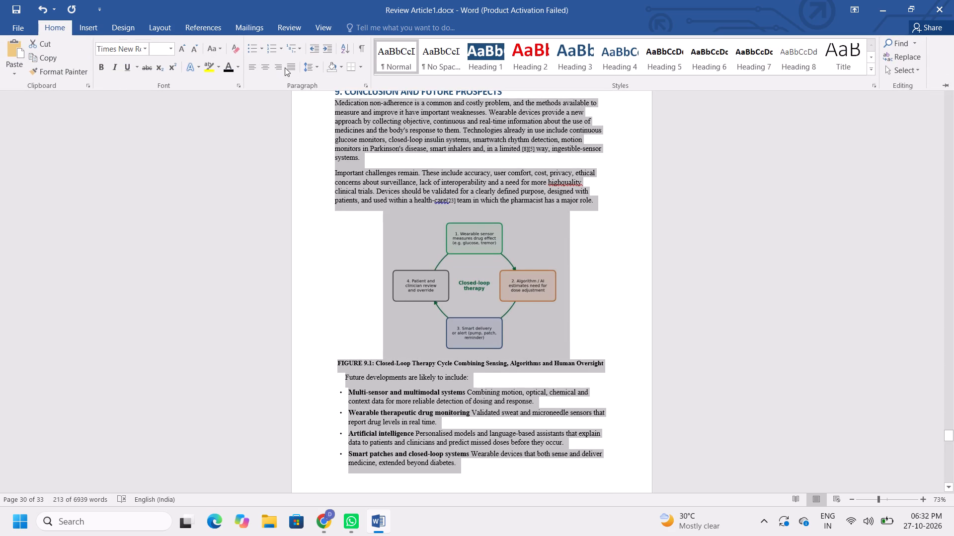
pyautogui.click(285, 67)
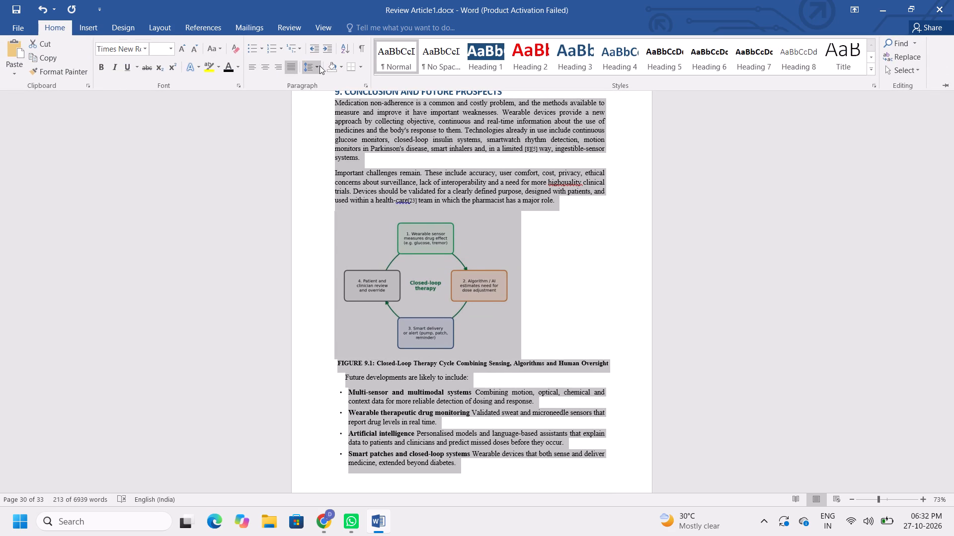
pyautogui.click(319, 66)
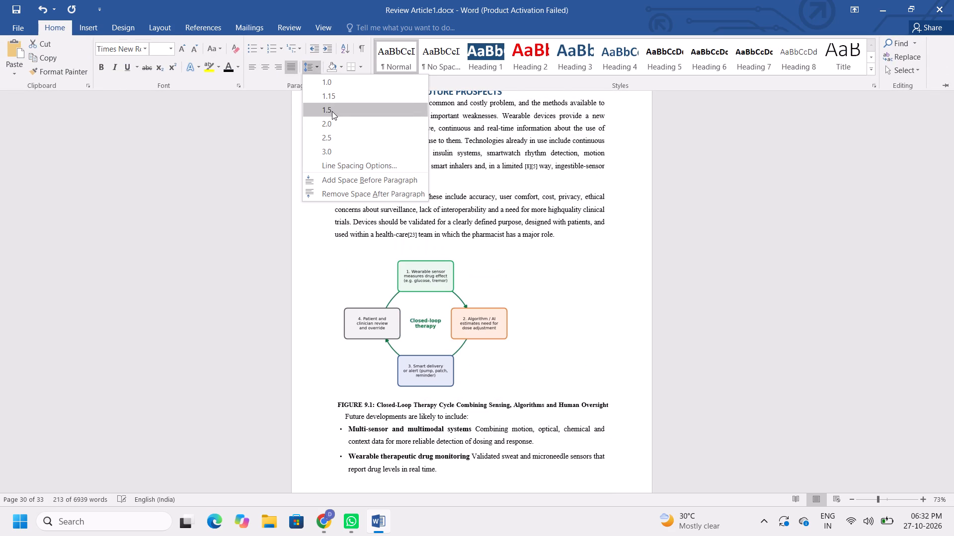
pyautogui.click(332, 111)
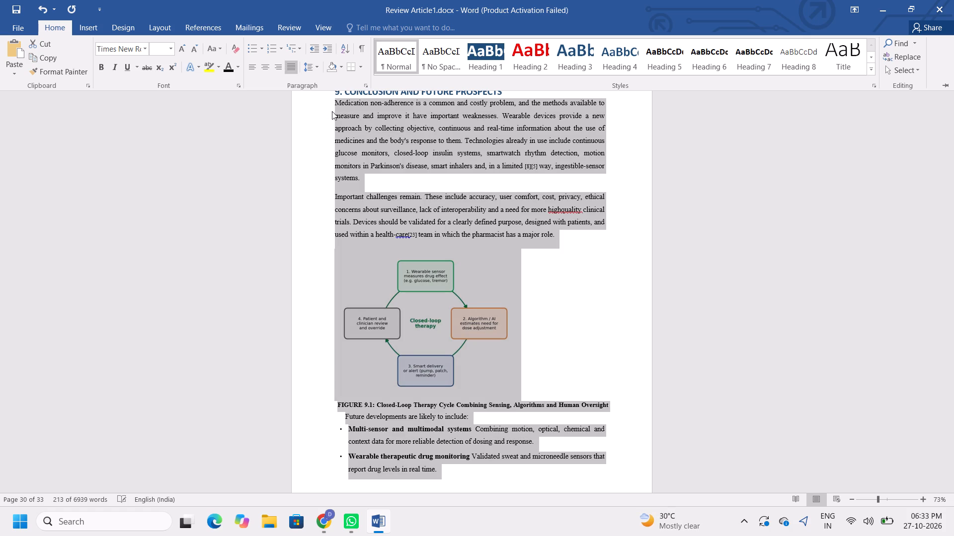
pyautogui.click(599, 344)
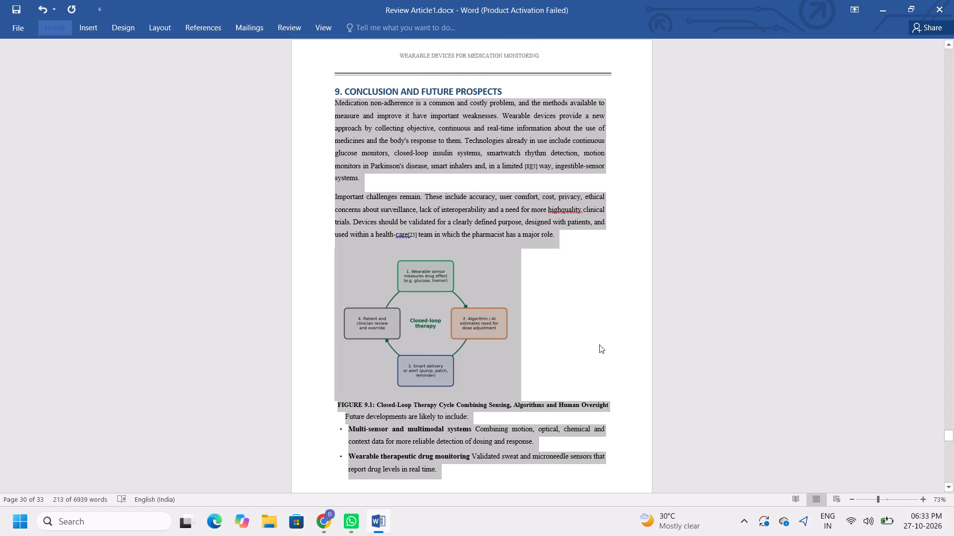
# Remove the bullet and its indent from the "Multi-sensor and multimodal systems" paragraph.
pyautogui.click(350, 427)
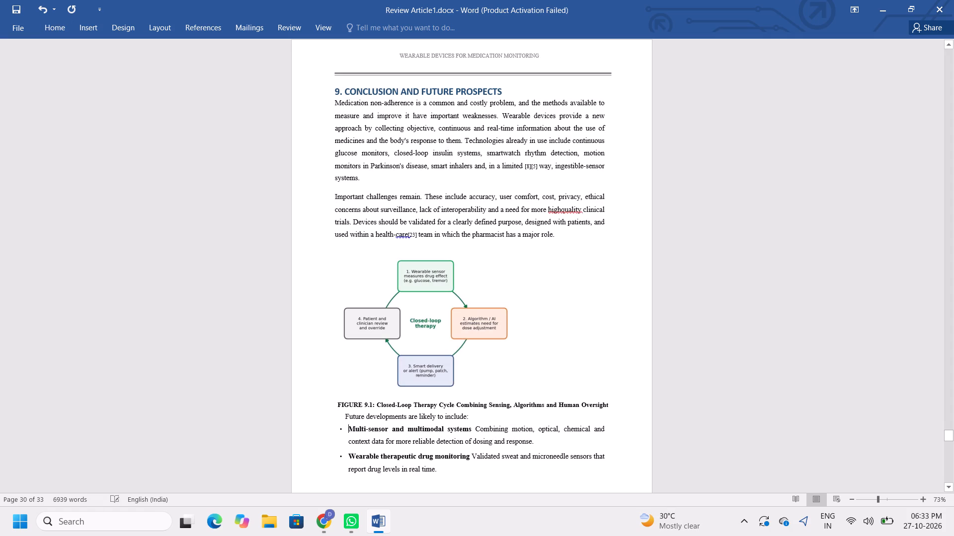
pyautogui.click(350, 427)
pyautogui.press('BackSpace')
pyautogui.press('BackSpace')
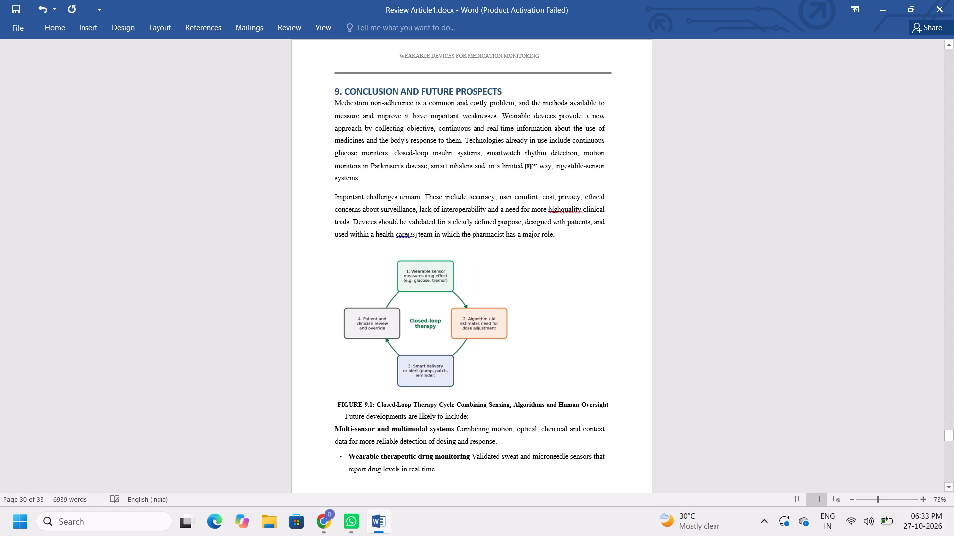
# Remove the indents from the "Future developments are likely to include:" line and the Figure 9.1 caption above it.
pyautogui.press('Up')
pyautogui.press('BackSpace')
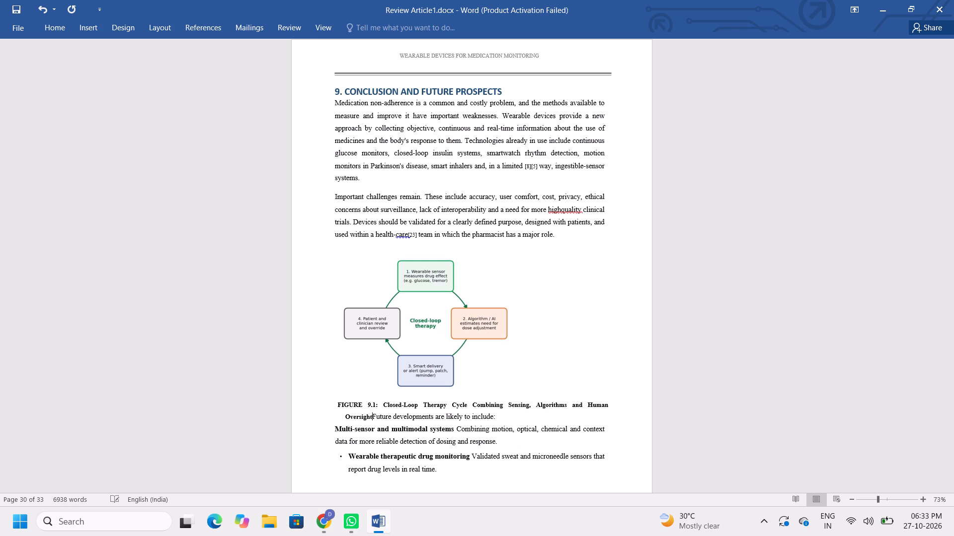
pyautogui.press('Return')
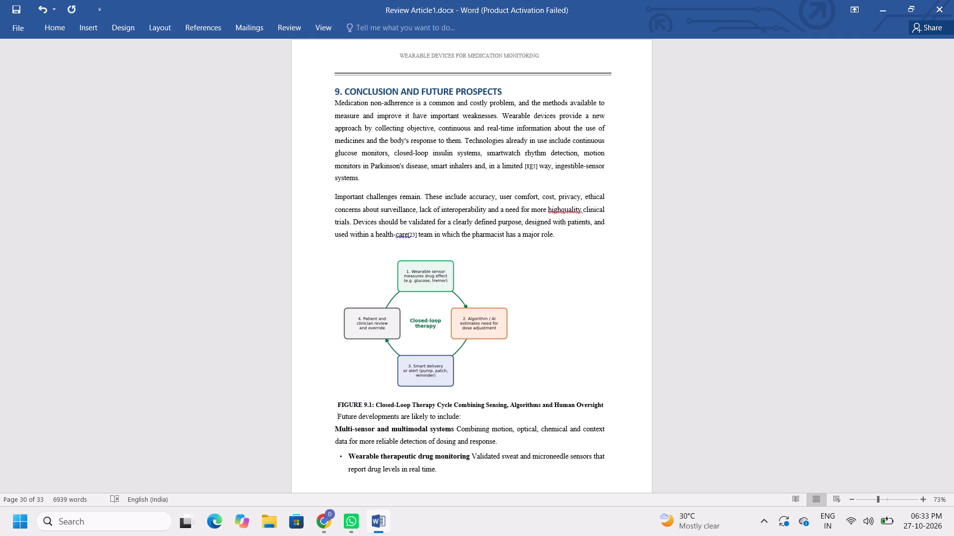
pyautogui.press('BackSpace')
pyautogui.press('Up')
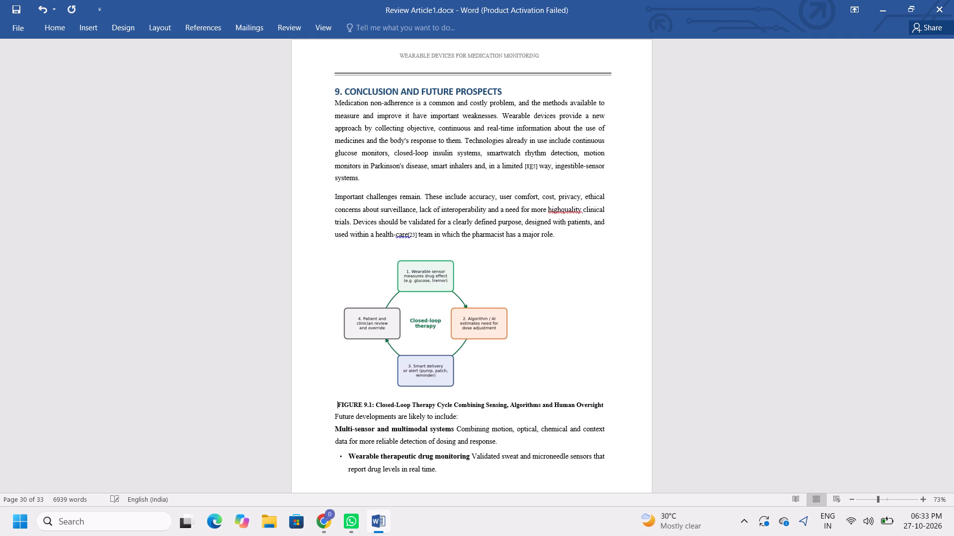
pyautogui.press('BackSpace')
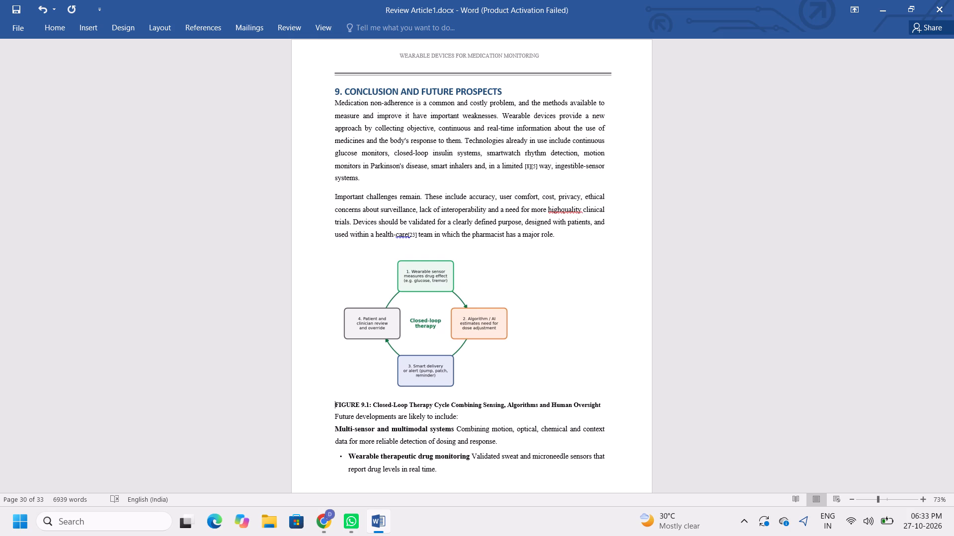
# Shorten "FIGURE" to "FIG" in the 9.1 Closed-Loop Therapy Cycle caption.
pyautogui.press('Right')
pyautogui.press('Right')
pyautogui.press('Right')
pyautogui.press('Right')
pyautogui.press('Right')
pyautogui.press('Right')
pyautogui.press('BackSpace')
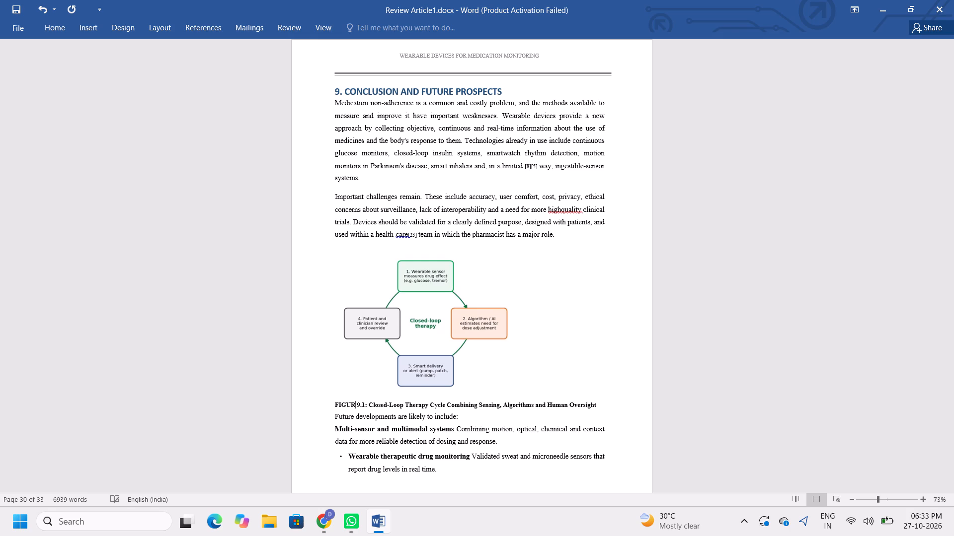
pyautogui.press('BackSpace')
pyautogui.press('BackSpace')
# Remove the bullet and its indent from the "Wearable therapeutic drug monitoring" paragraph.
pyautogui.press('Down')
pyautogui.press('Down')
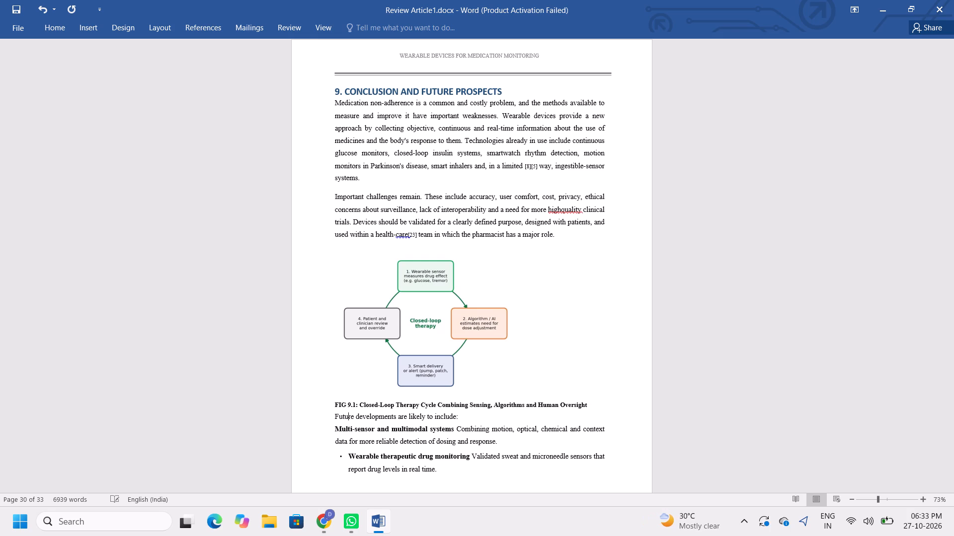
pyautogui.press('Down')
pyautogui.press('Down')
pyautogui.press('BackSpace')
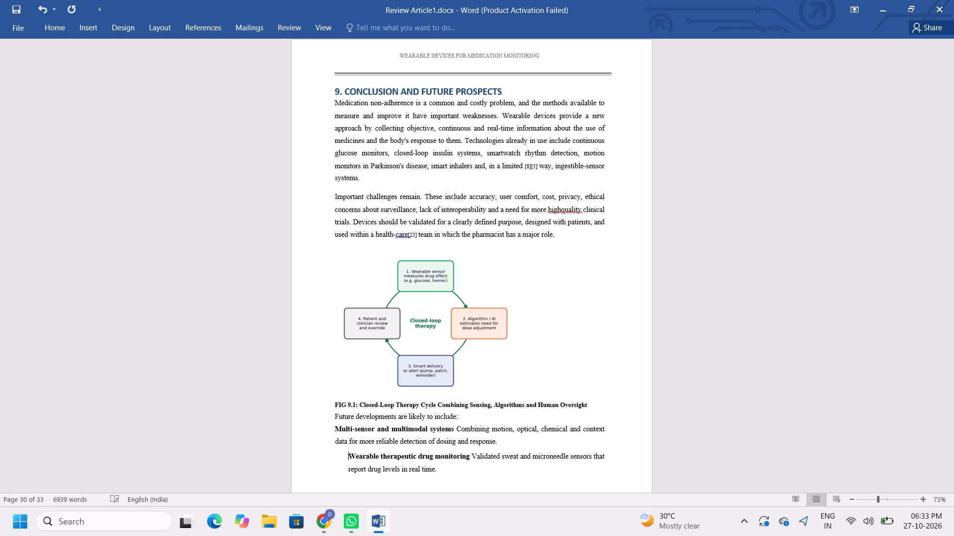
pyautogui.press('BackSpace')
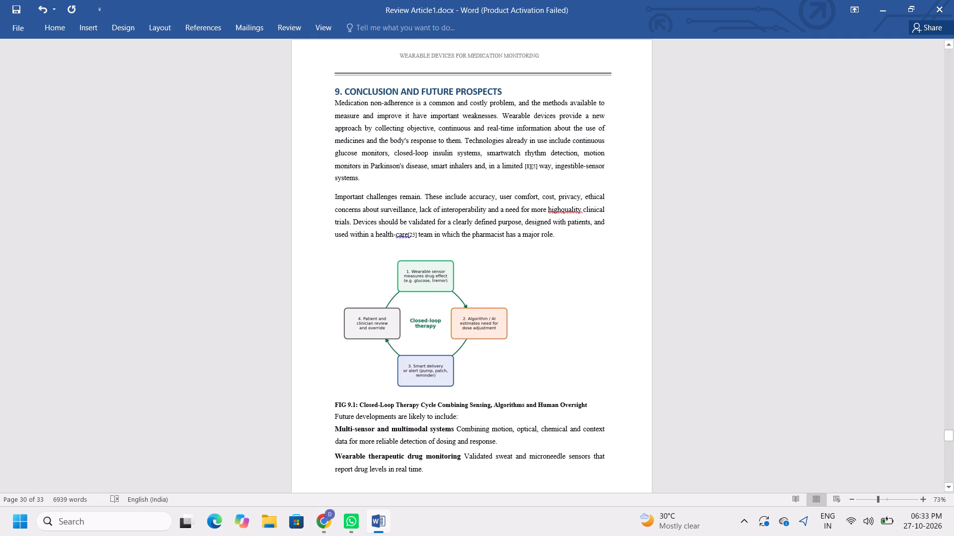
# Remove bold from the FIG 9.1 caption through the "Wearable therapeutic drug monitoring" paragraph.
pyautogui.moveTo(327, 400); pyautogui.dragTo(421, 472)
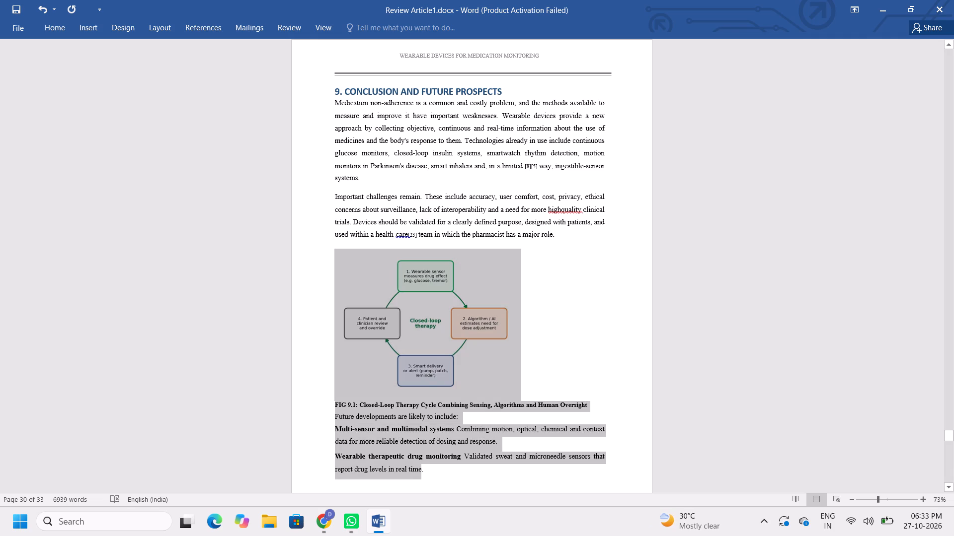
pyautogui.moveTo(421, 472); pyautogui.dragTo(434, 481)
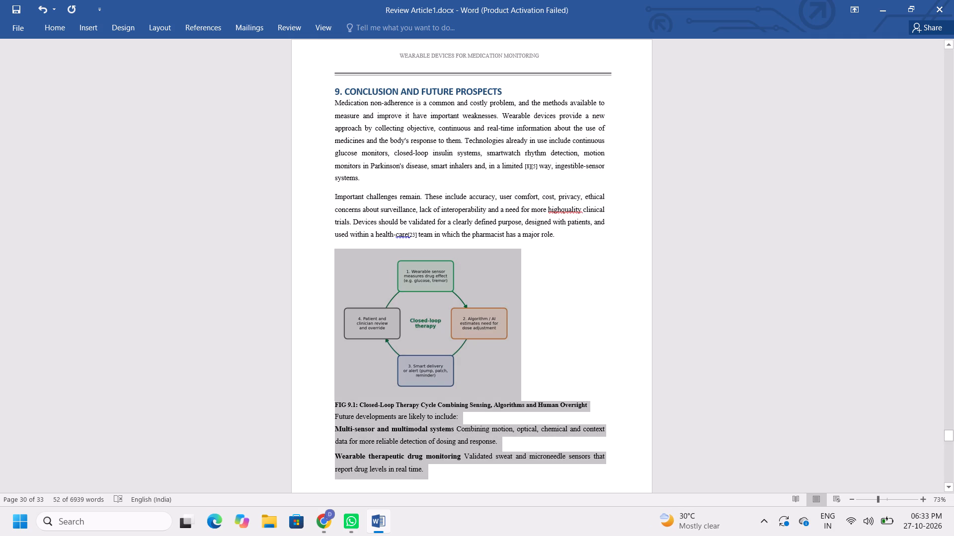
pyautogui.click(51, 25)
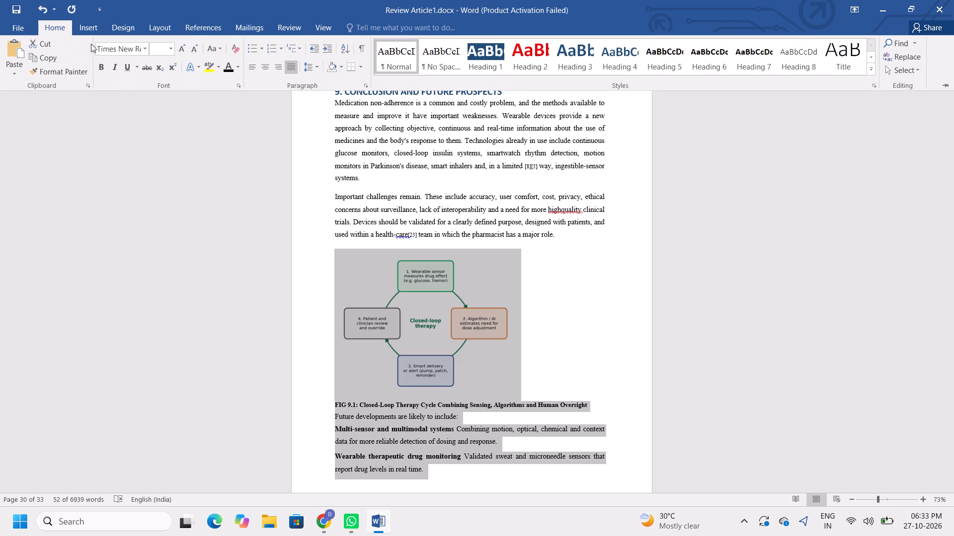
pyautogui.click(102, 66)
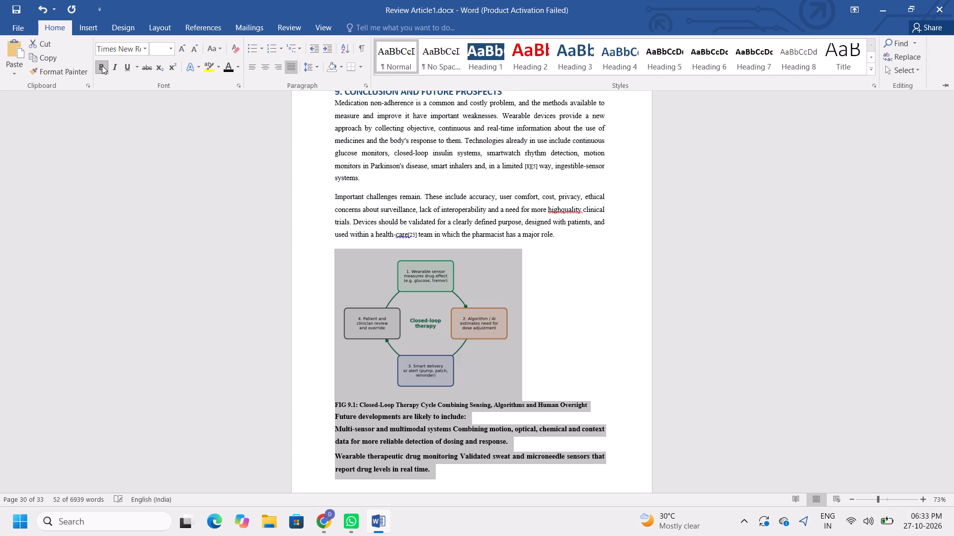
pyautogui.click(102, 66)
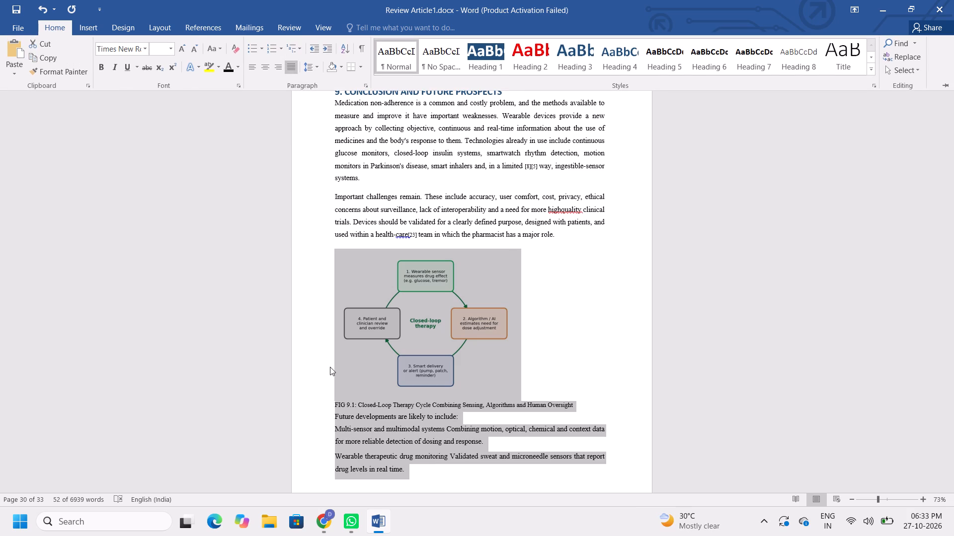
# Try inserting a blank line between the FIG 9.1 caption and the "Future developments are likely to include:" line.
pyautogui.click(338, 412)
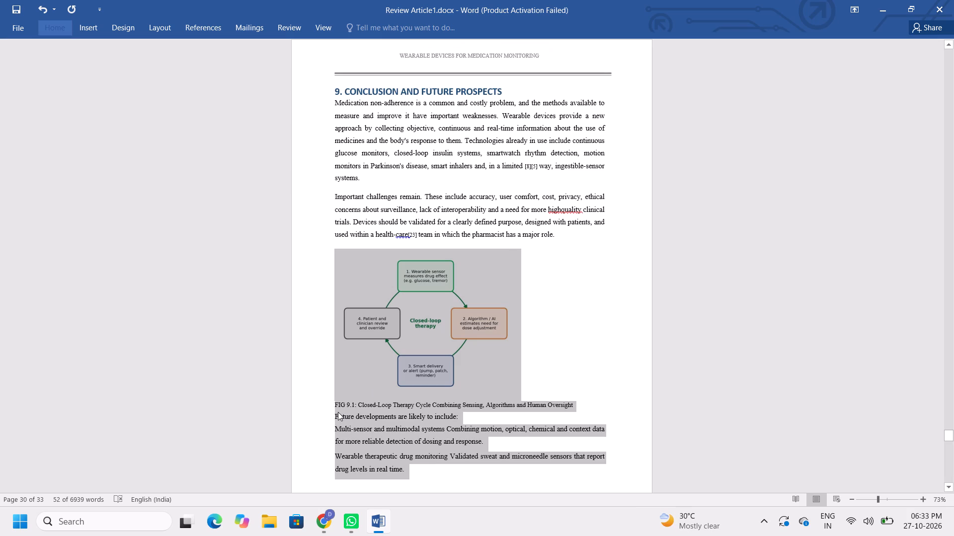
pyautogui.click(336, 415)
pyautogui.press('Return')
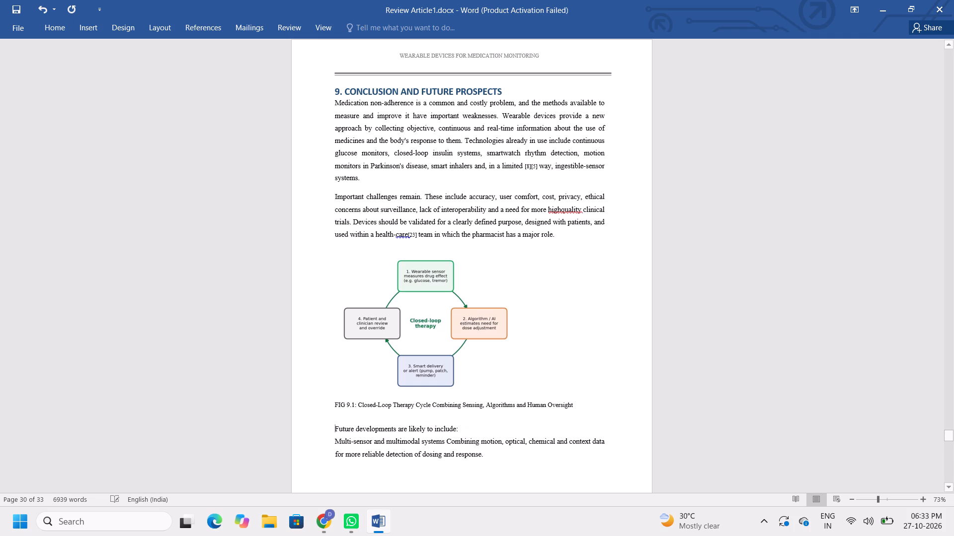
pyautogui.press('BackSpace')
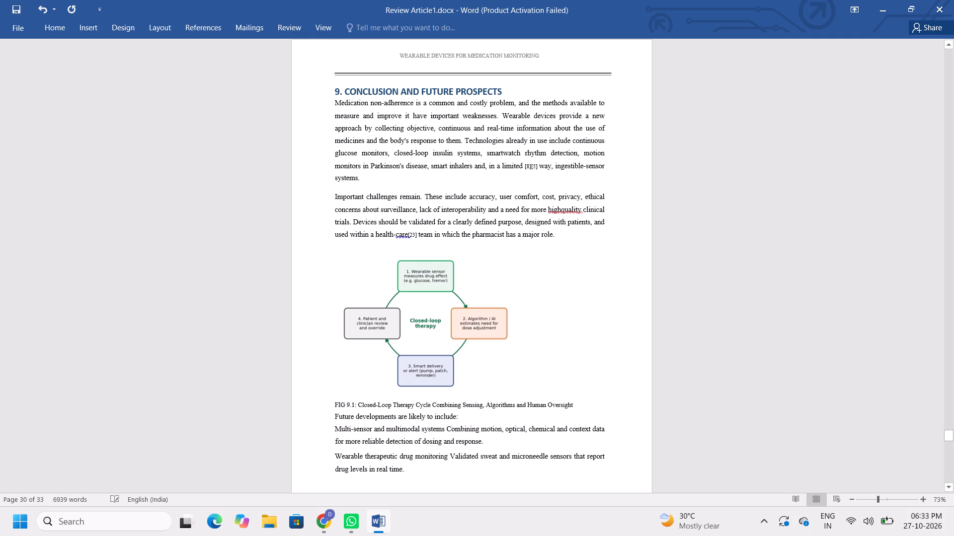
# Center the closed-loop therapy diagram above the FIG 9.1 caption.
pyautogui.scroll(-1, 355, 318)
pyautogui.moveTo(345, 255); pyautogui.dragTo(447, 352)
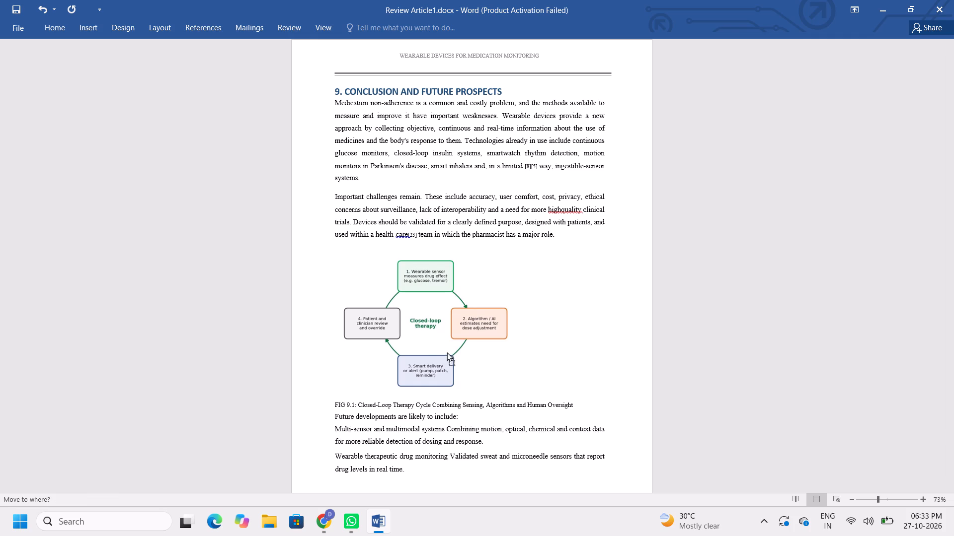
pyautogui.moveTo(447, 352); pyautogui.dragTo(478, 377)
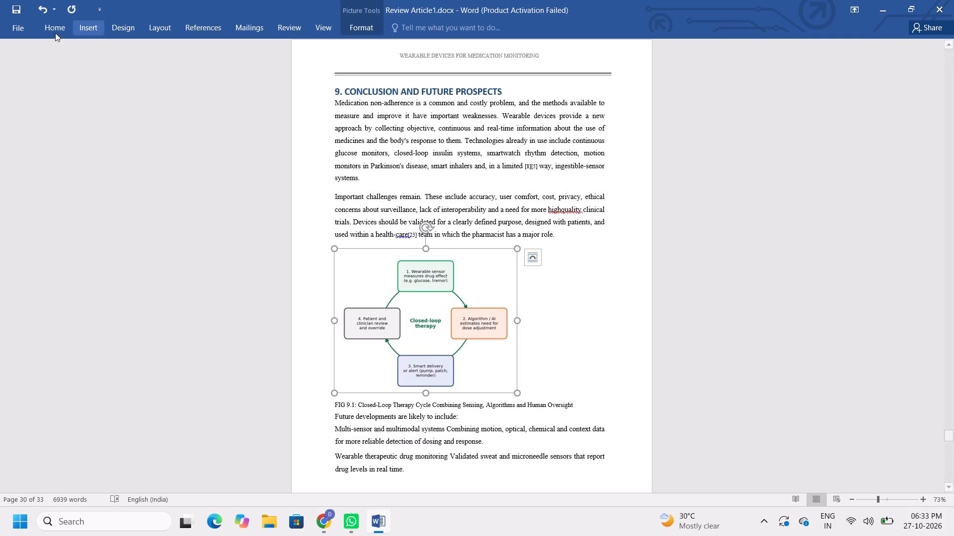
pyautogui.click(44, 30)
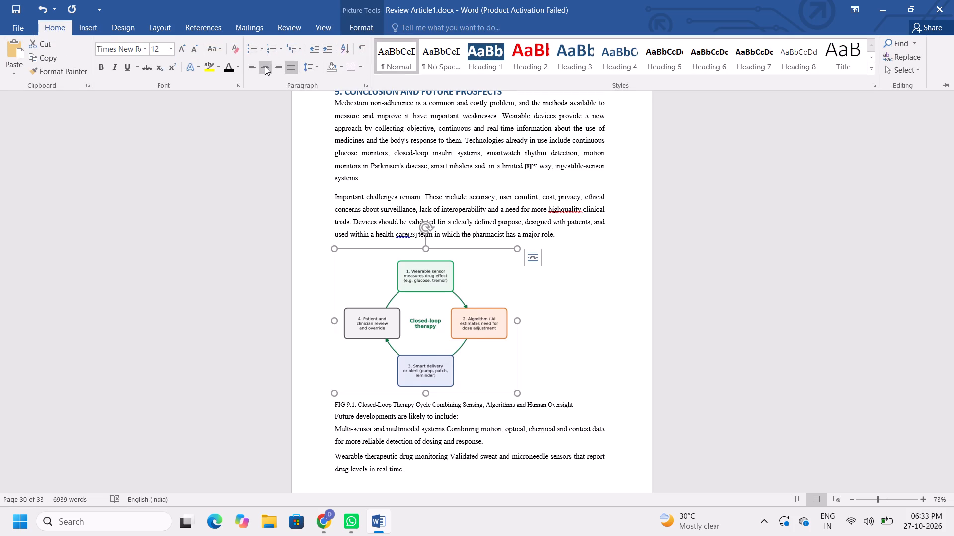
pyautogui.click(265, 67)
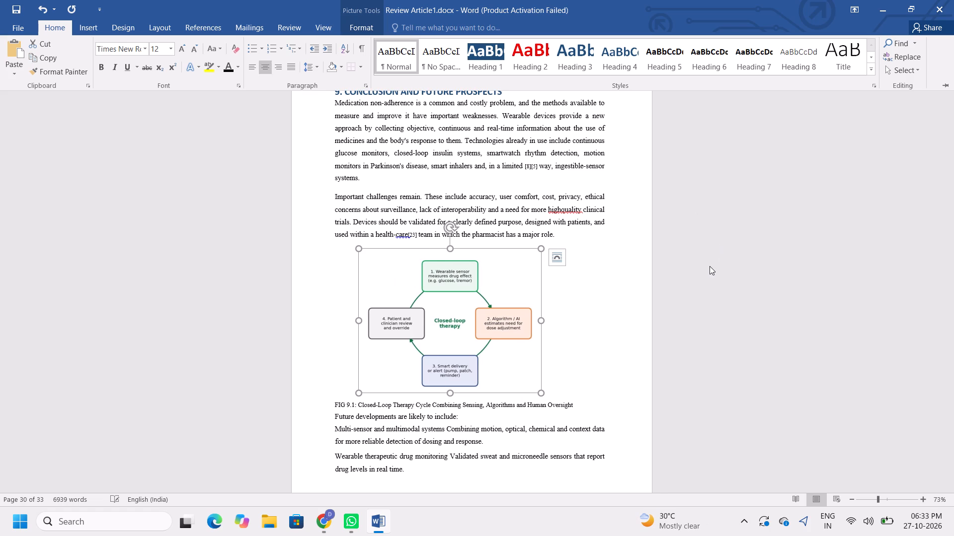
pyautogui.click(710, 266)
# Center the FIG 9.1 caption below the closed-loop therapy diagram.
pyautogui.moveTo(574, 405); pyautogui.dragTo(334, 408)
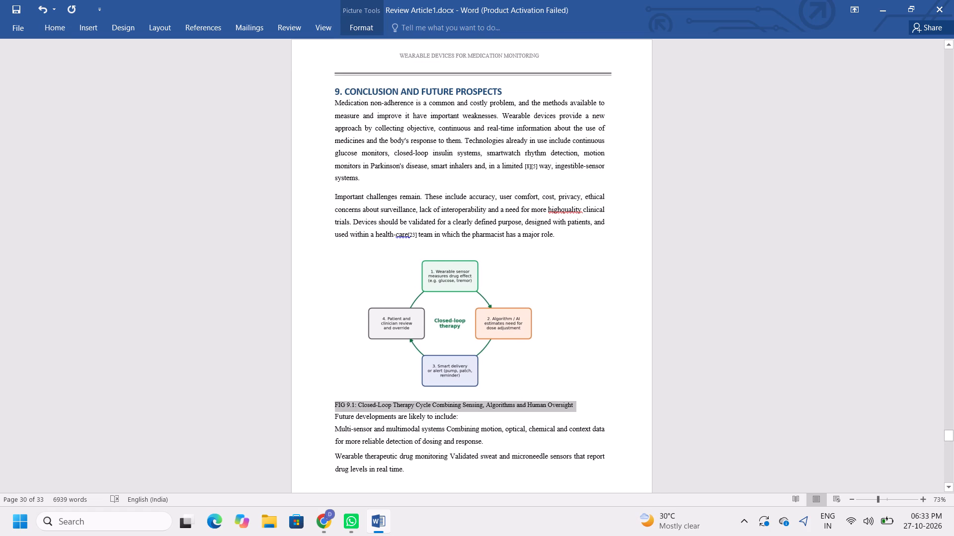
pyautogui.moveTo(334, 408); pyautogui.dragTo(333, 408)
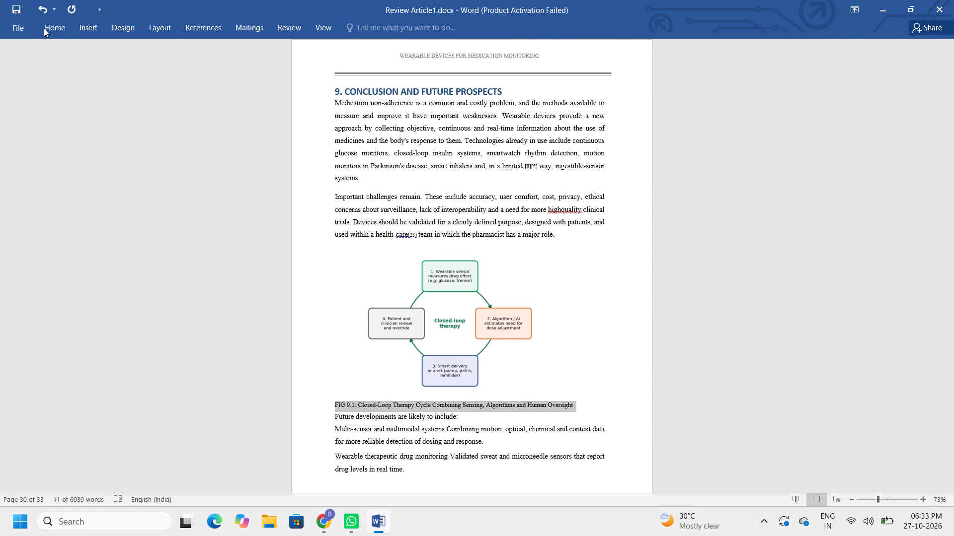
pyautogui.click(44, 28)
pyautogui.click(261, 66)
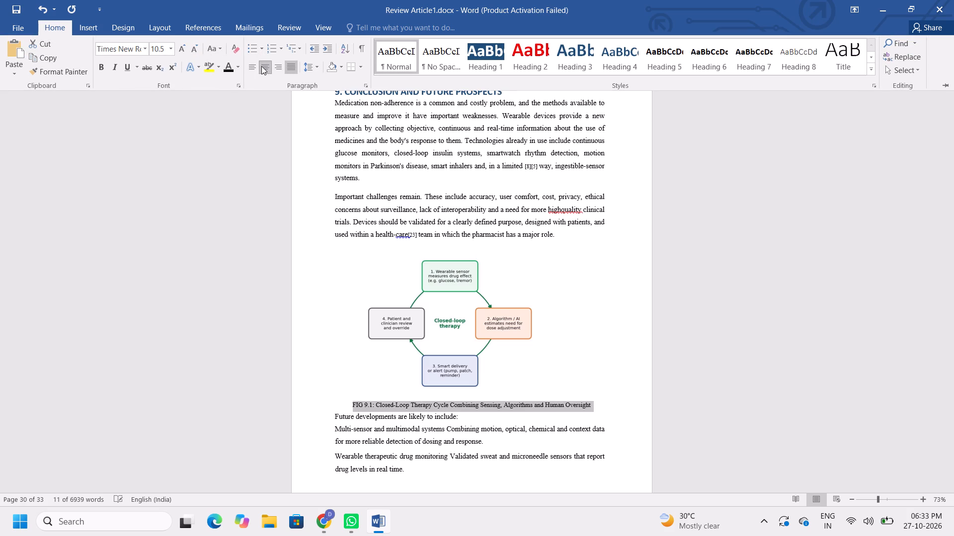
# Remove the bullets and indents from the "Artificial intelligence" and "Smart patches and closed-loop systems" paragraphs in the Conclusion section.
pyautogui.click(783, 265)
pyautogui.click(783, 265)
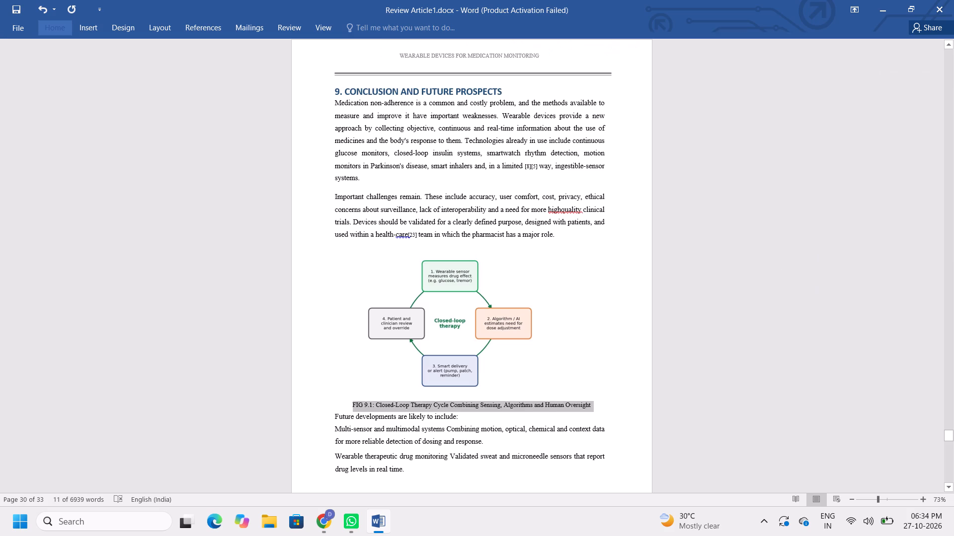
pyautogui.tripleClick(944, 485)
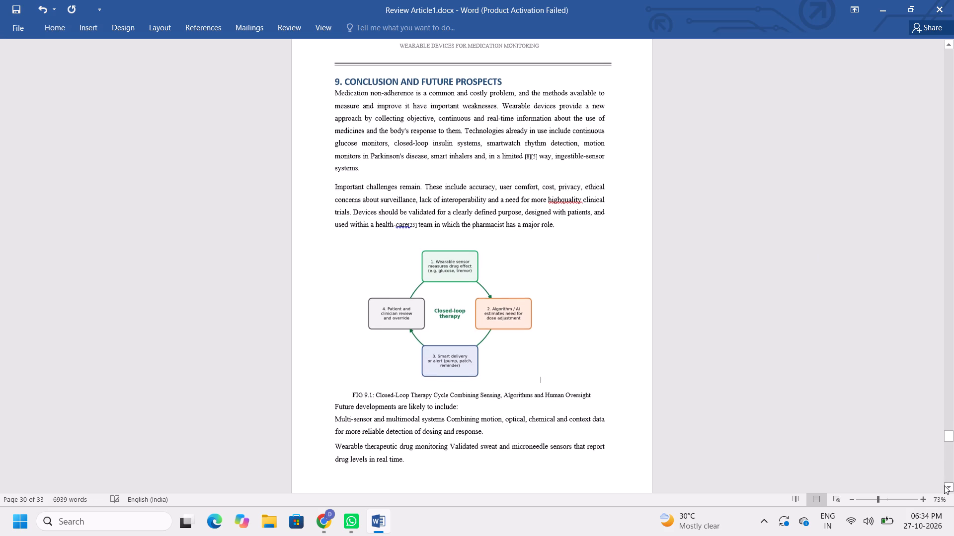
pyautogui.doubleClick(944, 485)
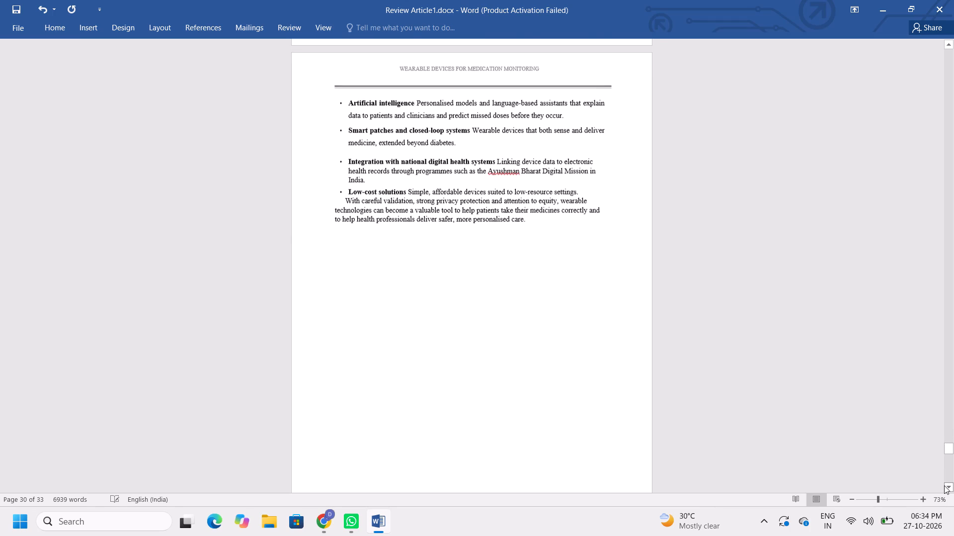
pyautogui.click(350, 105)
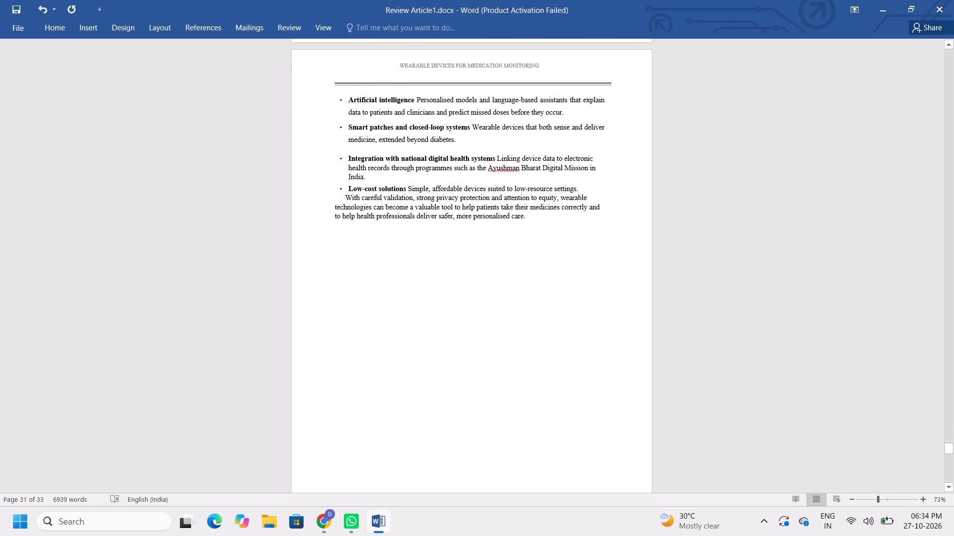
pyautogui.press('BackSpace')
pyautogui.press('BackSpace')
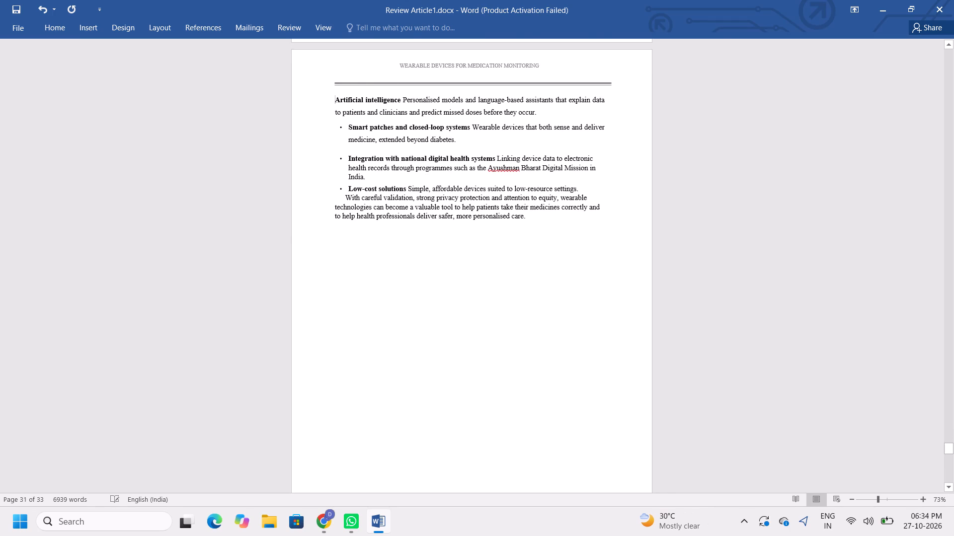
pyautogui.press('Down')
pyautogui.press('Down')
pyautogui.press('BackSpace')
pyautogui.press('BackSpace')
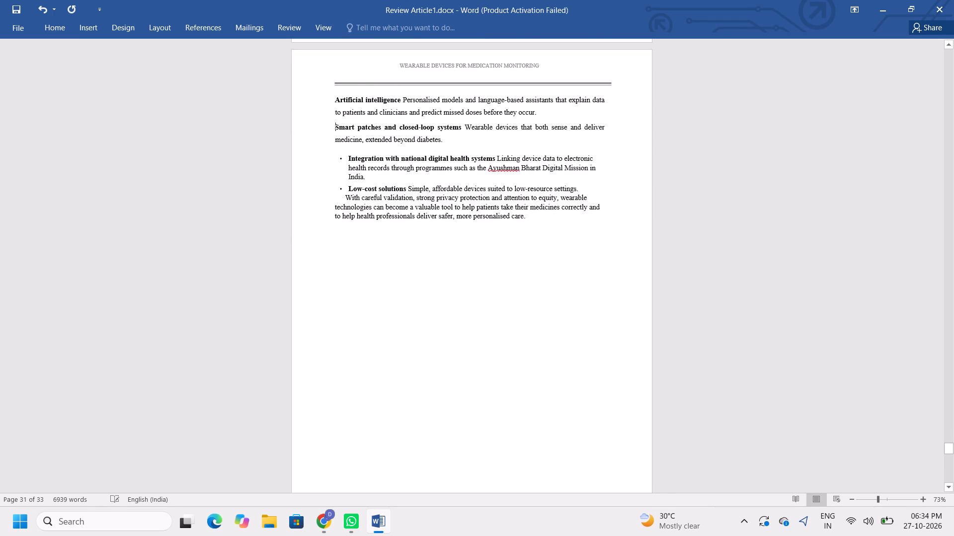
# Remove the bullets and indents from the "Integration with national digital health systems" and "Low-cost solutions" paragraphs.
pyautogui.press('Down')
pyautogui.press('Up')
pyautogui.press('Down')
pyautogui.press('Down')
pyautogui.press('BackSpace')
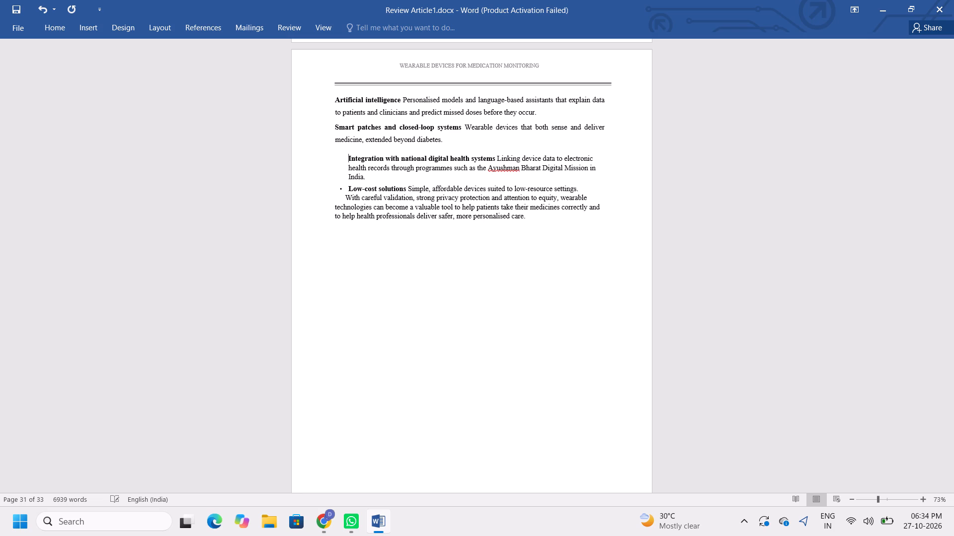
pyautogui.press('BackSpace')
pyautogui.press('Up')
pyautogui.press('Down')
pyautogui.press('Down')
pyautogui.press('Down')
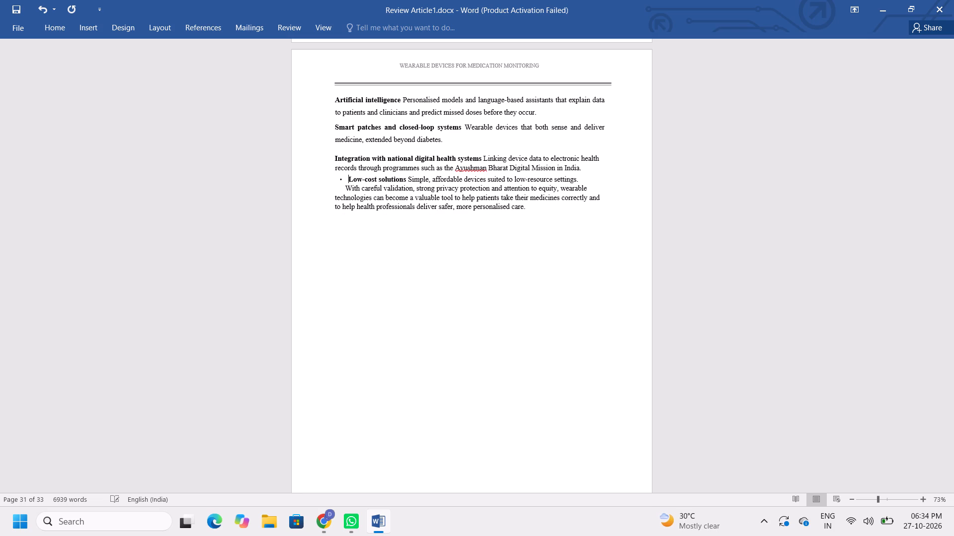
pyautogui.press('BackSpace')
pyautogui.press('BackSpace')
# Remove the first-line indent from the closing "With careful validation" paragraph.
pyautogui.press('Down')
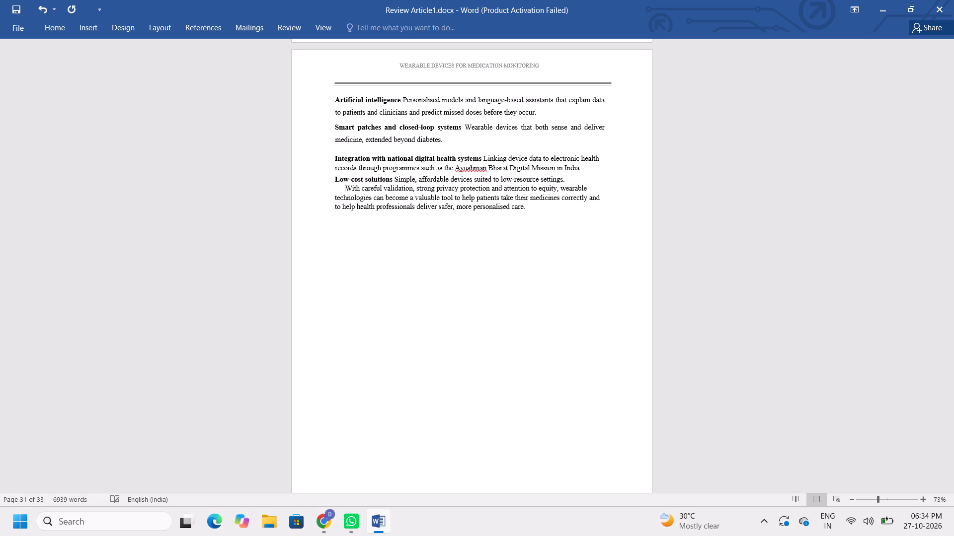
pyautogui.press('BackSpace')
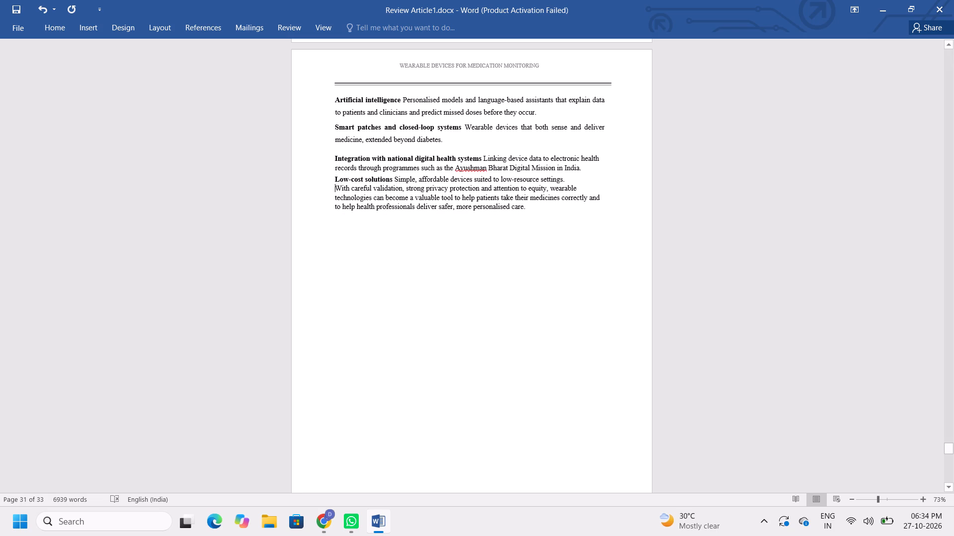
# Remove bold from the "Artificial intelligence" paragraph through the closing "With careful validation" paragraph.
pyautogui.moveTo(543, 221); pyautogui.dragTo(294, 100)
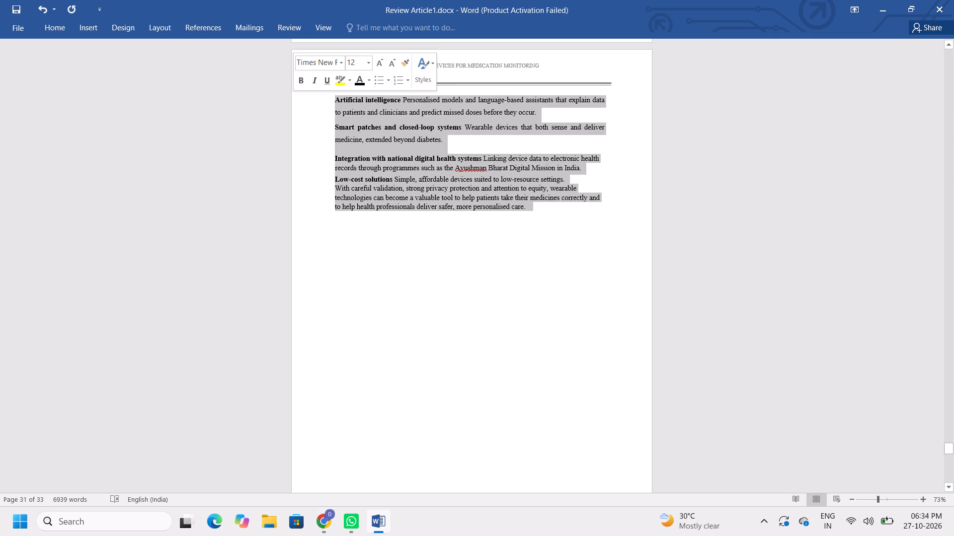
pyautogui.click(59, 21)
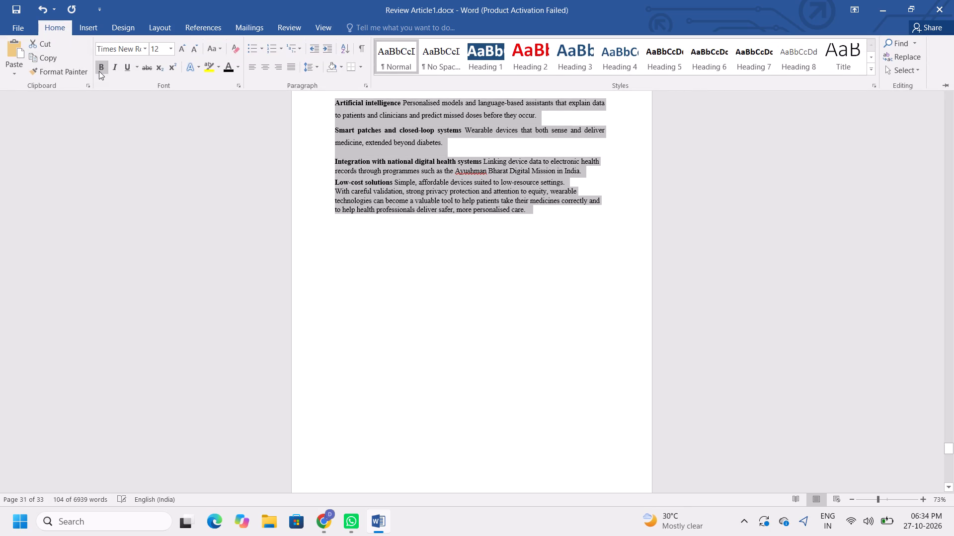
pyautogui.click(99, 71)
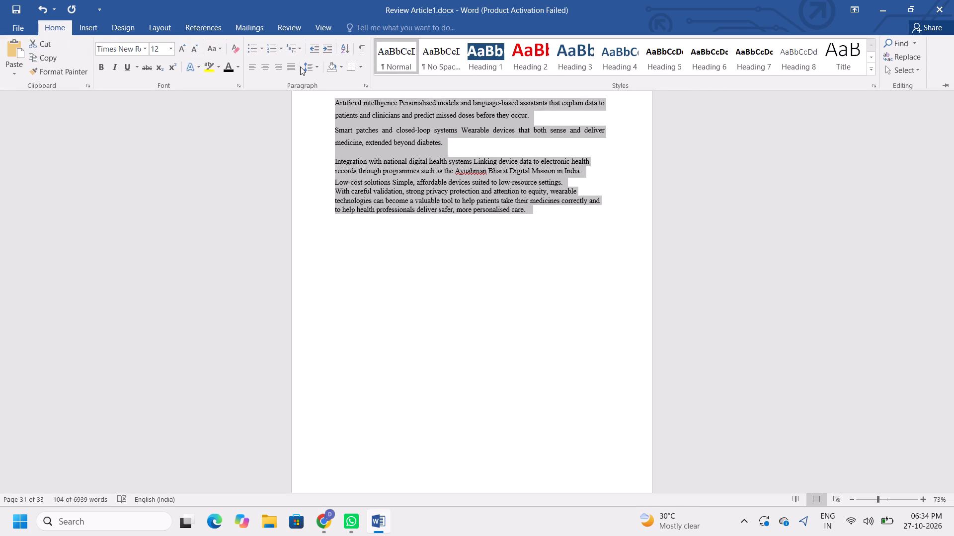
# Justify the paragraphs from "Artificial intelligence" to "With careful validation" and set their line spacing to 1.5.
pyautogui.click(294, 66)
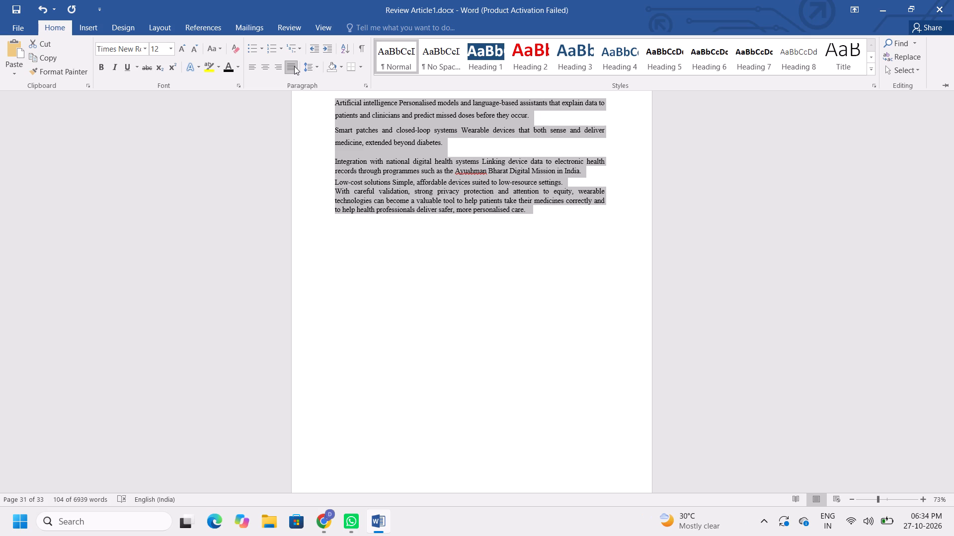
pyautogui.click(316, 68)
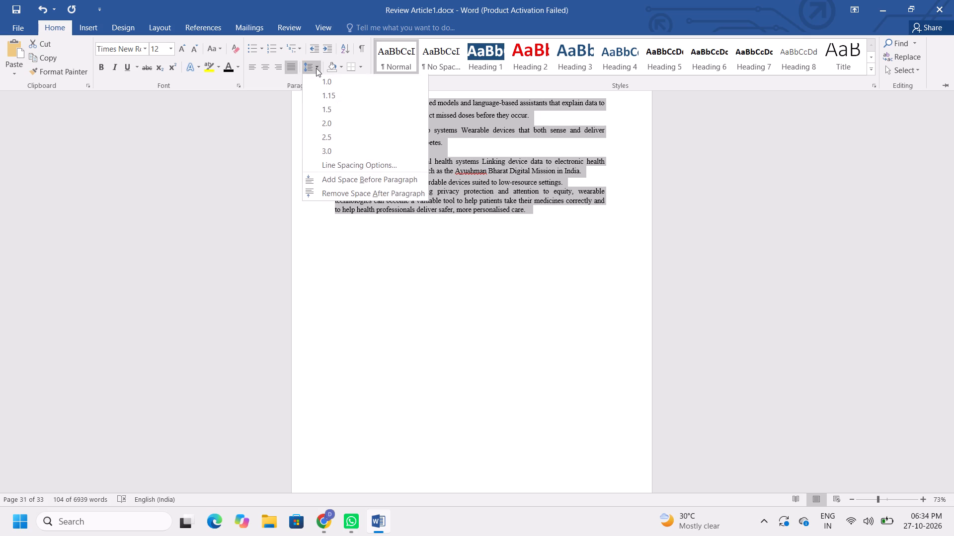
pyautogui.click(321, 108)
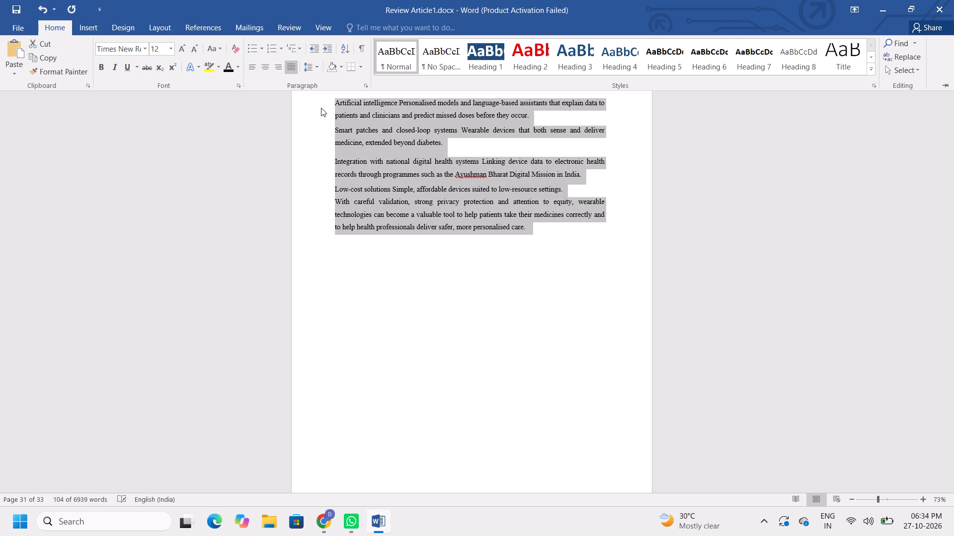
pyautogui.click(701, 258)
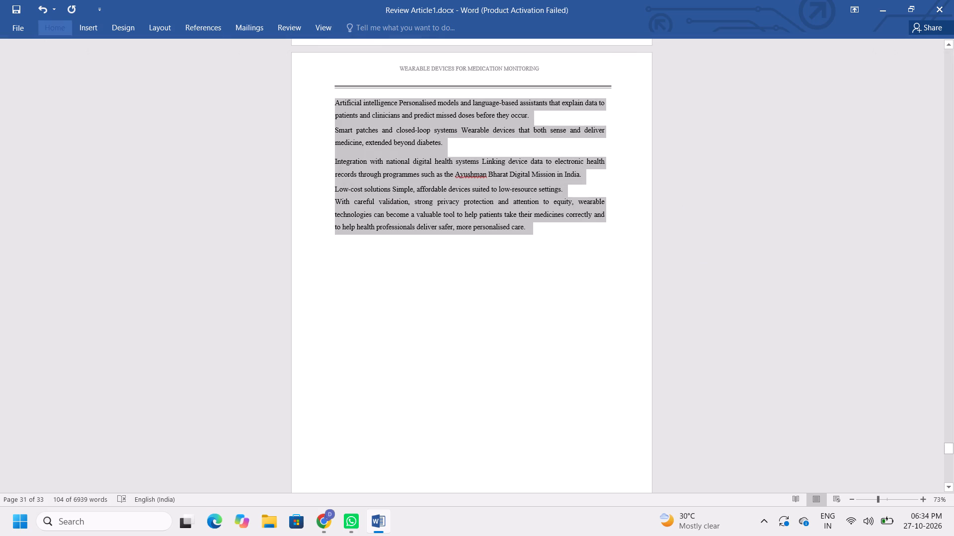
pyautogui.click(872, 399)
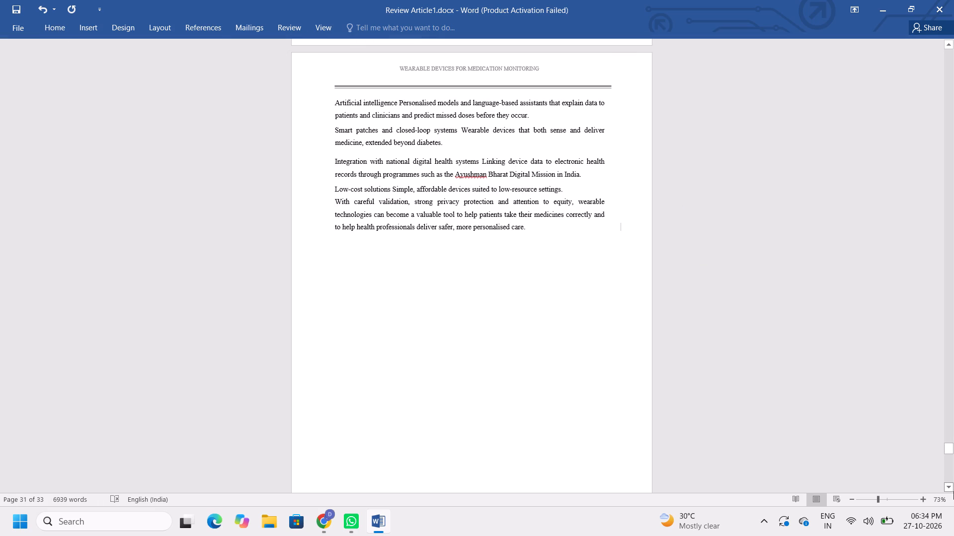
# Look over the references list at the document's end, and review the sections, tables and index back up to the cover page.
pyautogui.tripleClick(947, 488)
pyautogui.tripleClick(947, 488)
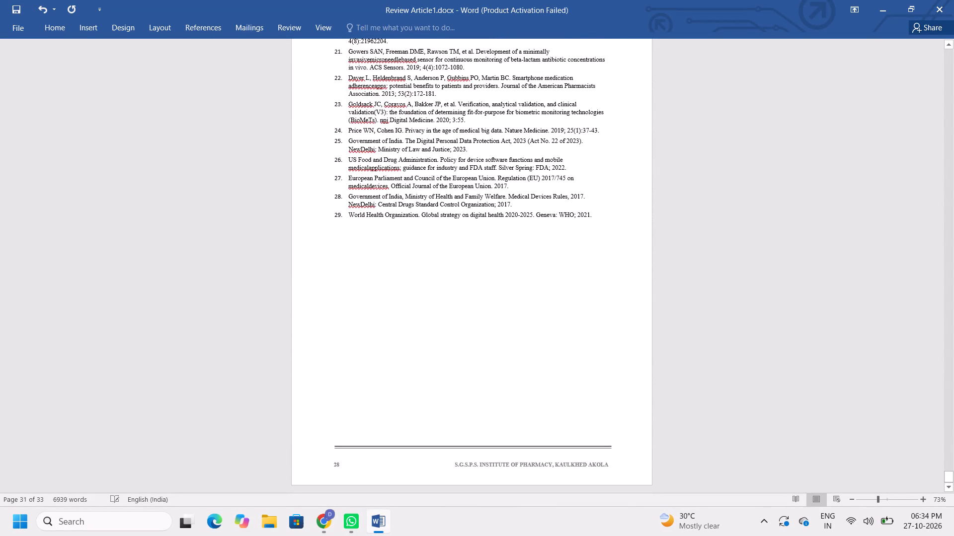
pyautogui.tripleClick(949, 45)
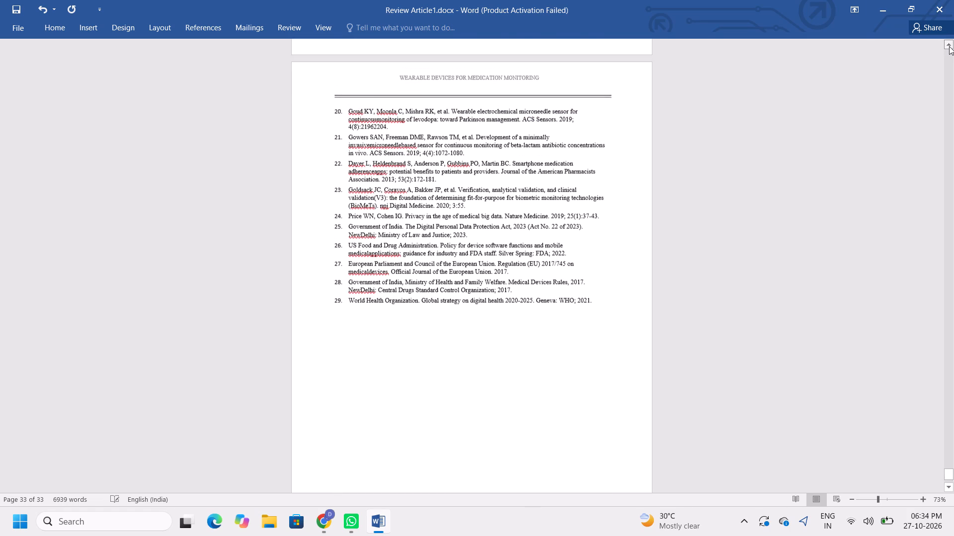
pyautogui.tripleClick(949, 49)
pyautogui.tripleClick(949, 49)
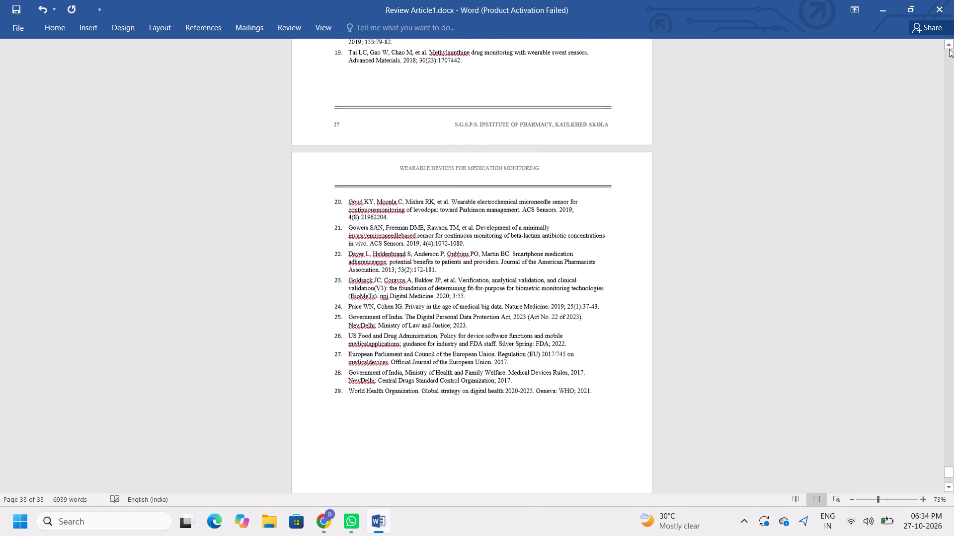
pyautogui.doubleClick(949, 49)
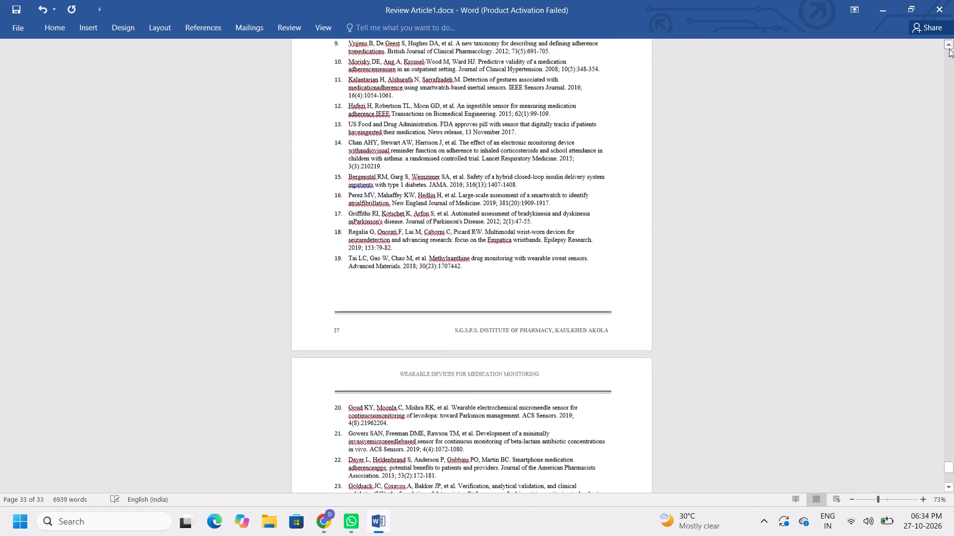
pyautogui.tripleClick(950, 51)
pyautogui.tripleClick(950, 51)
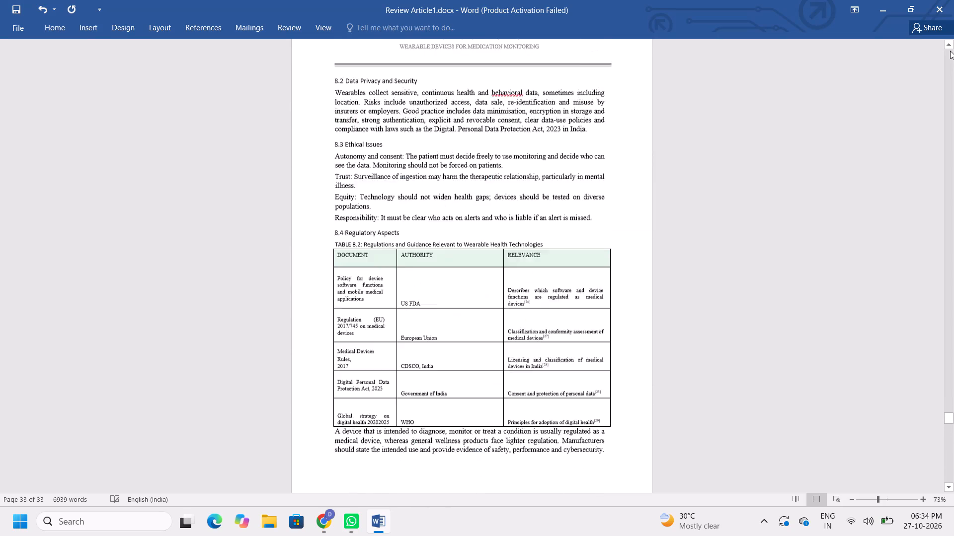
pyautogui.tripleClick(950, 51)
pyautogui.tripleClick(950, 51)
pyautogui.tripleClick(950, 51)
pyautogui.tripleClick(950, 51)
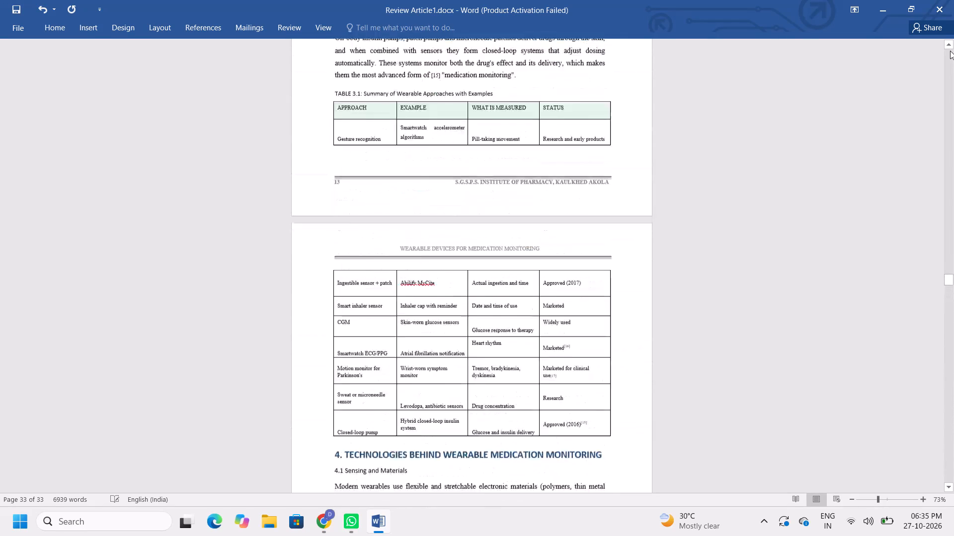
pyautogui.doubleClick(950, 51)
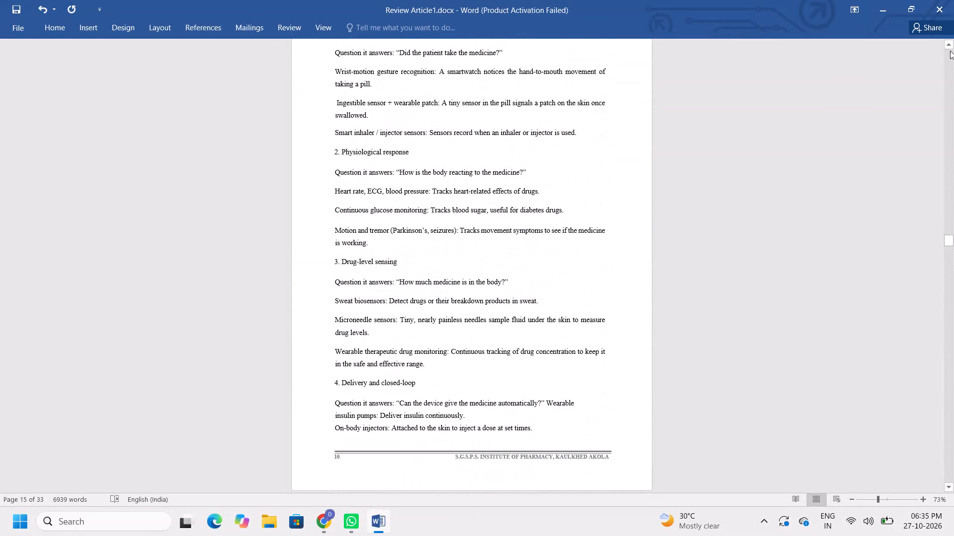
pyautogui.tripleClick(950, 51)
pyautogui.tripleClick(950, 51)
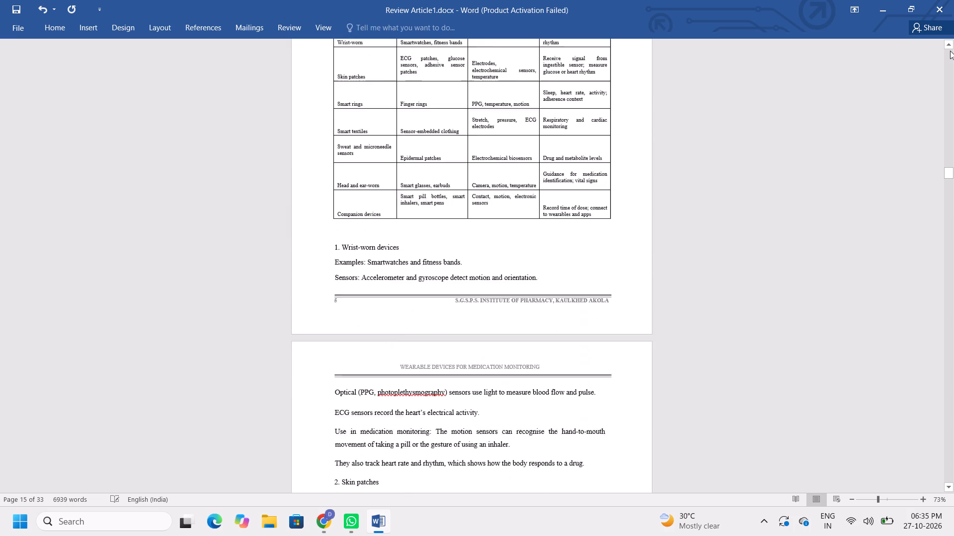
pyautogui.tripleClick(950, 51)
pyautogui.tripleClick(950, 51)
pyautogui.tripleClick(950, 51)
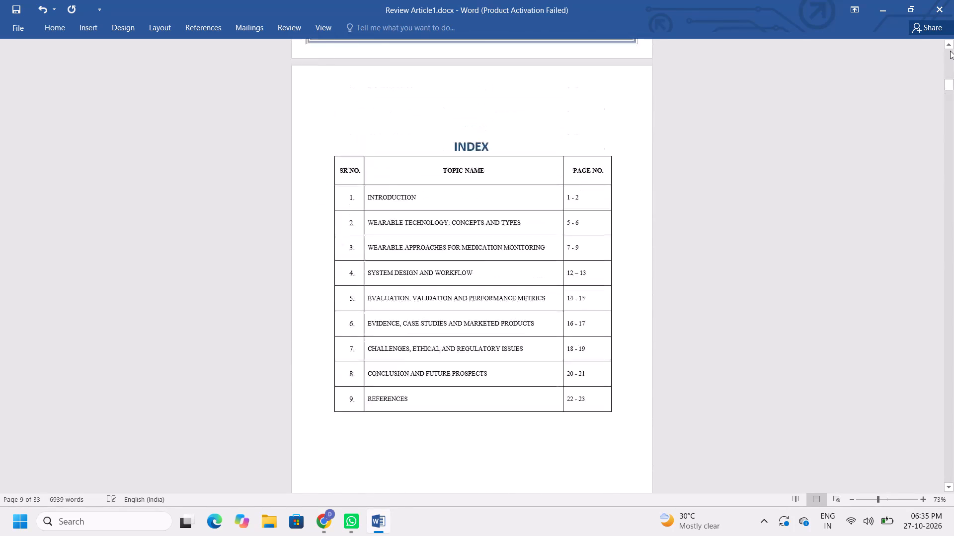
pyautogui.tripleClick(950, 51)
pyautogui.doubleClick(950, 51)
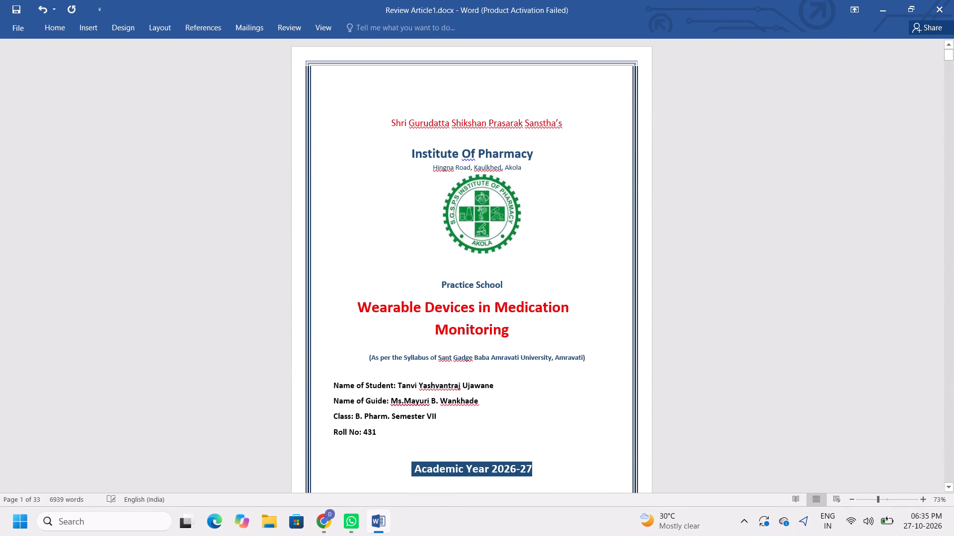
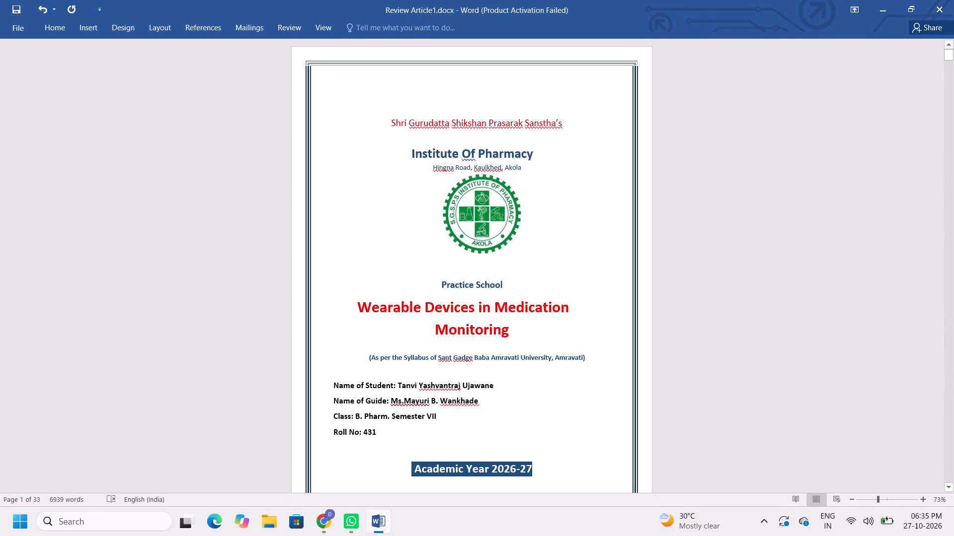
# Replace "in" with "for" in the cover page title so it reads "Wearable Devices for Medication Monitoring".
pyautogui.click(490, 310)
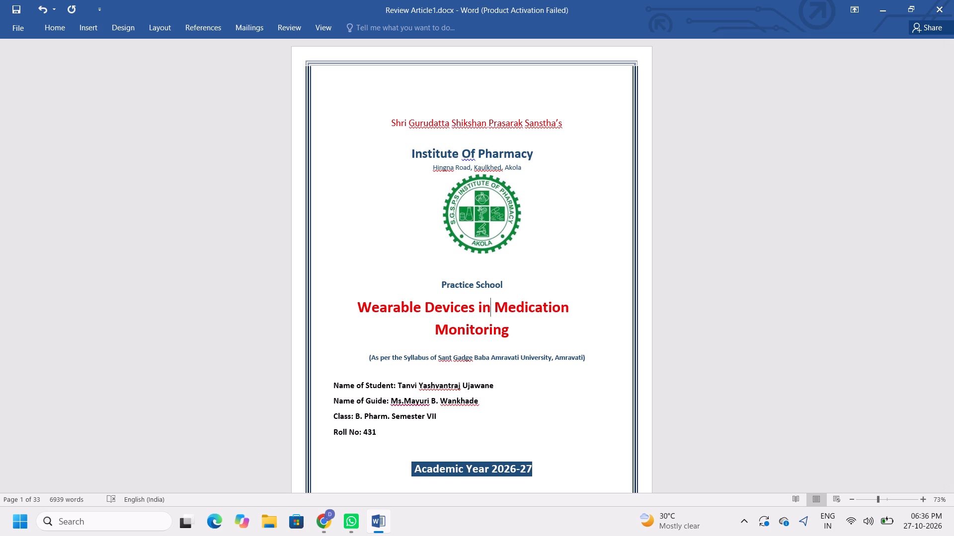
pyautogui.press('BackSpace')
pyautogui.press('BackSpace')
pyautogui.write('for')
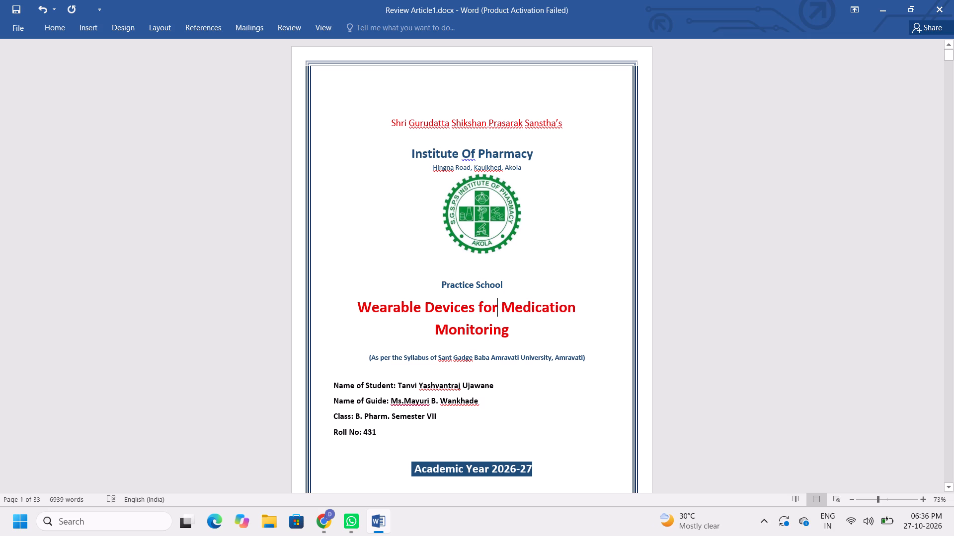
pyautogui.click(731, 292)
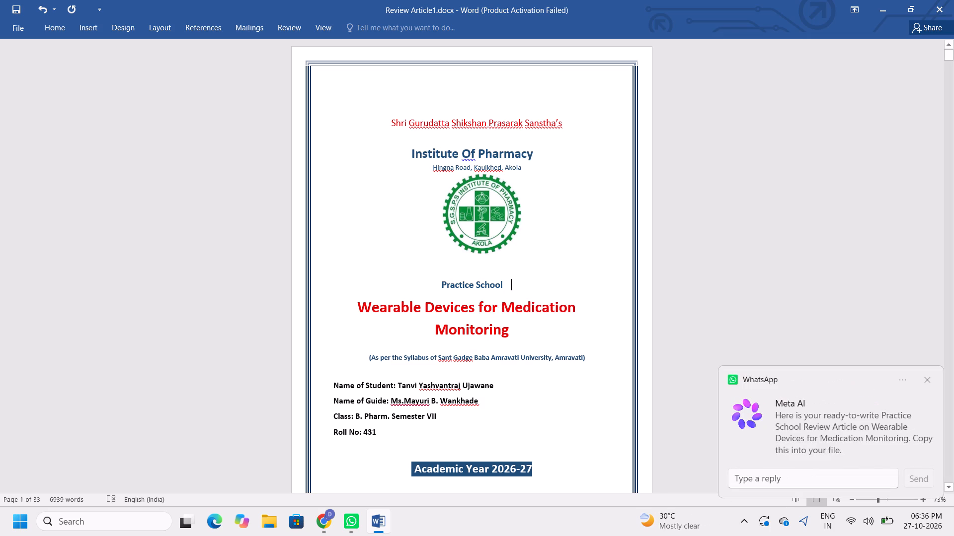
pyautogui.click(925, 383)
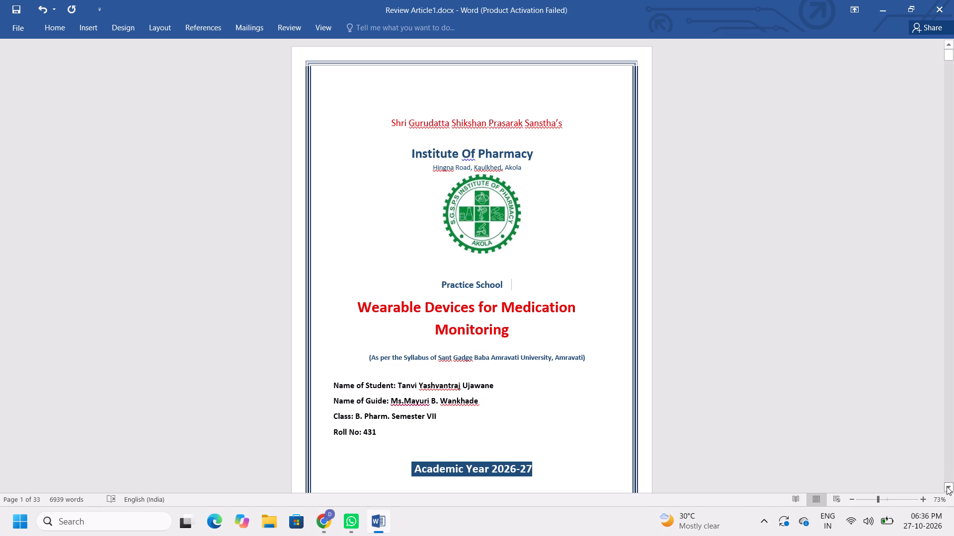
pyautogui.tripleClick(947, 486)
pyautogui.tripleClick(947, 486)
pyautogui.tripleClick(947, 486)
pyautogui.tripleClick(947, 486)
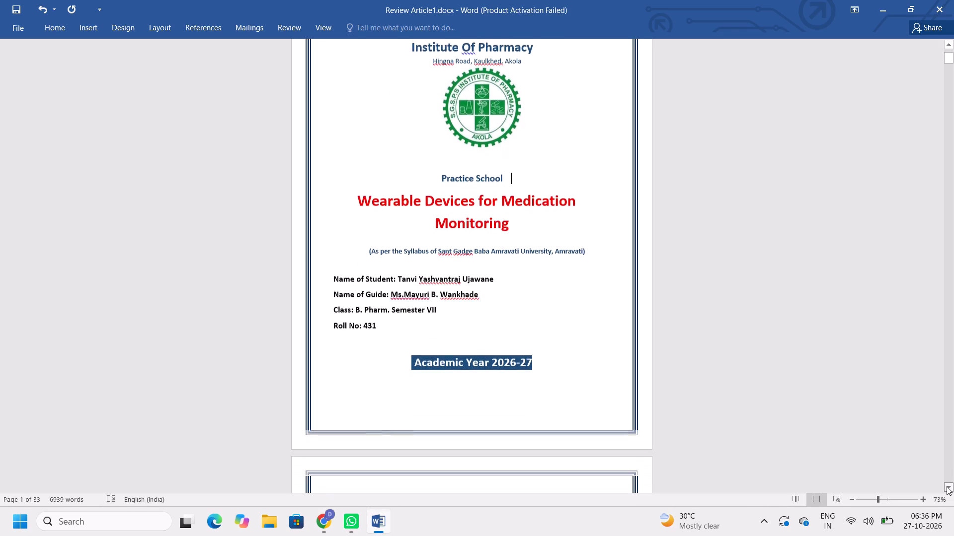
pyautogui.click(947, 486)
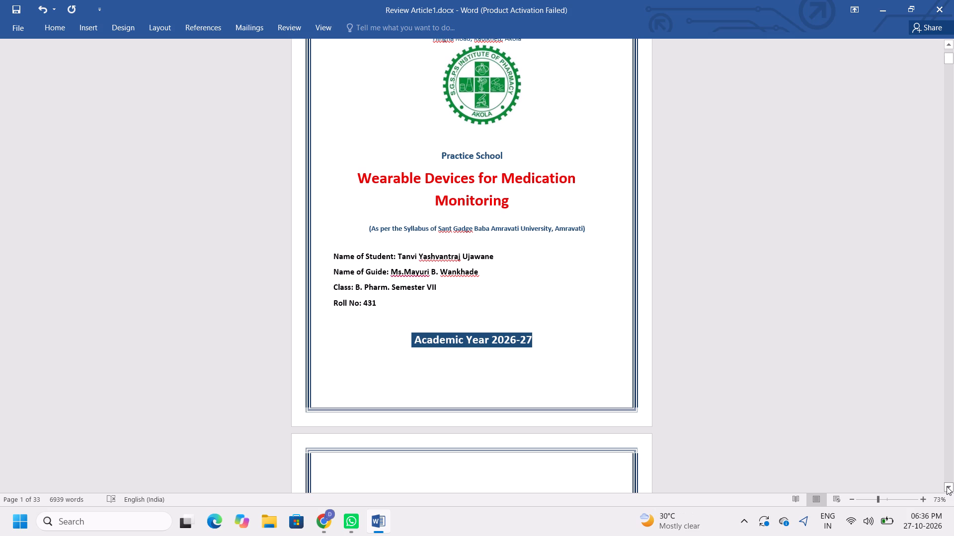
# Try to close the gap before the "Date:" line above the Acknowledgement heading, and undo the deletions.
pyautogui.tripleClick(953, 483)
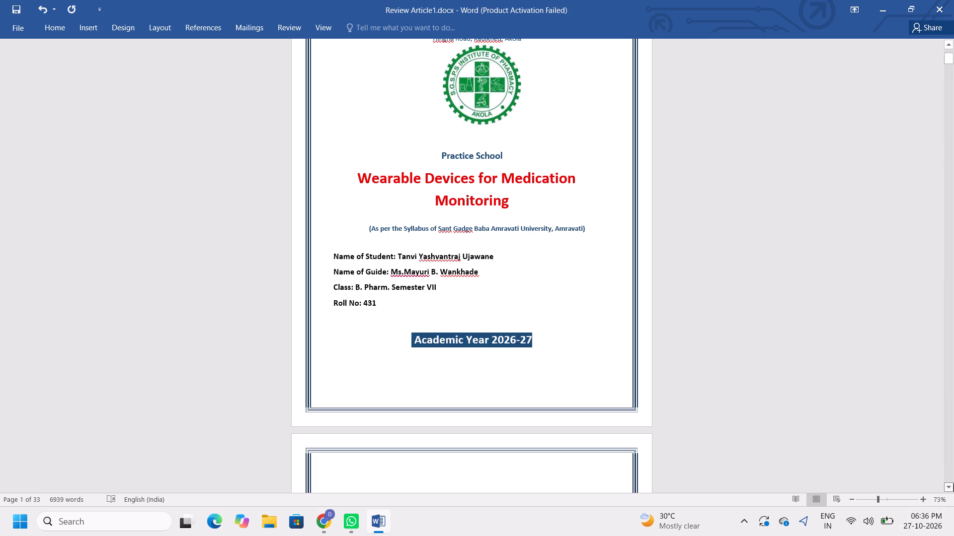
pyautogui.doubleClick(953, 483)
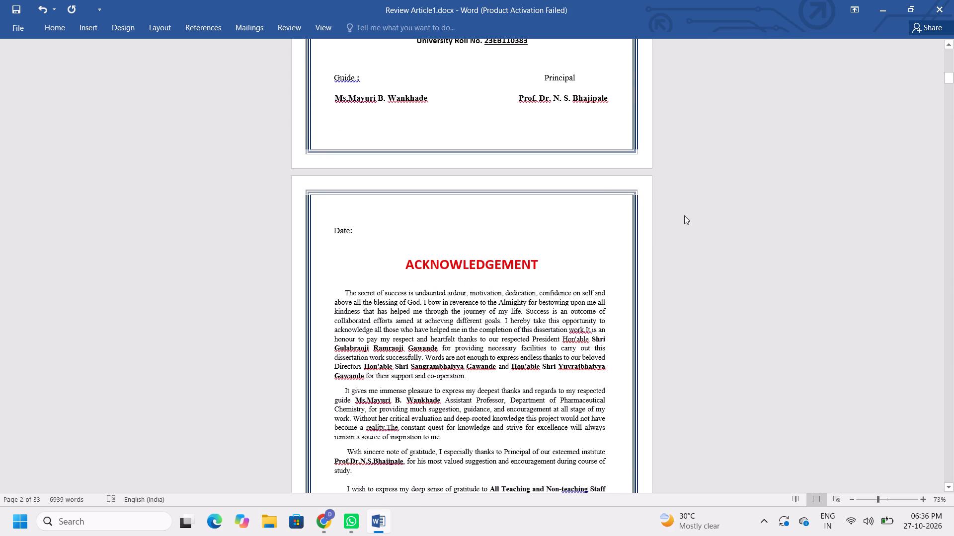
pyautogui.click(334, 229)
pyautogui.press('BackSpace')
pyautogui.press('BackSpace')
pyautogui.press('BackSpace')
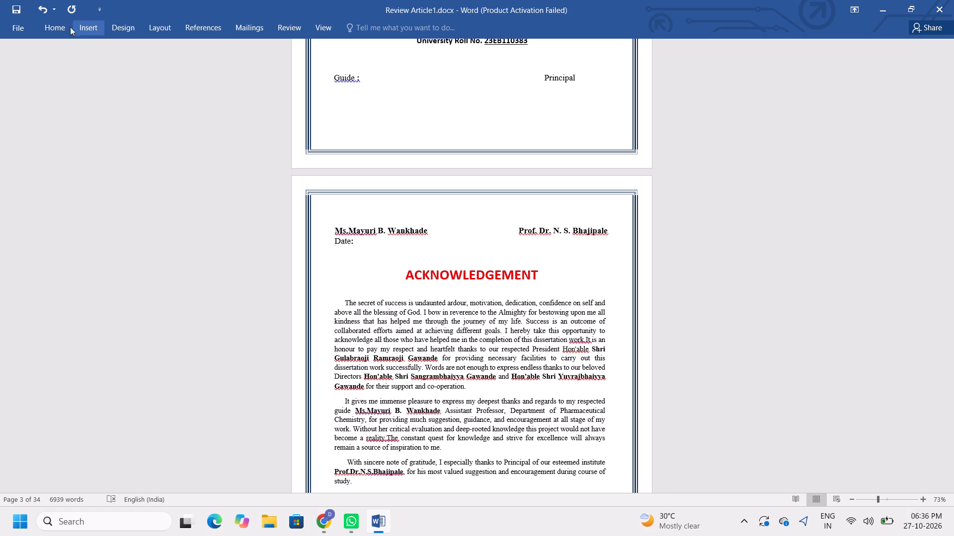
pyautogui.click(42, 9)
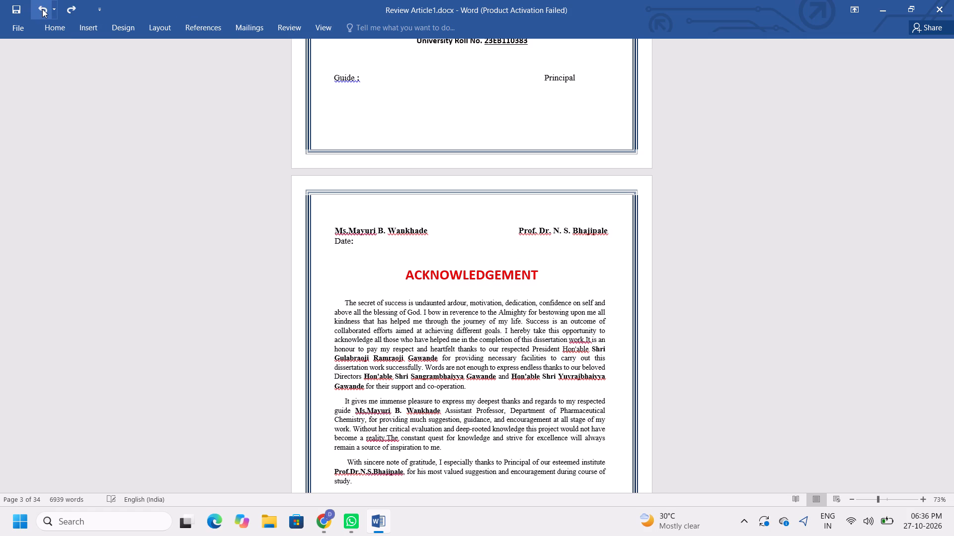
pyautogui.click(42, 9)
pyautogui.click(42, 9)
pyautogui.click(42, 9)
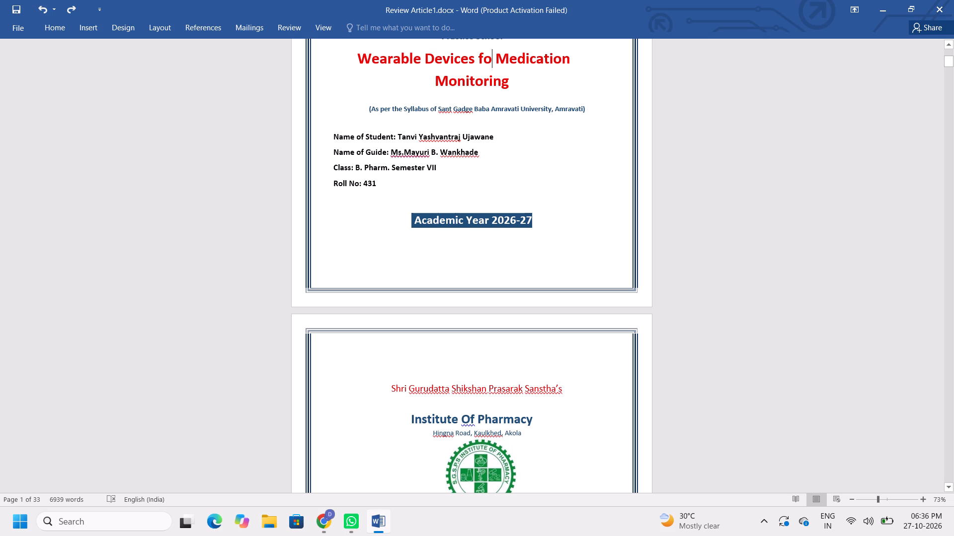
# Remove the blank line above the Guide and Principal line on the Certificate page and align "Guide :" with the name below it.
pyautogui.tripleClick(951, 485)
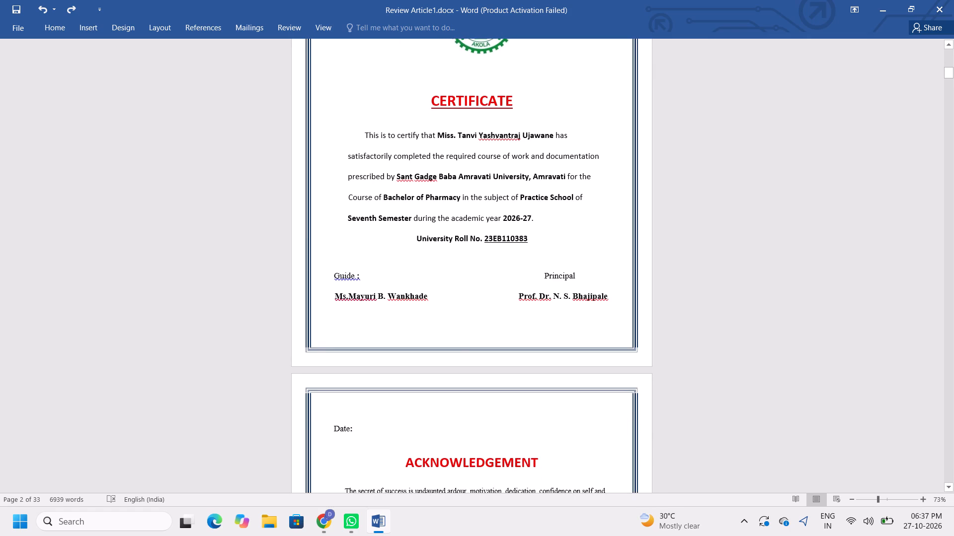
pyautogui.click(331, 275)
pyautogui.press('BackSpace')
pyautogui.press('BackSpace')
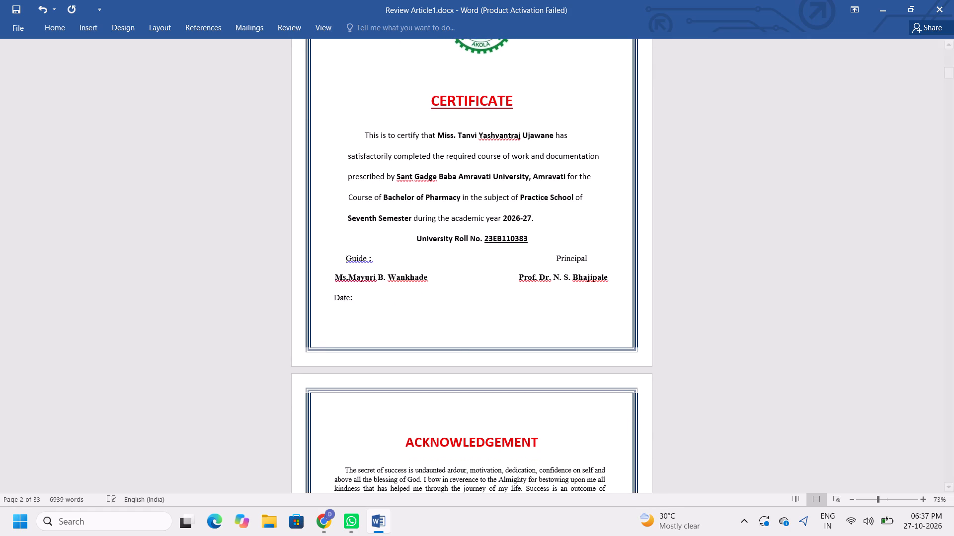
pyautogui.press('BackSpace')
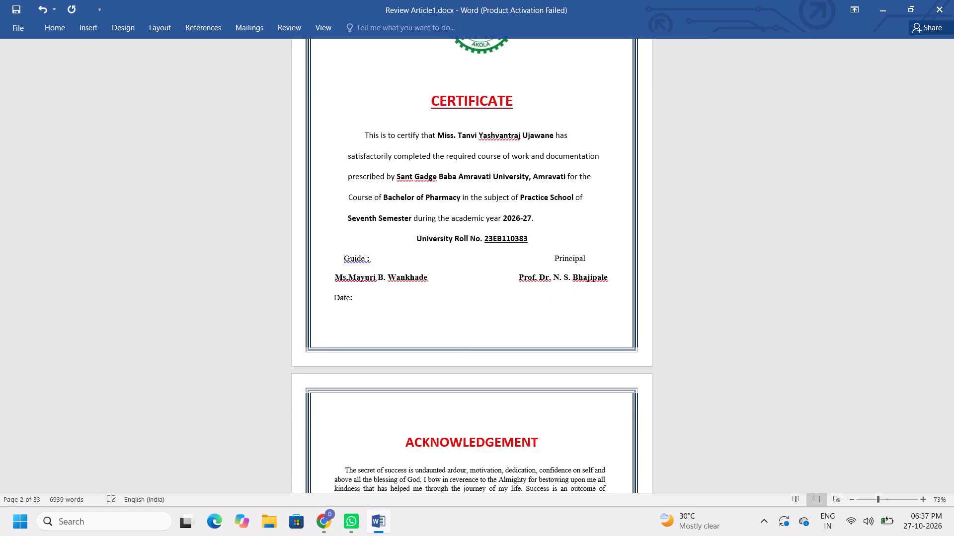
pyautogui.press('BackSpace')
pyautogui.press('BackSpace')
pyautogui.press('BackSpace')
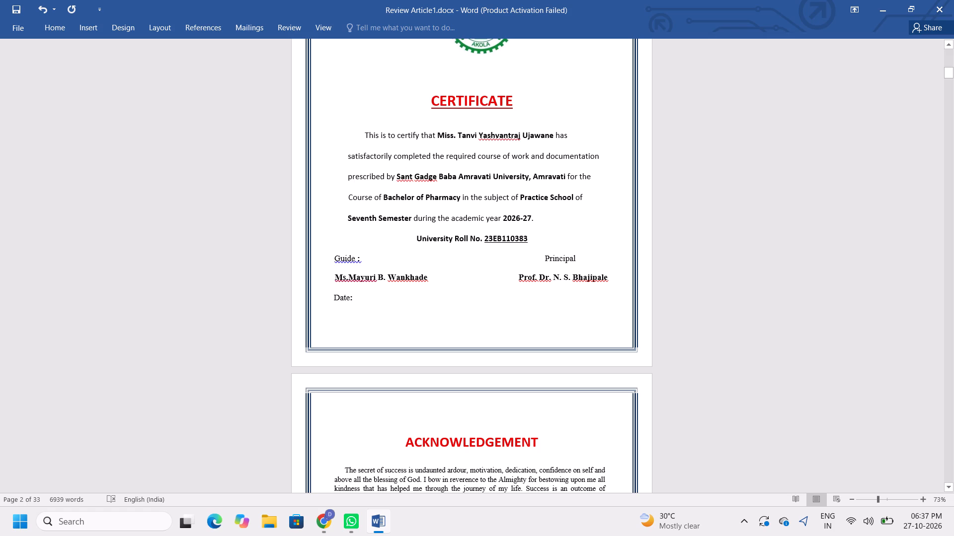
# Correct "fo" to "for" in the cover title "Wearable Devices for Medication Monitoring".
pyautogui.doubleClick(946, 45)
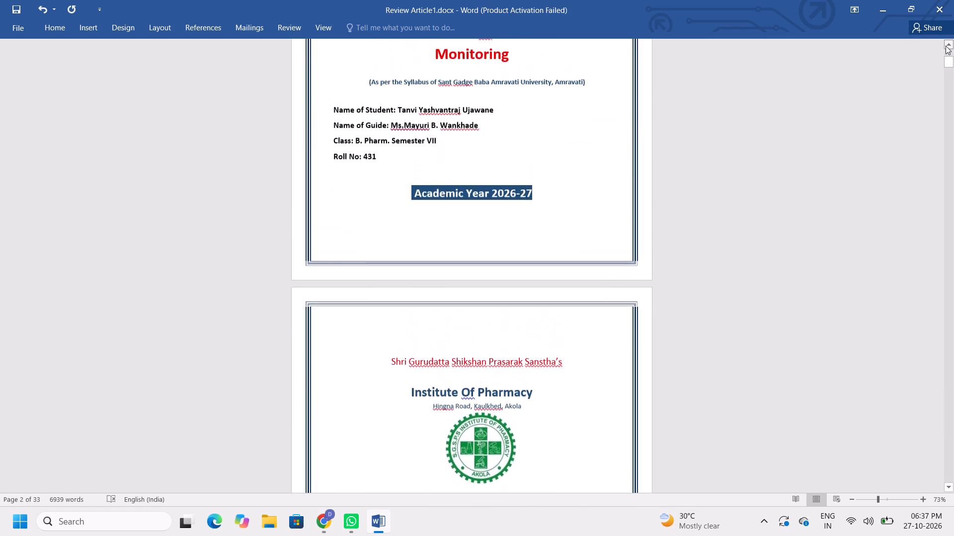
pyautogui.click(493, 130)
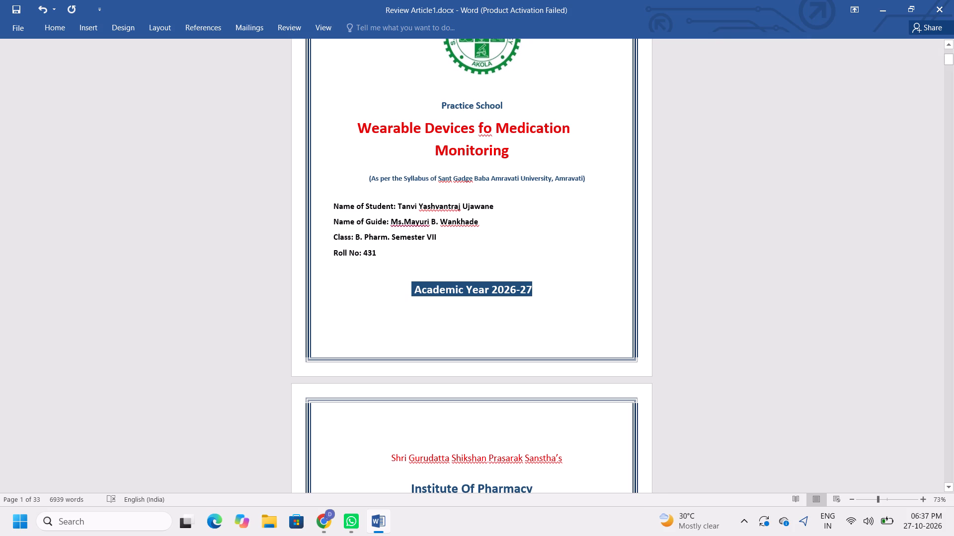
pyautogui.press('r')
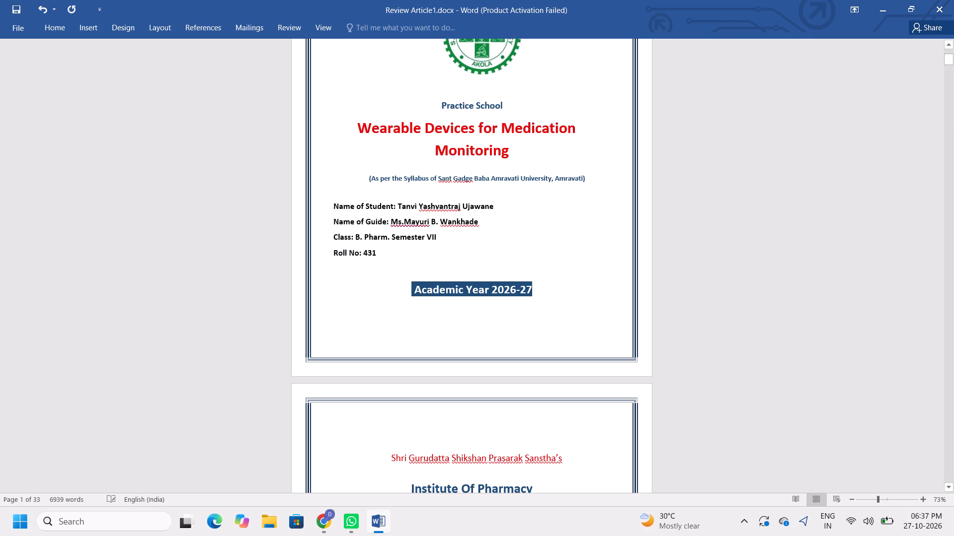
pyautogui.click(740, 246)
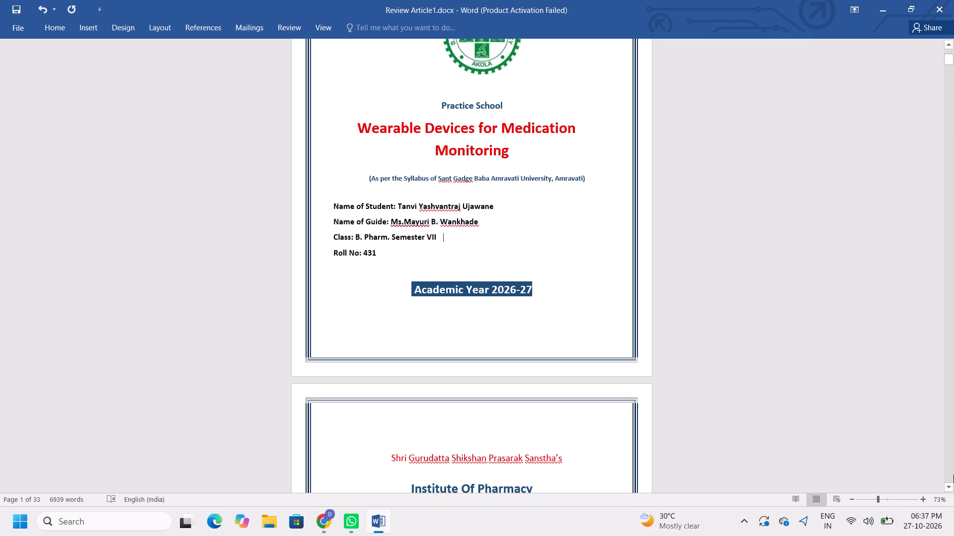
# Look over the Certificate and Acknowledgement pages and the Index table's topics and page numbers.
pyautogui.click(948, 483)
pyautogui.moveTo(948, 483); pyautogui.dragTo(949, 488)
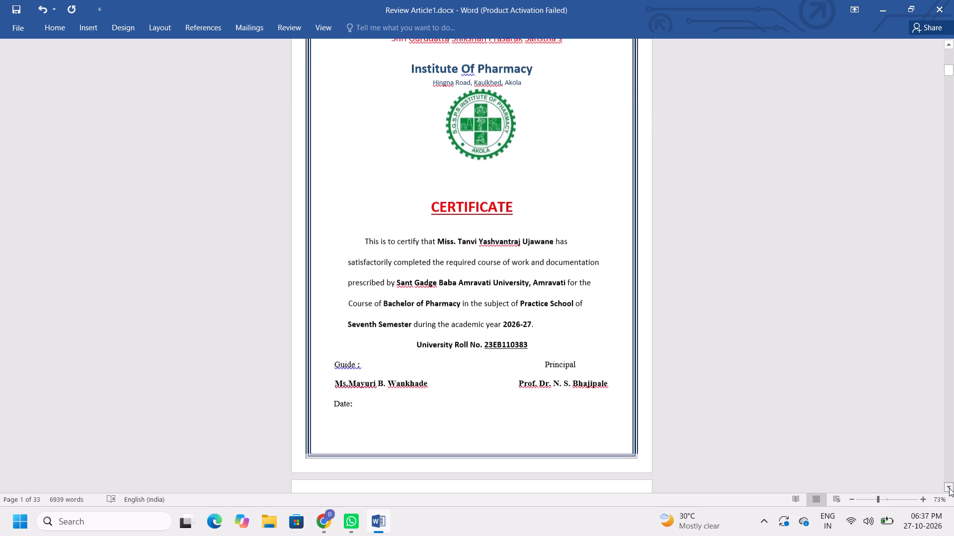
pyautogui.moveTo(949, 488); pyautogui.dragTo(950, 491)
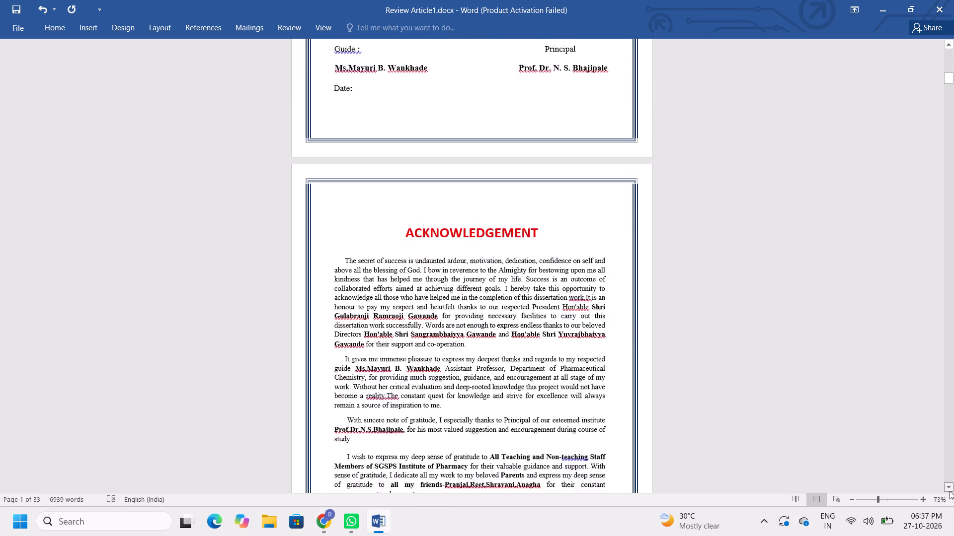
pyautogui.moveTo(950, 491); pyautogui.dragTo(951, 493)
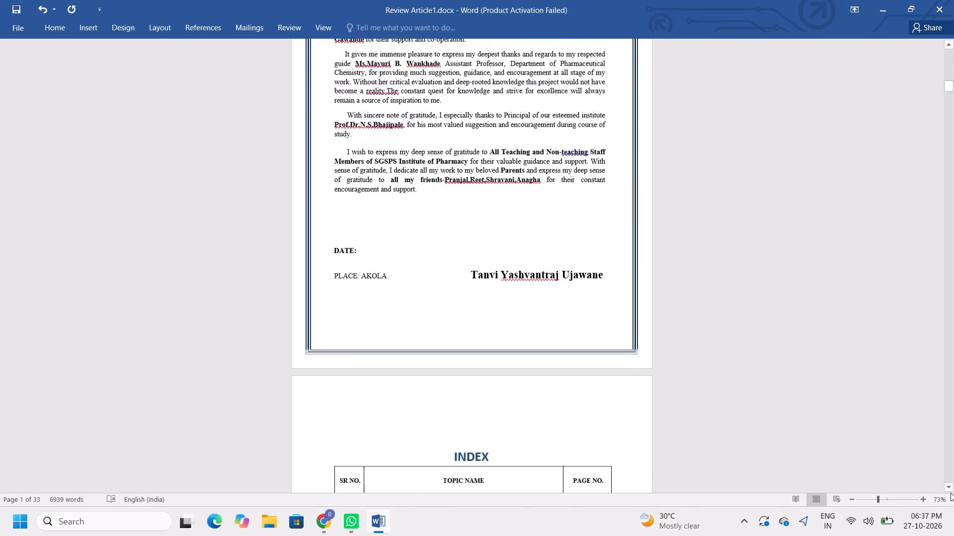
pyautogui.moveTo(951, 493); pyautogui.dragTo(951, 490)
pyautogui.tripleClick(951, 490)
pyautogui.tripleClick(951, 490)
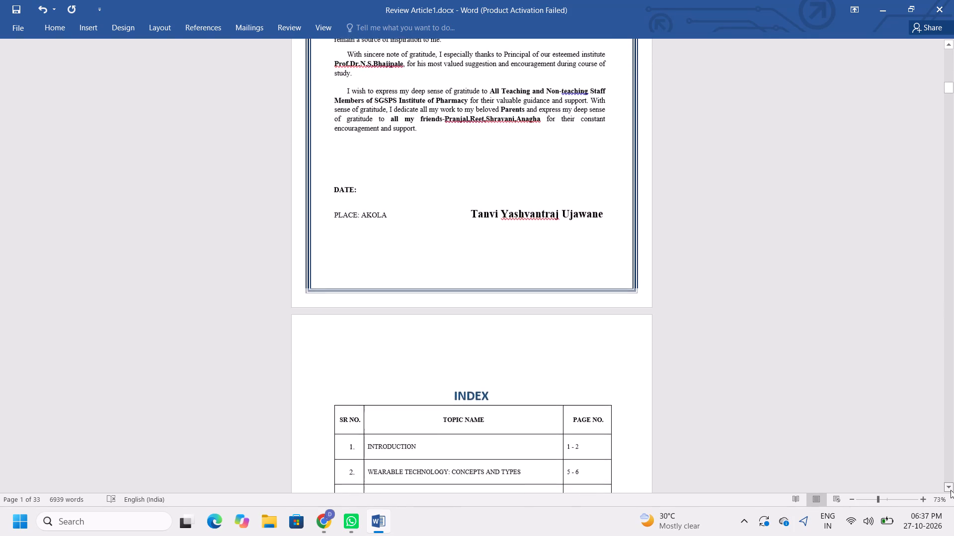
pyautogui.click(951, 490)
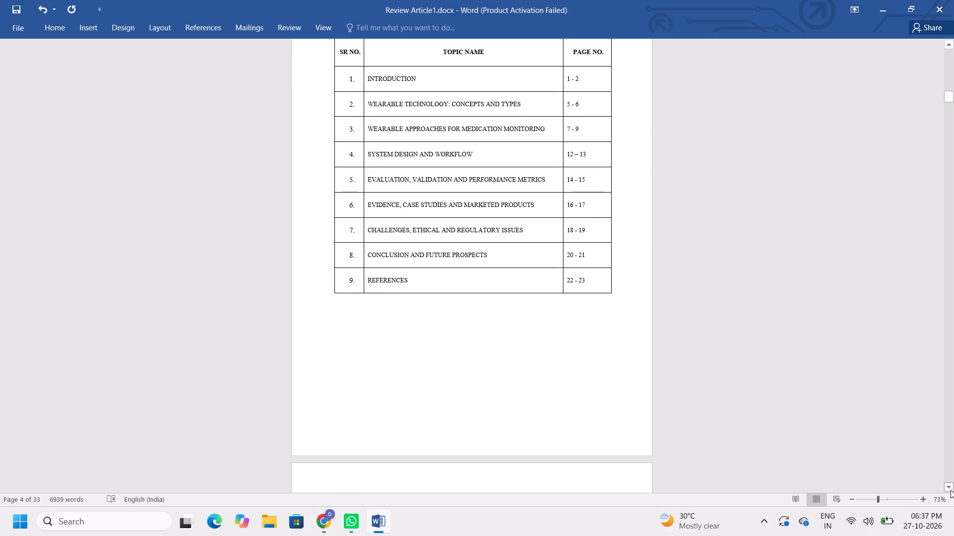
pyautogui.tripleClick(951, 490)
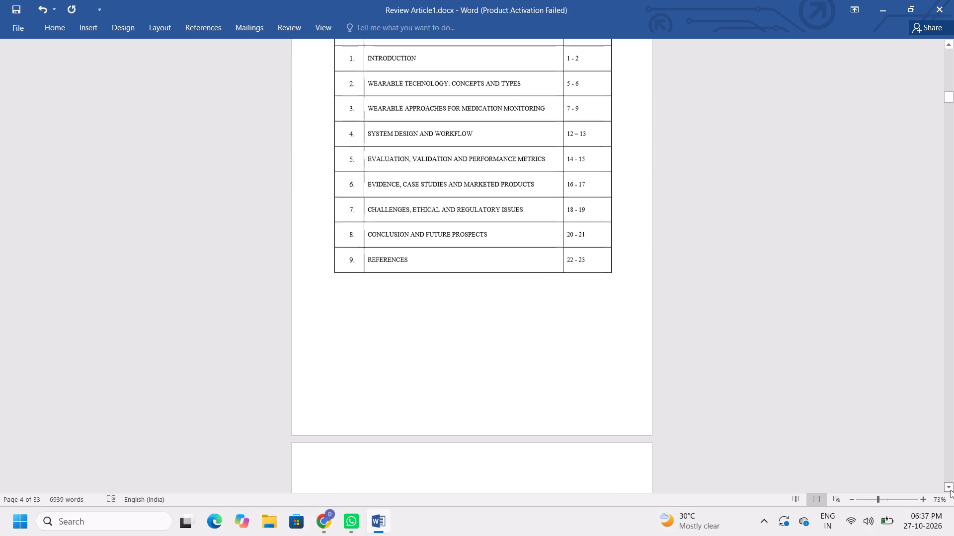
pyautogui.click(951, 490)
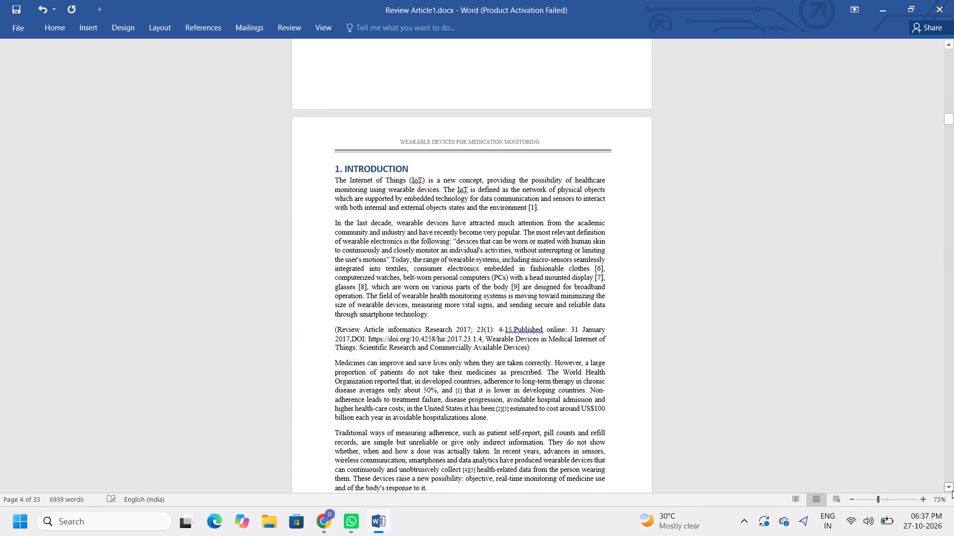
# Review the front matter again from the Acknowledgement page to the List of Abbreviations, including the Index table's topics and page numbers.
pyautogui.moveTo(949, 119); pyautogui.dragTo(949, 57)
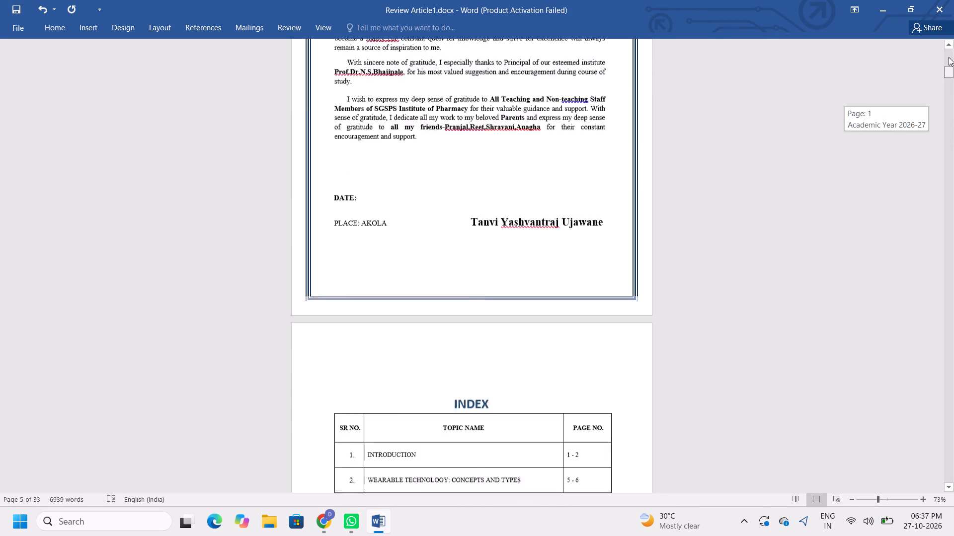
pyautogui.moveTo(949, 57); pyautogui.dragTo(953, 104)
pyautogui.click(953, 104)
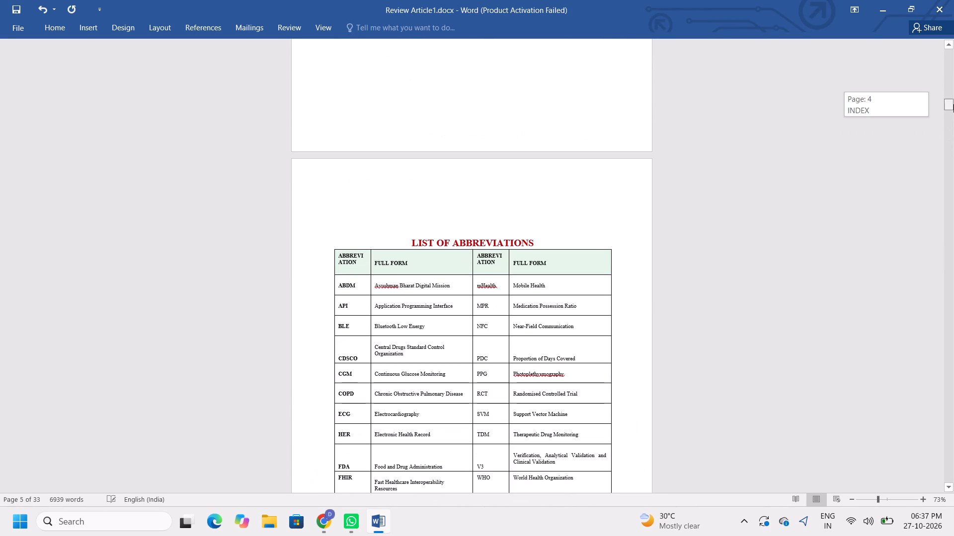
pyautogui.tripleClick(952, 44)
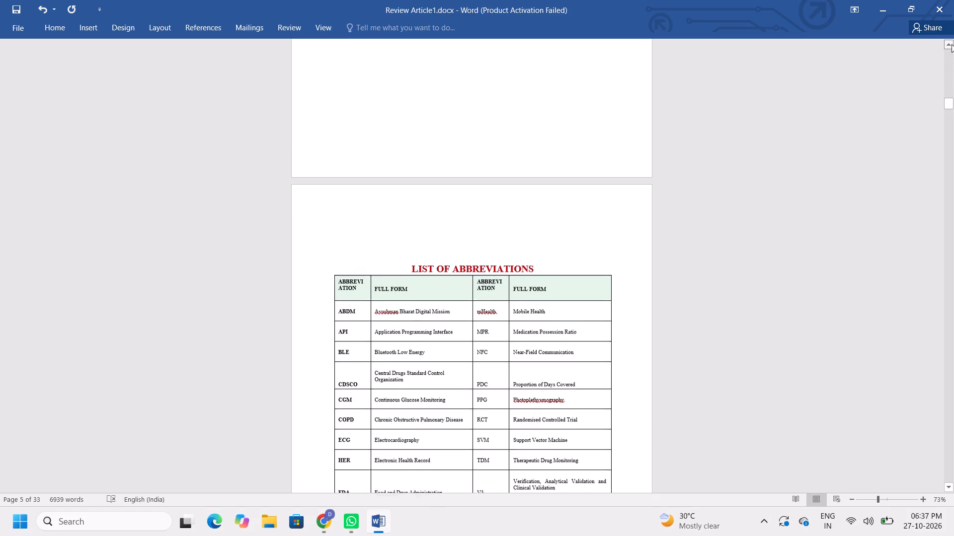
pyautogui.tripleClick(952, 44)
pyautogui.doubleClick(952, 44)
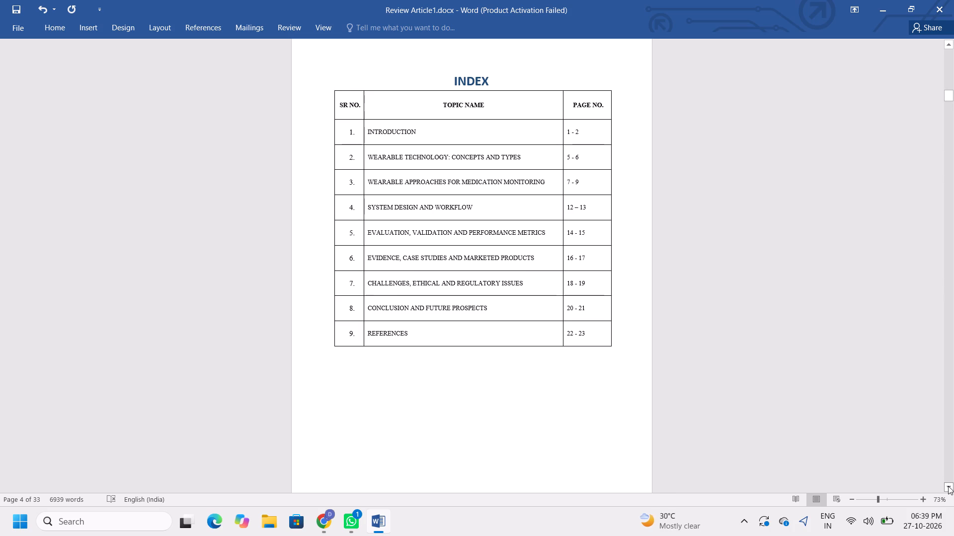
# Renumber the References heading as section 9.
pyautogui.moveTo(948, 486); pyautogui.dragTo(947, 479)
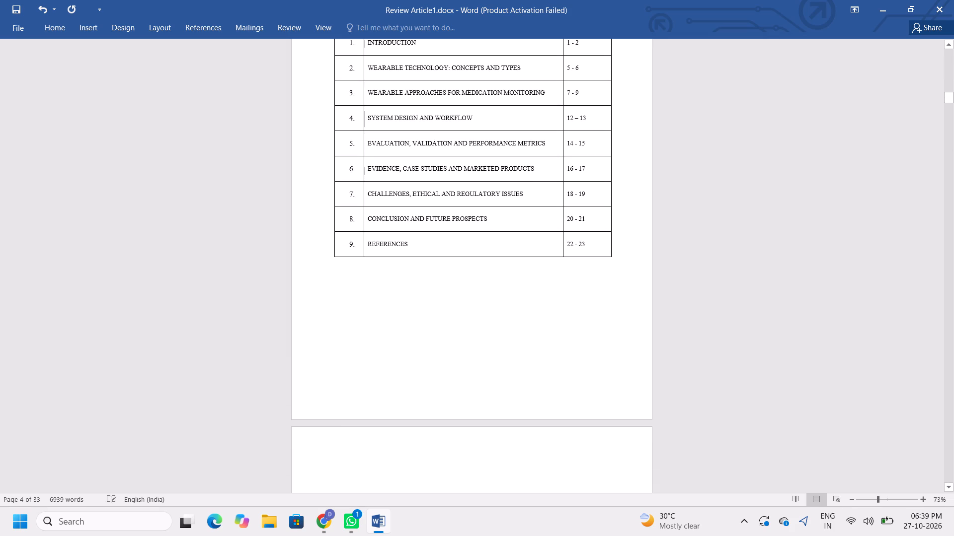
pyautogui.moveTo(950, 99); pyautogui.dragTo(936, 459)
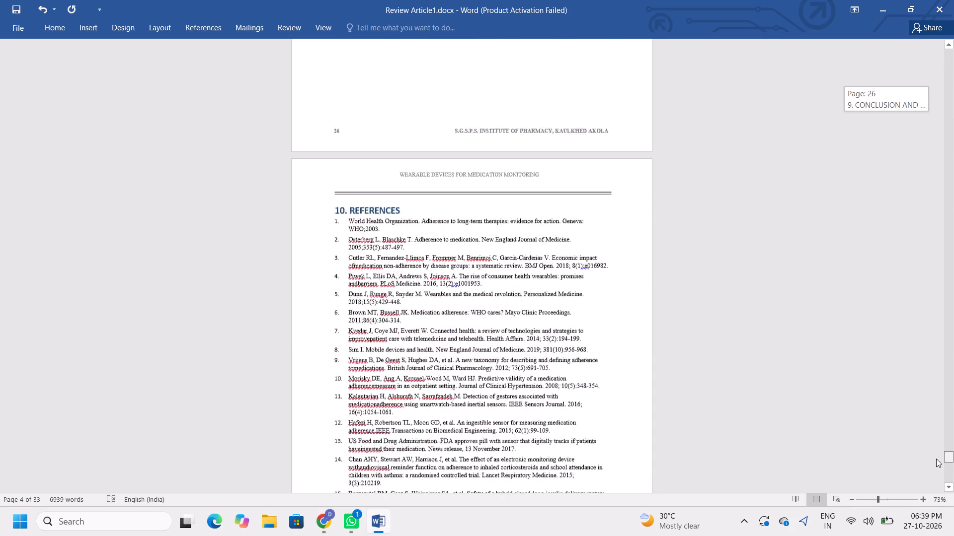
pyautogui.moveTo(936, 459); pyautogui.dragTo(945, 469)
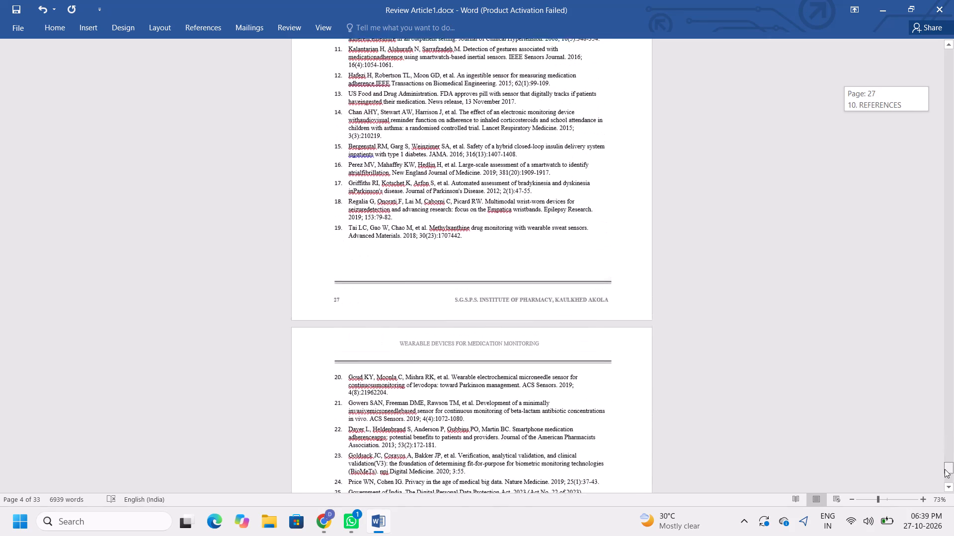
pyautogui.moveTo(945, 469); pyautogui.dragTo(942, 462)
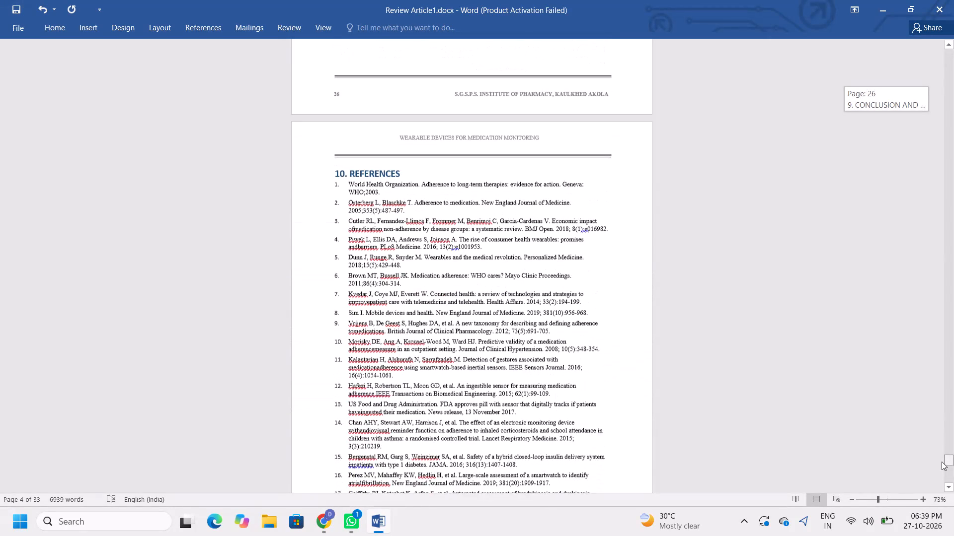
pyautogui.moveTo(942, 462); pyautogui.dragTo(942, 461)
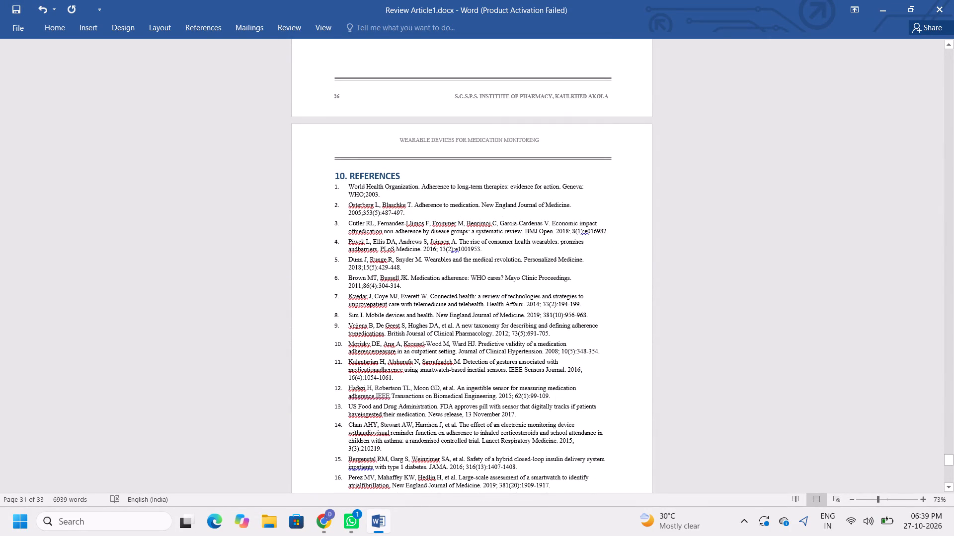
pyautogui.click(345, 175)
pyautogui.press('BackSpace')
pyautogui.press('BackSpace')
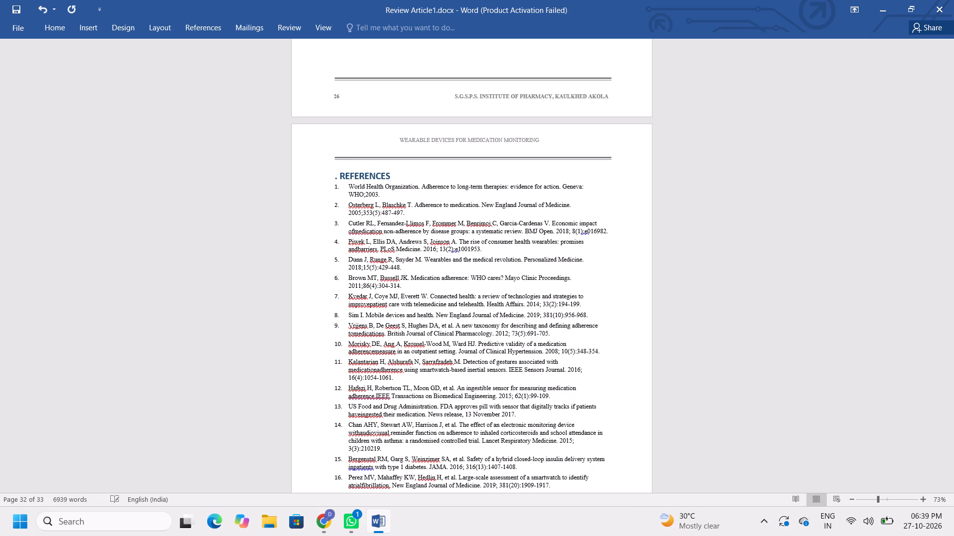
pyautogui.press('9')
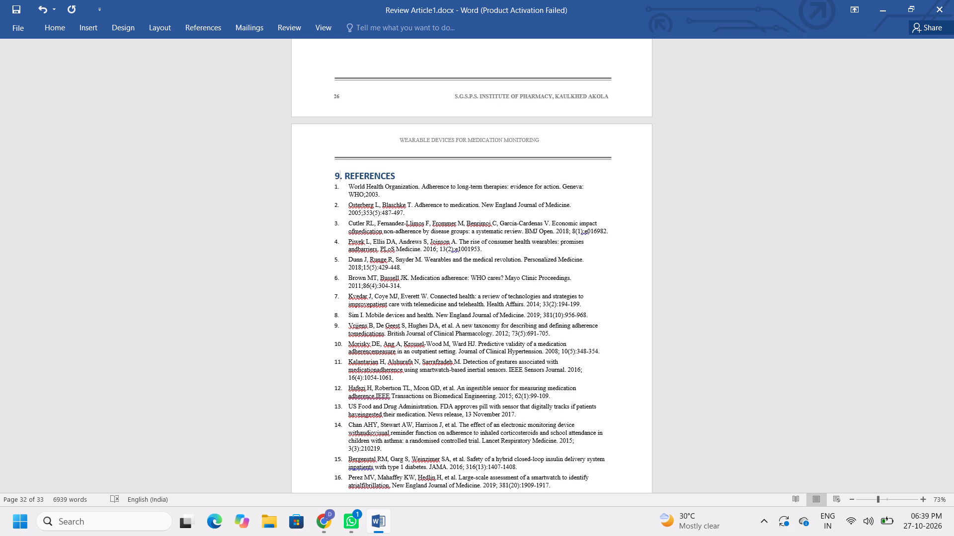
# Review the section headings and page layout backwards from References, through the Conclusion and regulatory table, to the cover page.
pyautogui.press('Left')
pyautogui.press('Left')
pyautogui.press('Left')
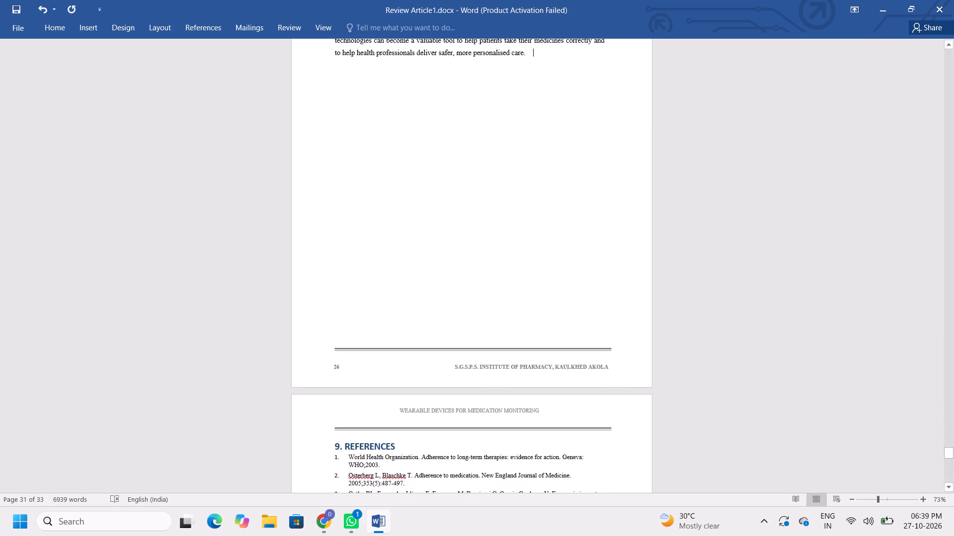
pyautogui.press('Up')
pyautogui.press('Up')
pyautogui.press('Up')
pyautogui.press('Up')
pyautogui.press('Up')
pyautogui.press('Up')
pyautogui.press('Up')
pyautogui.press('Up')
pyautogui.press('Up')
pyautogui.press('Up')
pyautogui.press('Up')
pyautogui.press('Up')
pyautogui.press('Up')
pyautogui.press('Up')
pyautogui.press('Up')
pyautogui.press('Up')
pyautogui.press('Up')
pyautogui.press('Up')
pyautogui.press('Up')
pyautogui.press('Up')
pyautogui.press('Up')
pyautogui.press('Up')
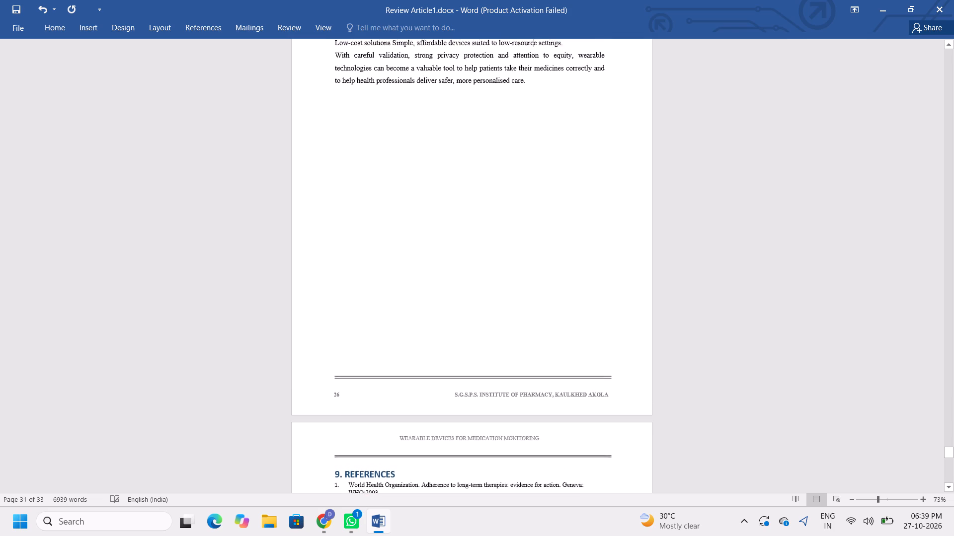
pyautogui.press('Up')
pyautogui.press('Up')
pyautogui.press('Up')
pyautogui.press('Up')
pyautogui.press('Up')
pyautogui.press('Up')
pyautogui.press('Up')
pyautogui.press('Up')
pyautogui.press('Up')
pyautogui.press('Up')
pyautogui.press('Up')
pyautogui.press('Up')
pyautogui.press('Up')
pyautogui.press('Up')
pyautogui.press('Up')
pyautogui.press('Up')
pyautogui.press('Up')
pyautogui.press('Up')
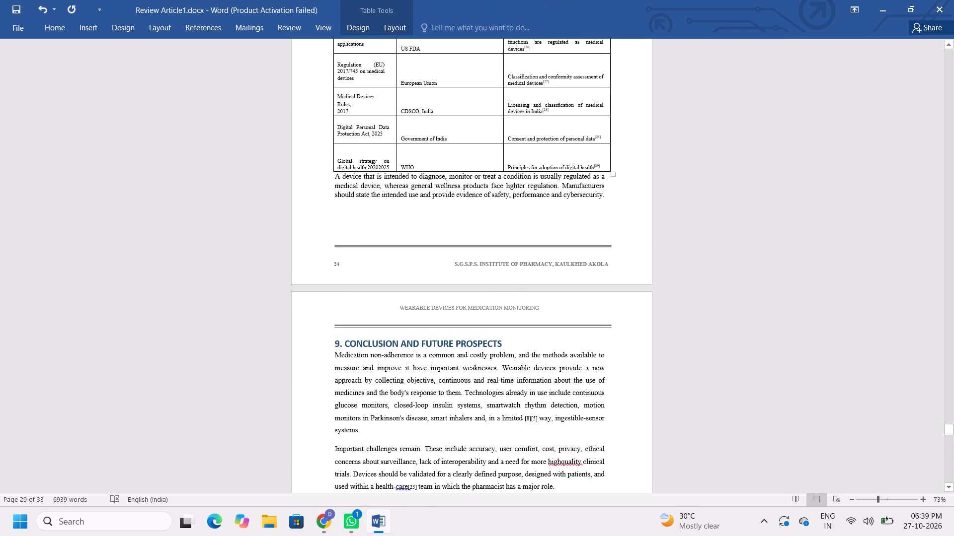
pyautogui.click(945, 53)
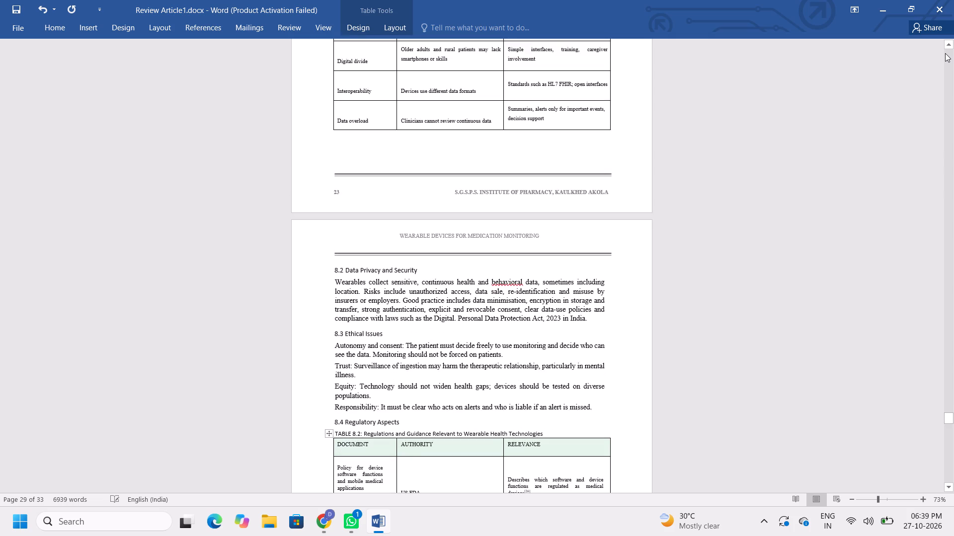
pyautogui.click(945, 53)
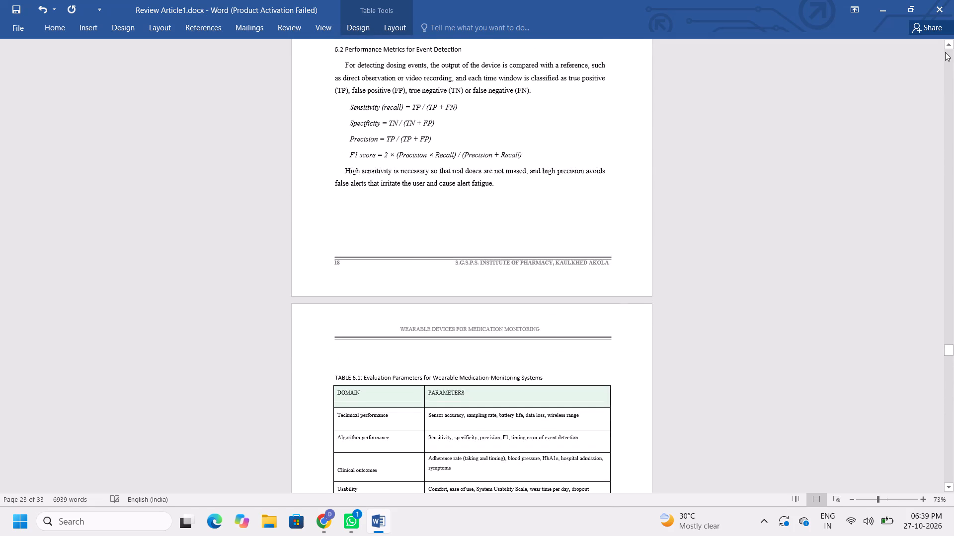
pyautogui.click(945, 51)
pyautogui.doubleClick(945, 51)
pyautogui.click(945, 51)
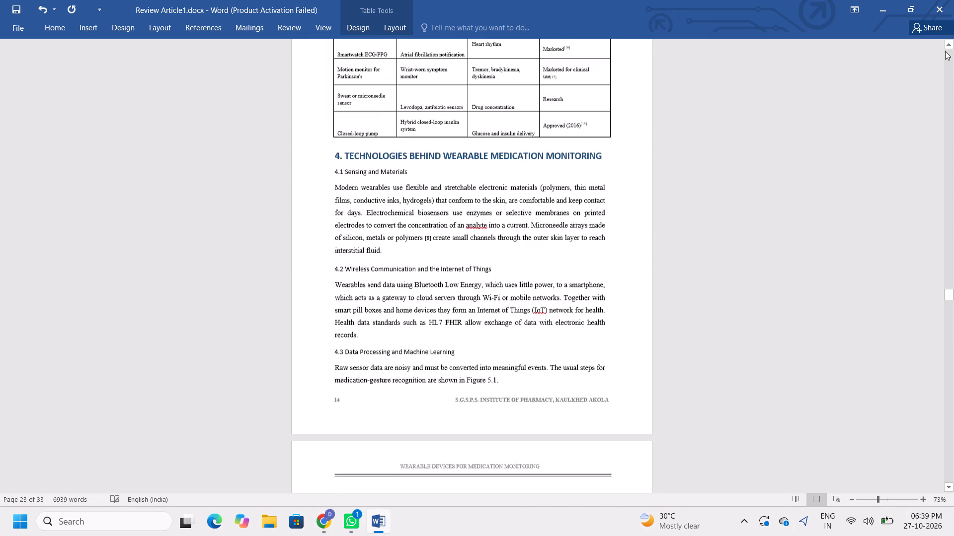
pyautogui.click(945, 51)
pyautogui.click(945, 51)
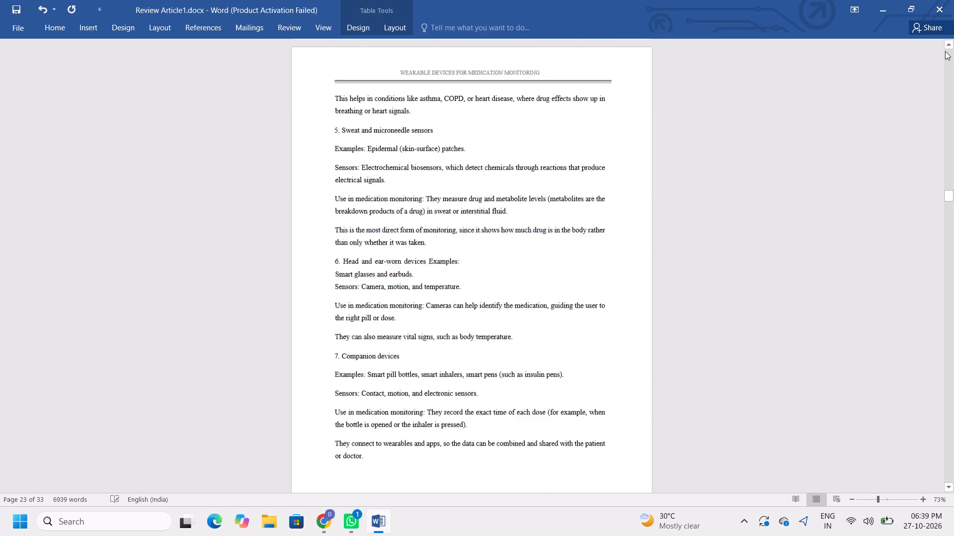
pyautogui.click(945, 51)
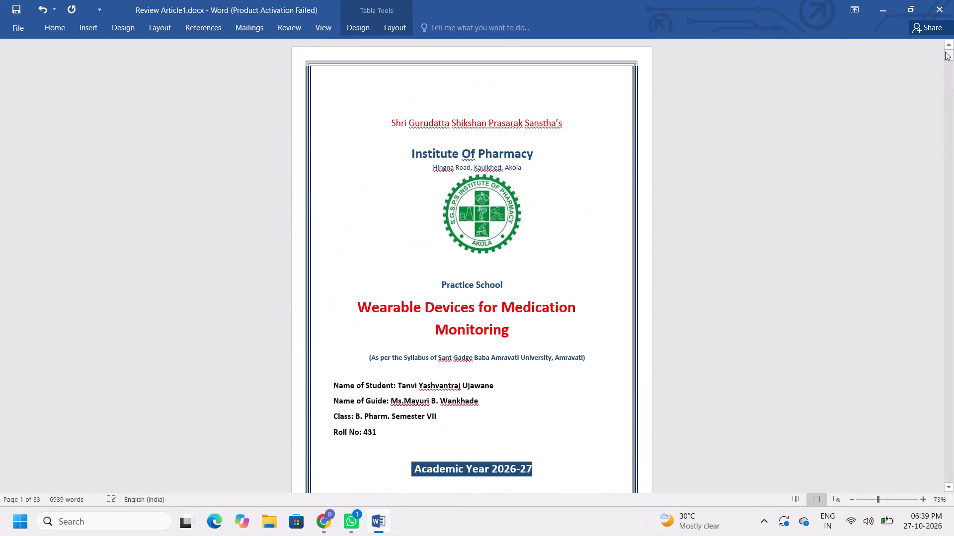
# Look over the cover, Certificate and Acknowledgement pages down to the start of the Index table.
pyautogui.tripleClick(949, 492)
pyautogui.doubleClick(950, 493)
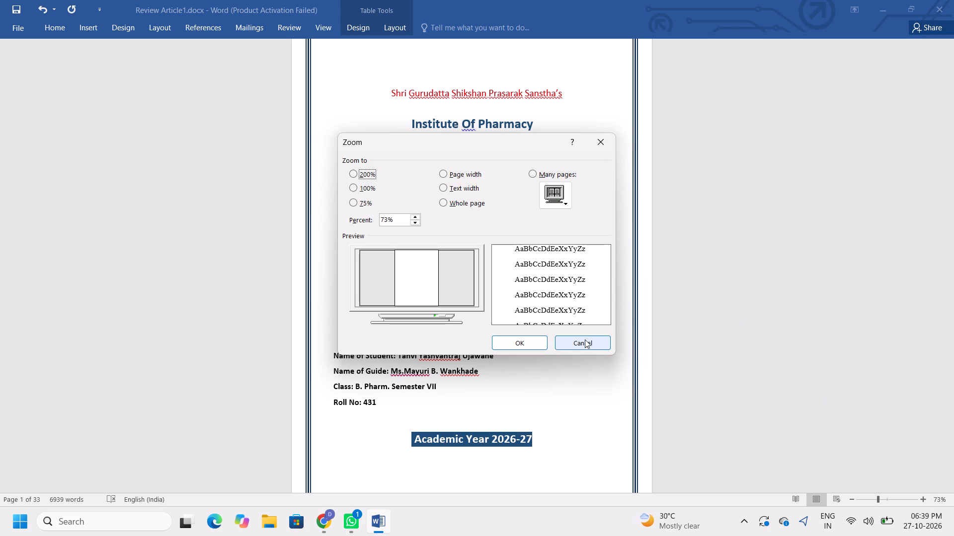
pyautogui.click(585, 340)
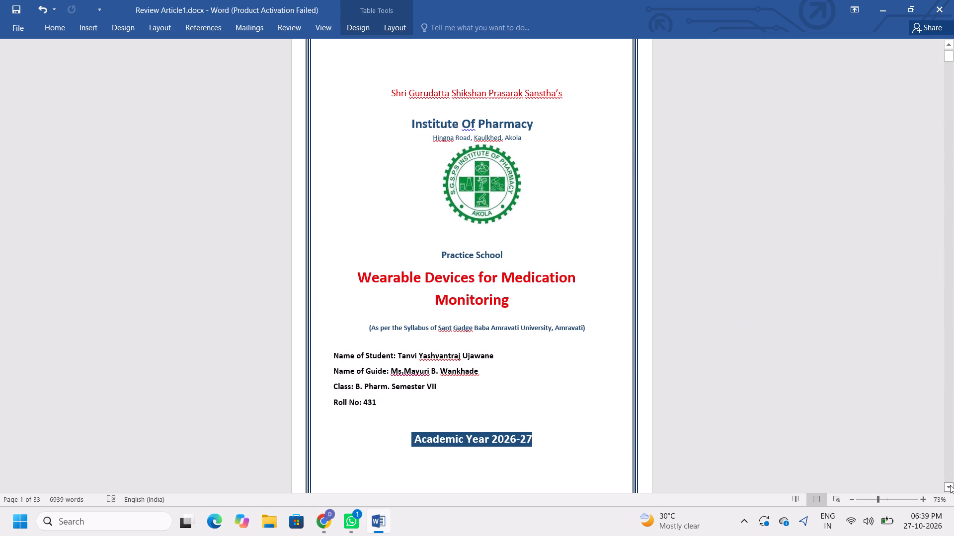
pyautogui.click(950, 485)
pyautogui.moveTo(950, 485); pyautogui.dragTo(952, 488)
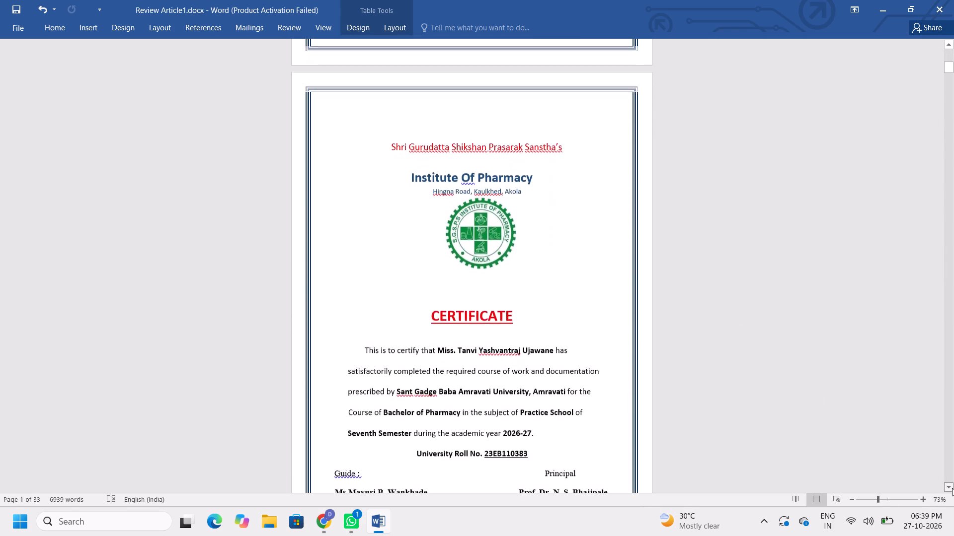
pyautogui.moveTo(952, 488); pyautogui.dragTo(953, 488)
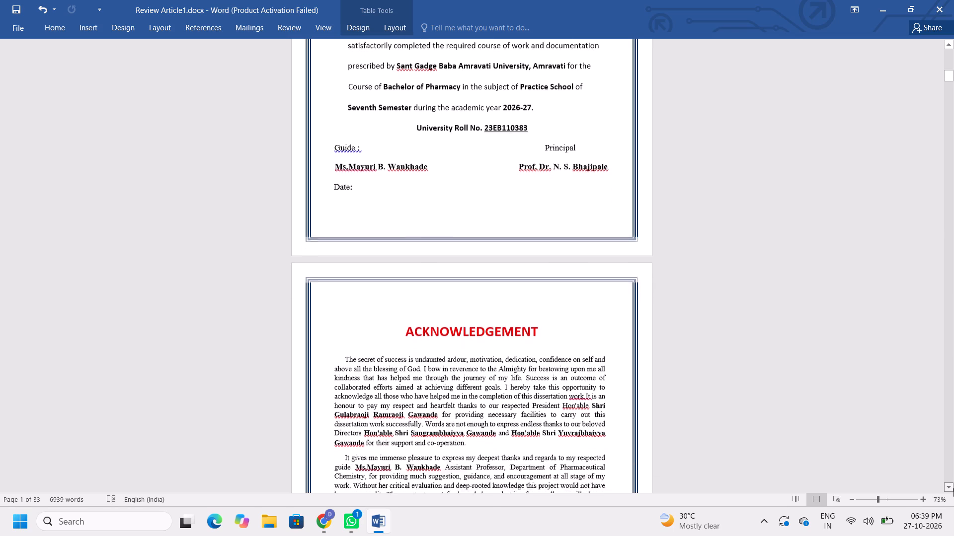
pyautogui.moveTo(953, 488); pyautogui.dragTo(953, 489)
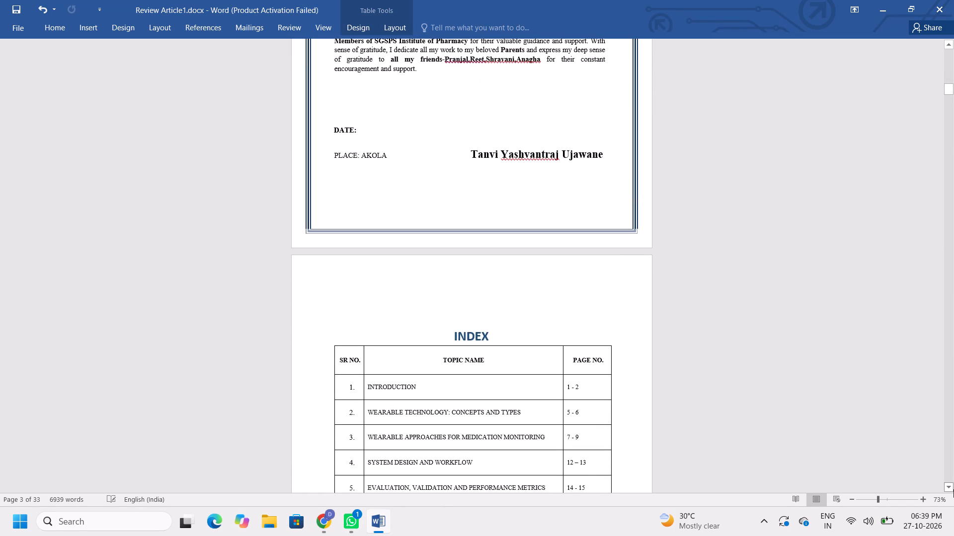
pyautogui.doubleClick(953, 489)
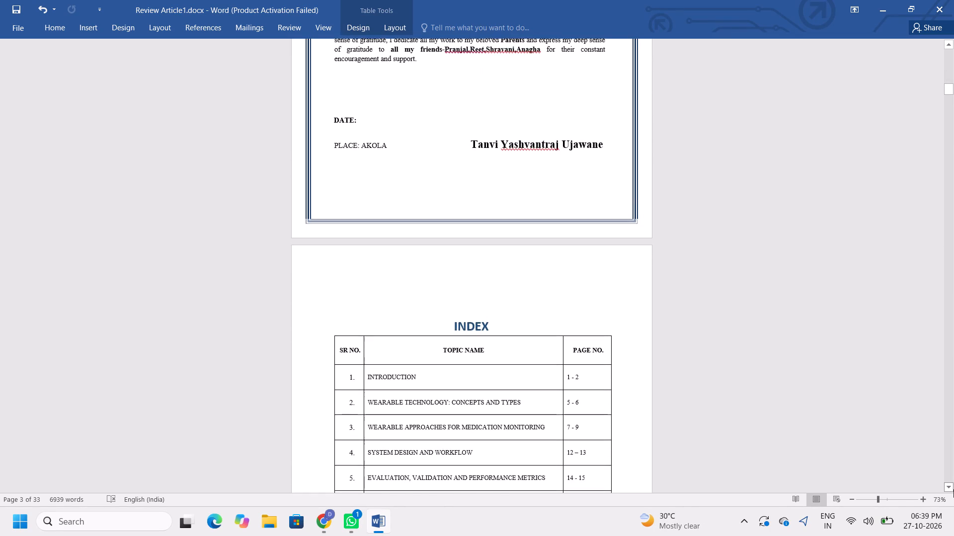
# Remove the first-line indents from the first two Acknowledgement paragraphs, beginning "The secret of success" and "It gives me immense pleasure".
pyautogui.click(950, 43)
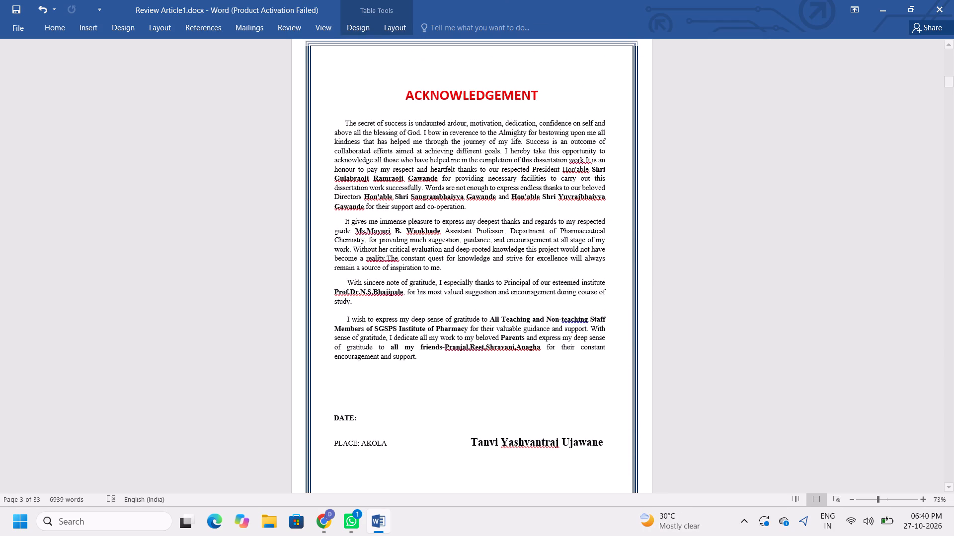
pyautogui.click(343, 122)
pyautogui.press('BackSpace')
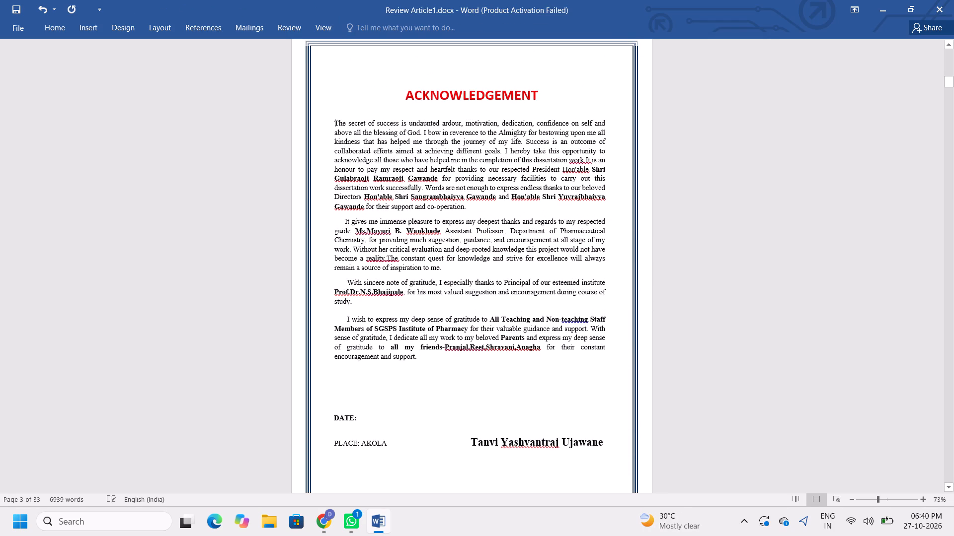
pyautogui.press('Down')
pyautogui.press('Down')
pyautogui.press('Down')
pyautogui.press('Down')
pyautogui.press('Down')
pyautogui.press('Down')
pyautogui.press('Down')
pyautogui.press('Down')
pyautogui.press('Down')
pyautogui.press('Down')
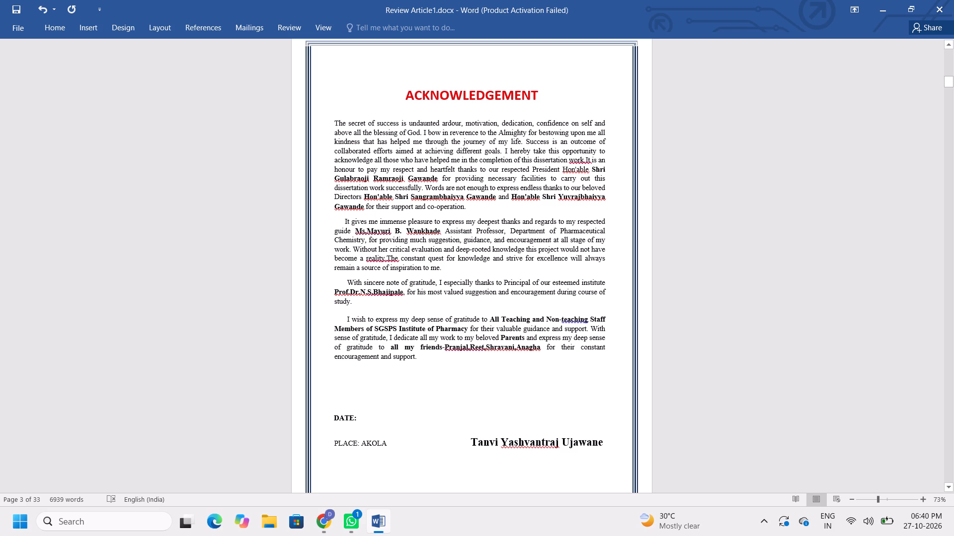
pyautogui.press('BackSpace')
# Remove the leading spaces and indent before "With sincere note of gratitude" so the third Acknowledgement paragraph starts flush with the margin.
pyautogui.press('Down')
pyautogui.press('Down')
pyautogui.press('Down')
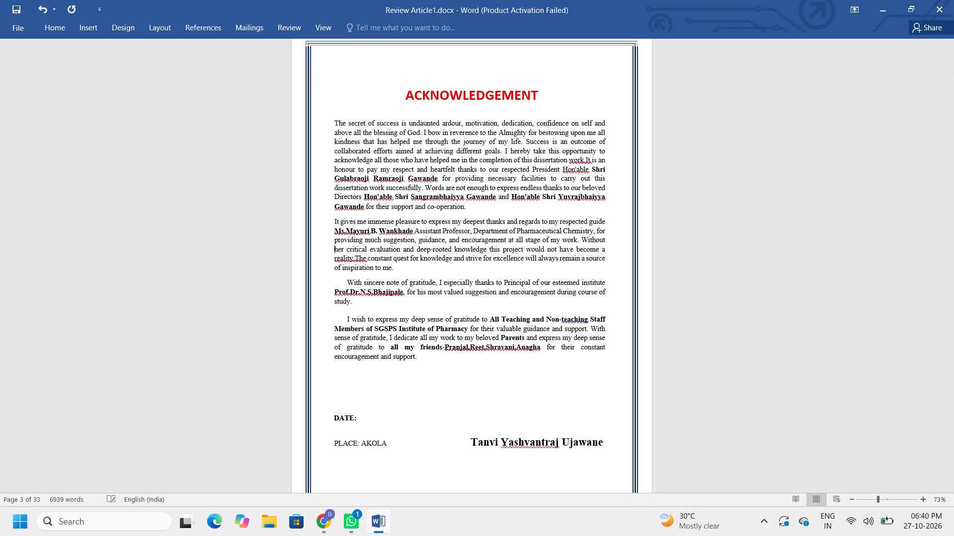
pyautogui.press('Down')
pyautogui.press('Down')
pyautogui.press('Down')
pyautogui.press('Down')
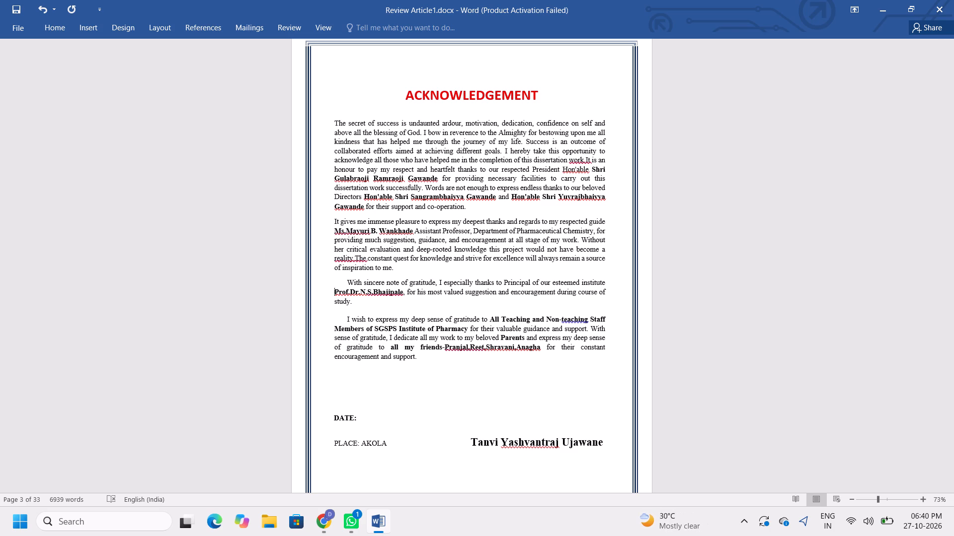
pyautogui.press('Up')
pyautogui.press('Right')
pyautogui.press('Right')
pyautogui.press('Right')
pyautogui.press('Right')
pyautogui.press('Right')
pyautogui.press('Right')
pyautogui.press('Right')
pyautogui.press('BackSpace')
pyautogui.press('BackSpace')
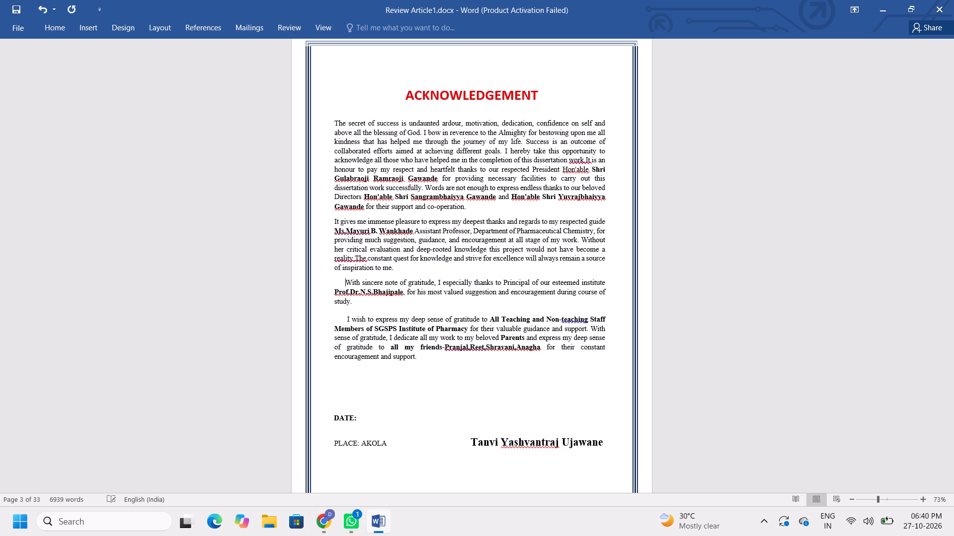
pyautogui.press('BackSpace')
pyautogui.press('BackSpace')
pyautogui.press('BackSpace')
pyautogui.press('BackSpace')
pyautogui.press('BackSpace')
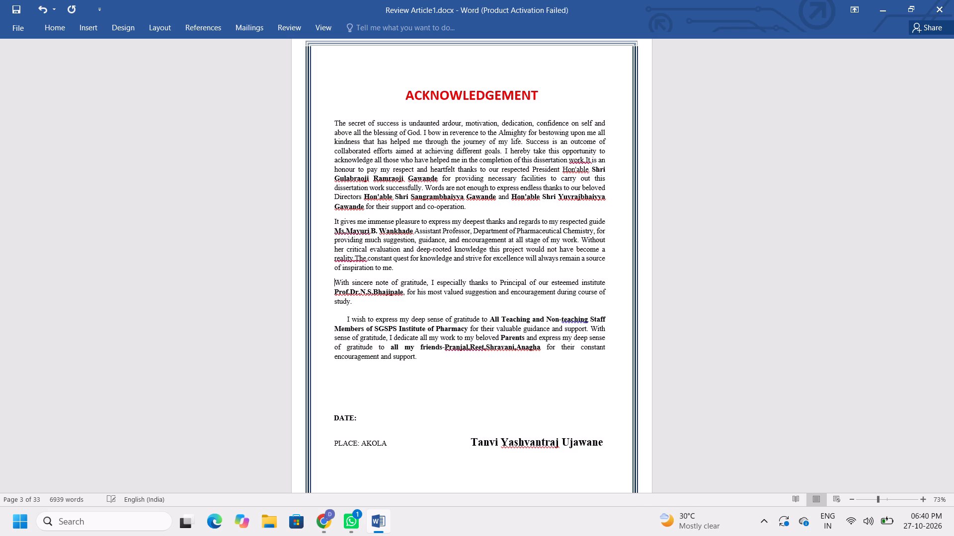
pyautogui.press('BackSpace')
pyautogui.press('BackSpace')
pyautogui.press('BackSpace')
pyautogui.press('BackSpace')
# Remove the leading spaces before "I wish to express my deep sense of gratitude" so the fourth Acknowledgement paragraph starts flush with the margin.
pyautogui.press('Down')
pyautogui.press('Down')
pyautogui.press('Down')
pyautogui.press('Down')
pyautogui.press('Right')
pyautogui.press('Right')
pyautogui.press('Right')
pyautogui.press('Right')
pyautogui.press('Right')
pyautogui.press('Right')
pyautogui.press('Right')
pyautogui.press('BackSpace')
pyautogui.press('BackSpace')
pyautogui.press('BackSpace')
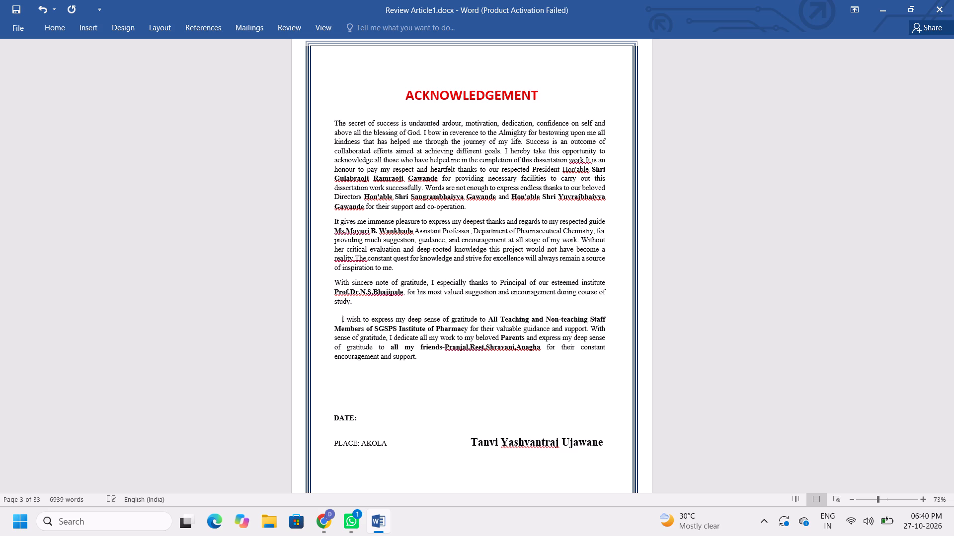
pyautogui.press('BackSpace')
pyautogui.press('BackSpace')
pyautogui.press('BackSpace')
pyautogui.press('BackSpace')
pyautogui.press('BackSpace')
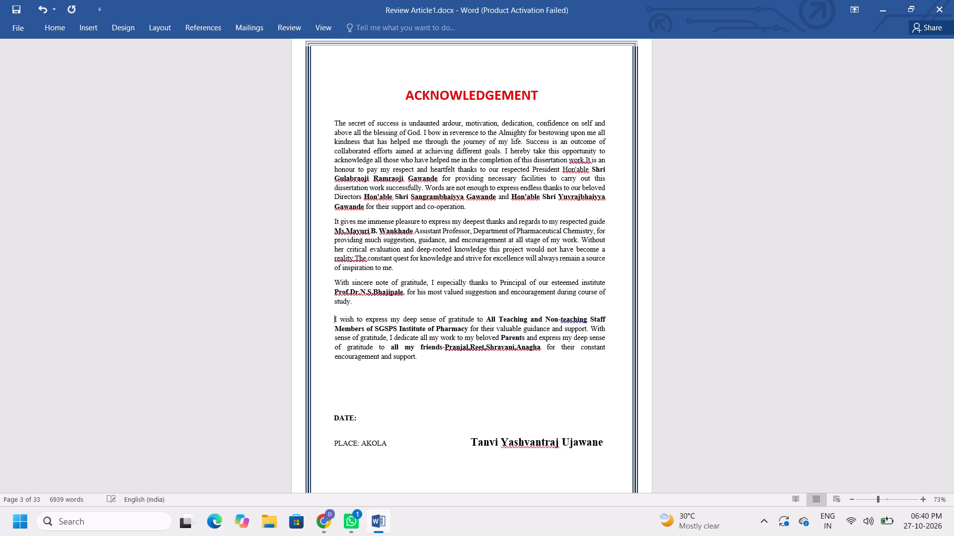
pyautogui.press('BackSpace')
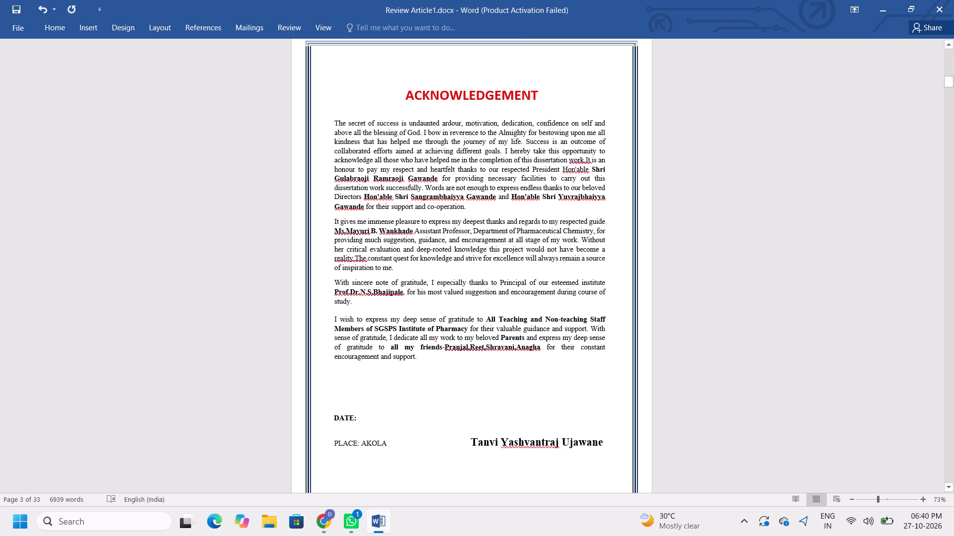
# Review the Index table's topics and page numbers.
pyautogui.tripleClick(950, 487)
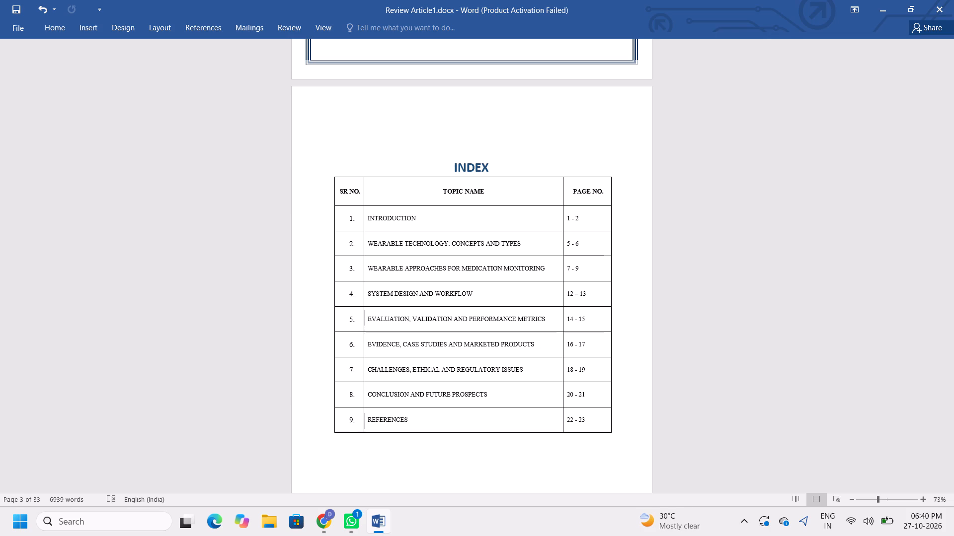
# Minimise the document and browser windows to show the desktop.
pyautogui.click(874, 8)
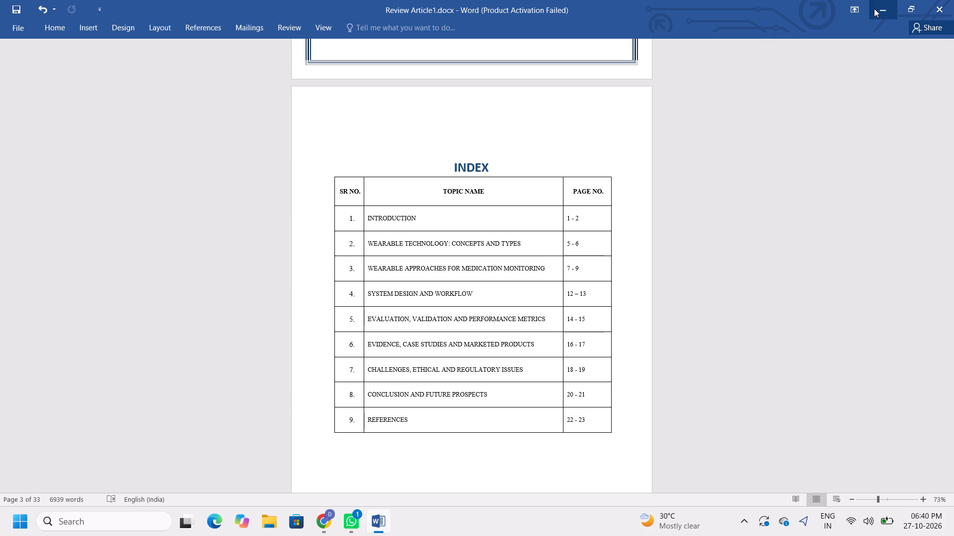
pyautogui.click(882, 2)
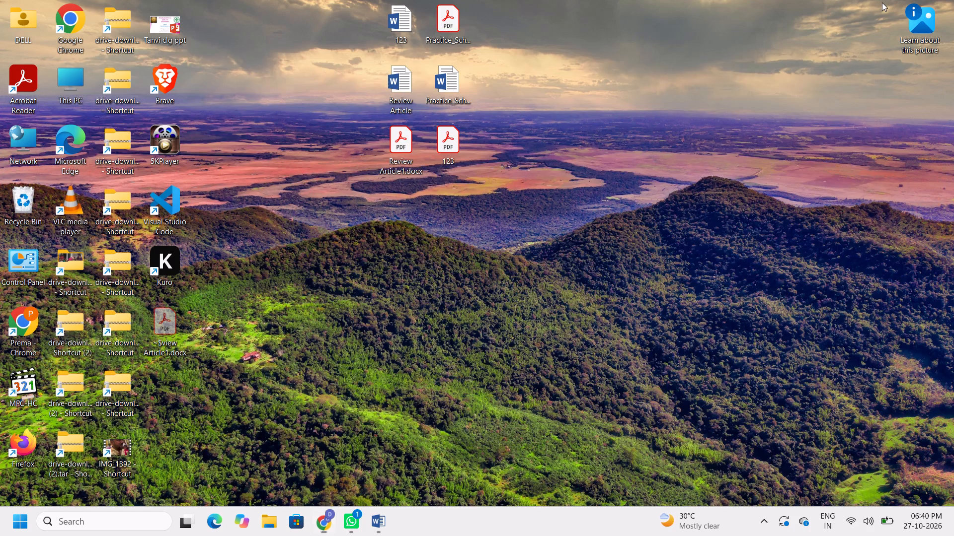